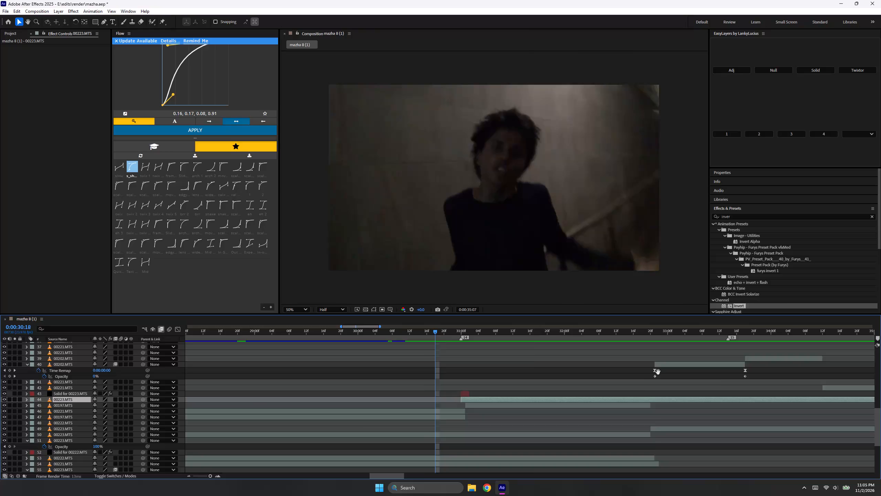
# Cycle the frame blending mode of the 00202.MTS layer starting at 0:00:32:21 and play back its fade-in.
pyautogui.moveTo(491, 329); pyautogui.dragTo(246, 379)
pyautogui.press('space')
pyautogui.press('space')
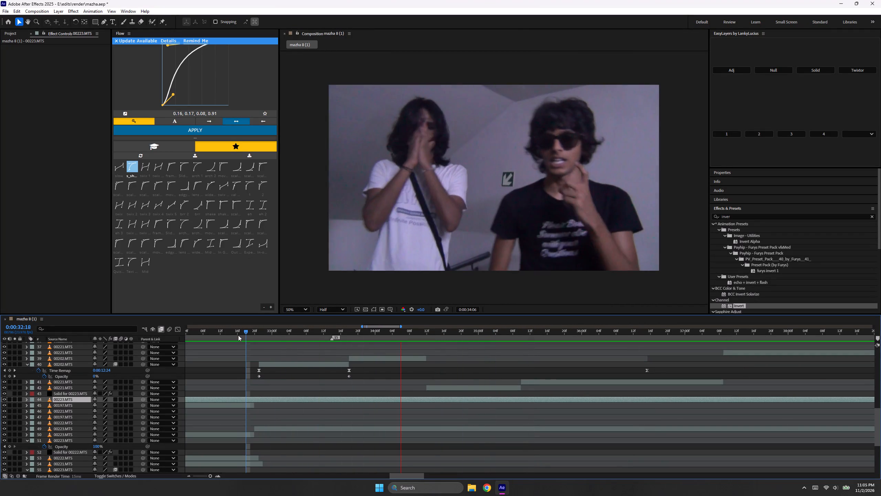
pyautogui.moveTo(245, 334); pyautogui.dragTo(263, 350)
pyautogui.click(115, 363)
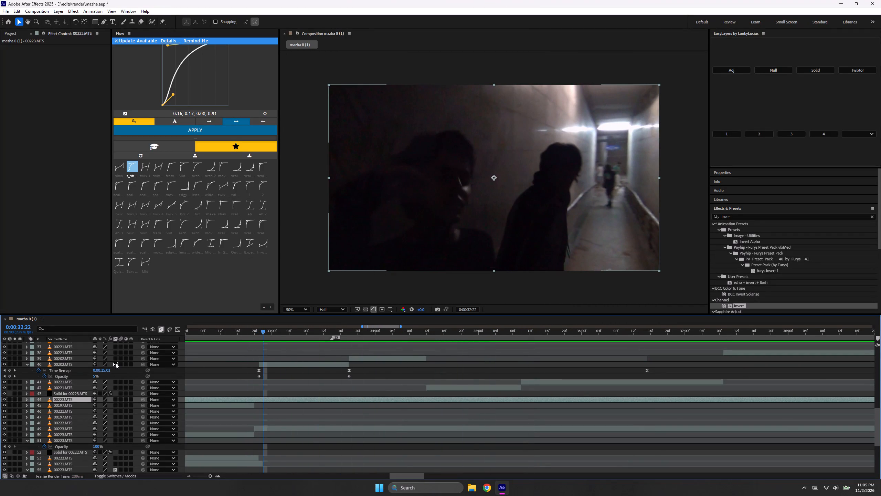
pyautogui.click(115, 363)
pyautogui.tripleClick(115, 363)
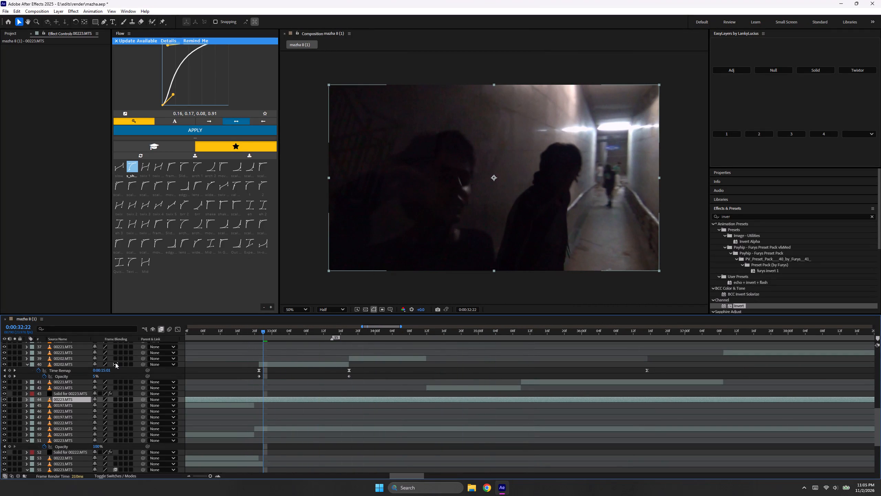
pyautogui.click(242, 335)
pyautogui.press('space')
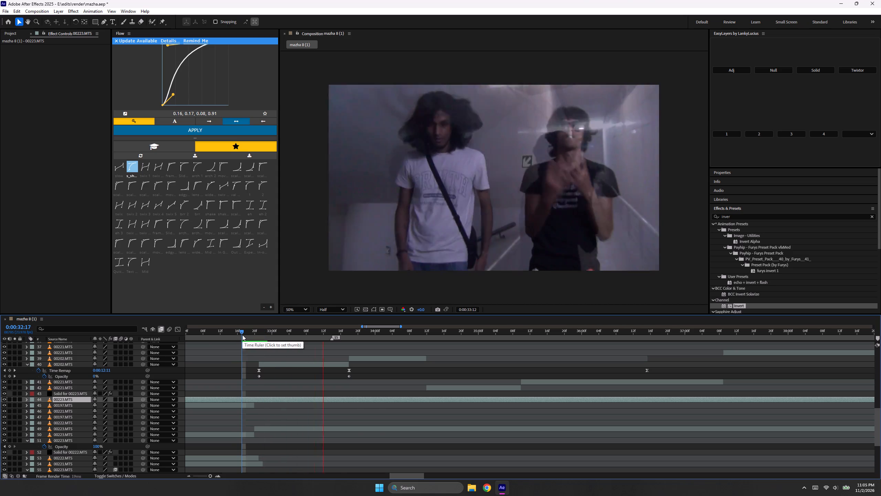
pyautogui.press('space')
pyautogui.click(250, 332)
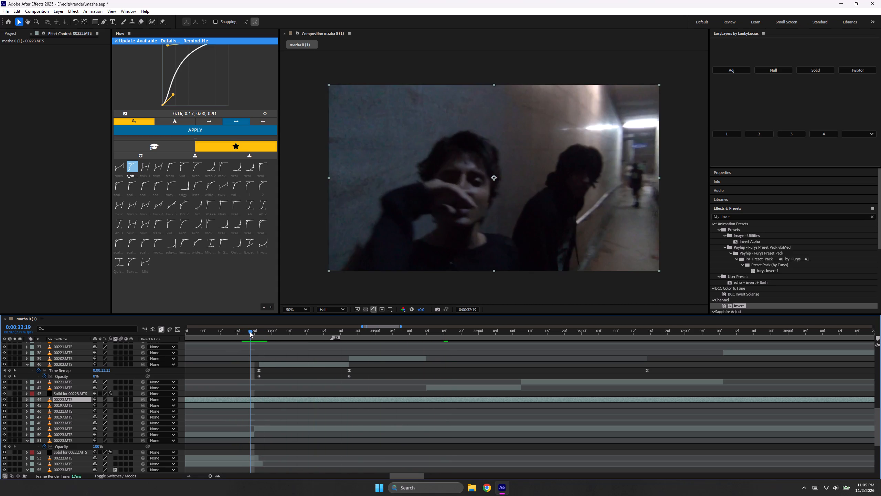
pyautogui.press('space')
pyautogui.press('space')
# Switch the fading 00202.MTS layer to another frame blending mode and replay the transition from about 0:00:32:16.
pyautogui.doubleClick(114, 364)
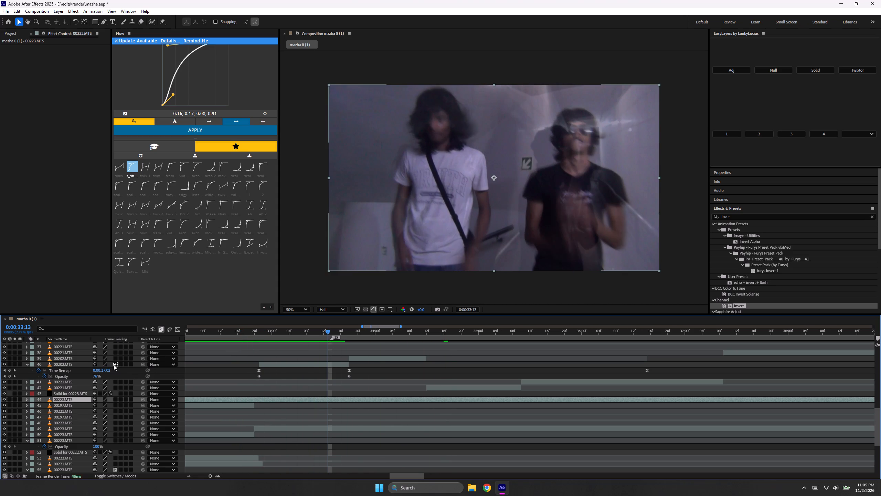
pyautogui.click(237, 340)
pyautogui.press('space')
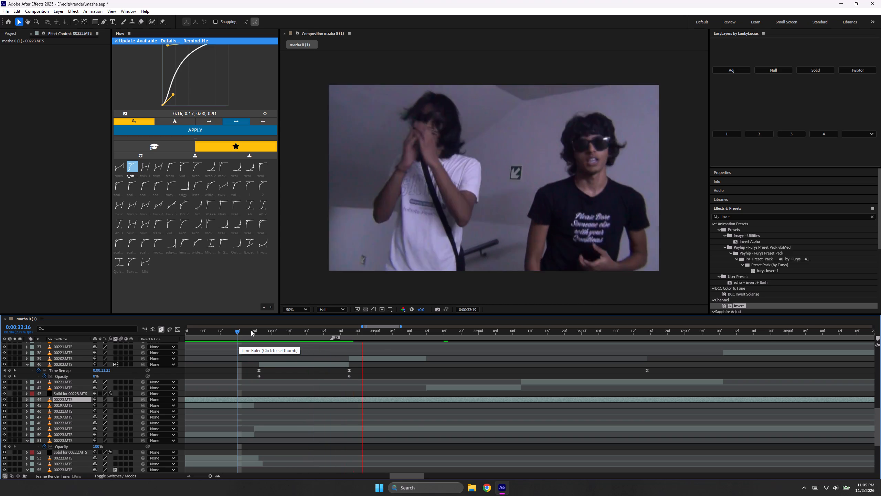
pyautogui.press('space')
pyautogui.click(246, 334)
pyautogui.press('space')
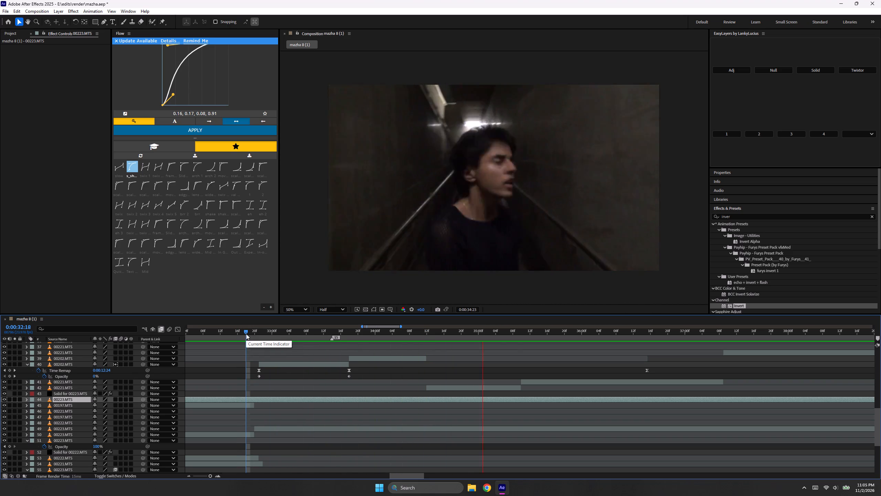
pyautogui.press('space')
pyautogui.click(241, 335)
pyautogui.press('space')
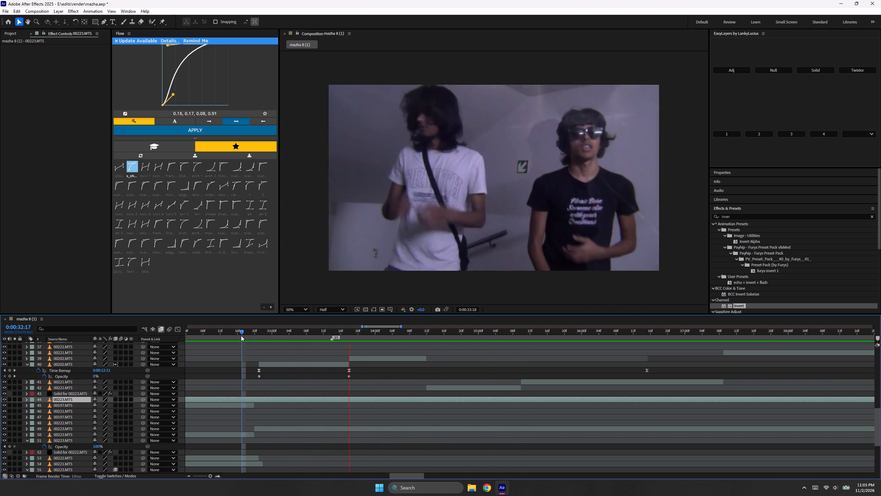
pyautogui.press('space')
# Undo the recent edits to 00202.MTS, back through its frame blending, time remapping, opacity keyframes and split.
pyautogui.hotkey('ctrl', 'z')
pyautogui.hotkey('ctrl', 'z')
pyautogui.hotkey('ctrl', 'z')
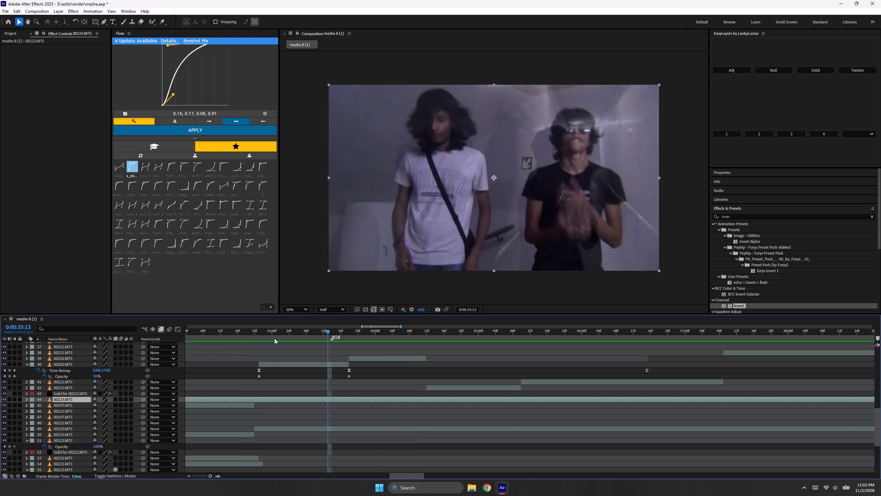
pyautogui.hotkey('ctrl', 'z')
pyautogui.hotkey('ctrl', 'z')
pyautogui.hotkey('ctrl', 'z')
pyautogui.hotkey('ctrl', 'z')
pyautogui.hotkey('ctrl', 'z')
pyautogui.hotkey('ctrl', 'z')
pyautogui.hotkey('ctrl', 'z')
pyautogui.hotkey('ctrl', 'z')
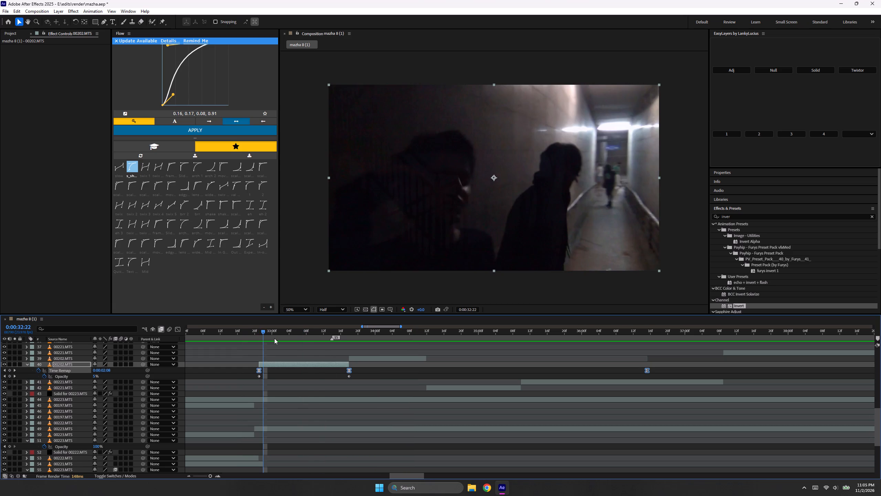
pyautogui.hotkey('ctrl', 'z')
pyautogui.hotkey('ctrl', 'z')
pyautogui.hotkey('ctrl', 'z')
pyautogui.hotkey('ctrl', 'z')
pyautogui.hotkey('ctrl', 'z')
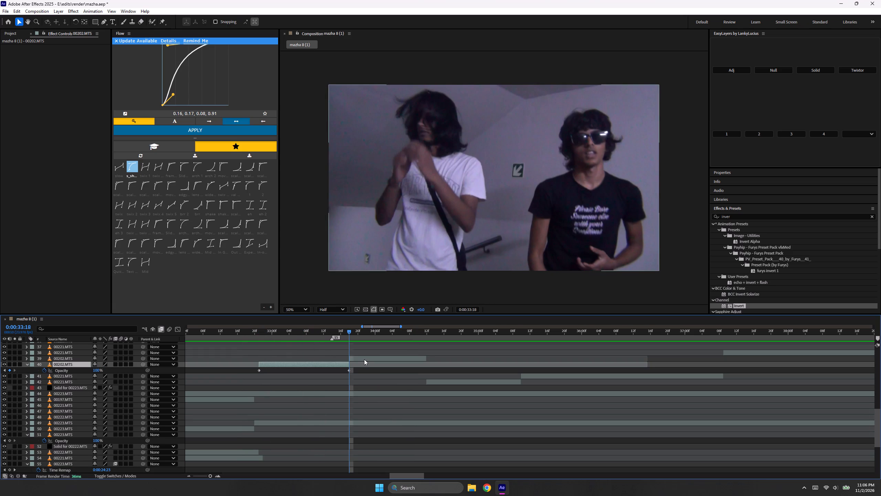
pyautogui.hotkey('ctrl', 'z')
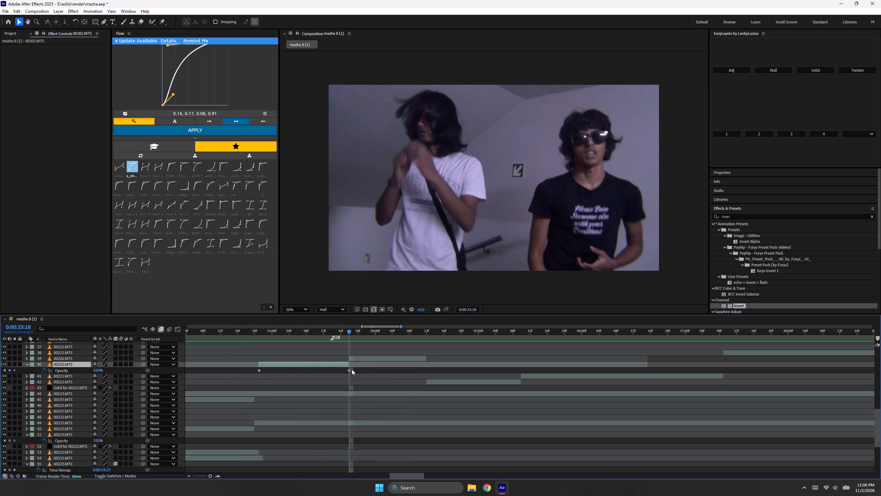
pyautogui.hotkey('ctrl', 'z')
pyautogui.hotkey('ctrl', 'z')
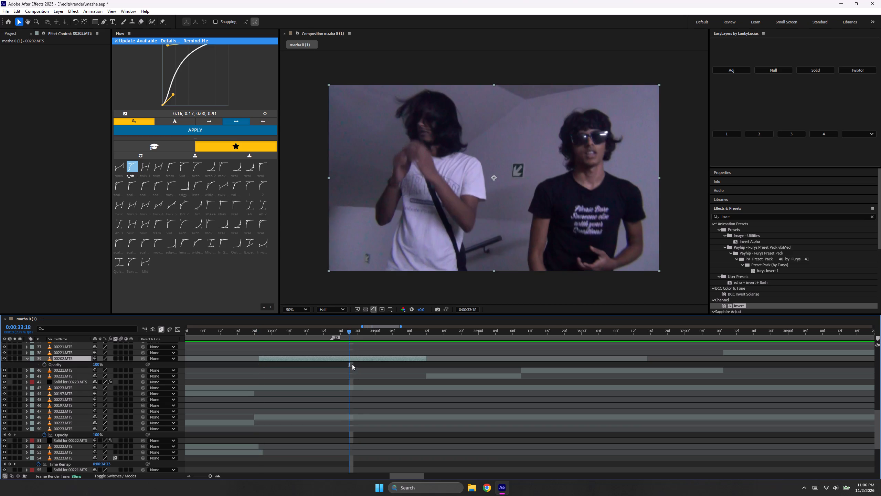
# Split 00202.MTS at 0:00:33:18, delete the part before the cut, and play back the surrounding clips.
pyautogui.hotkey('ctrl', 'shift', 'd')
pyautogui.click(336, 365)
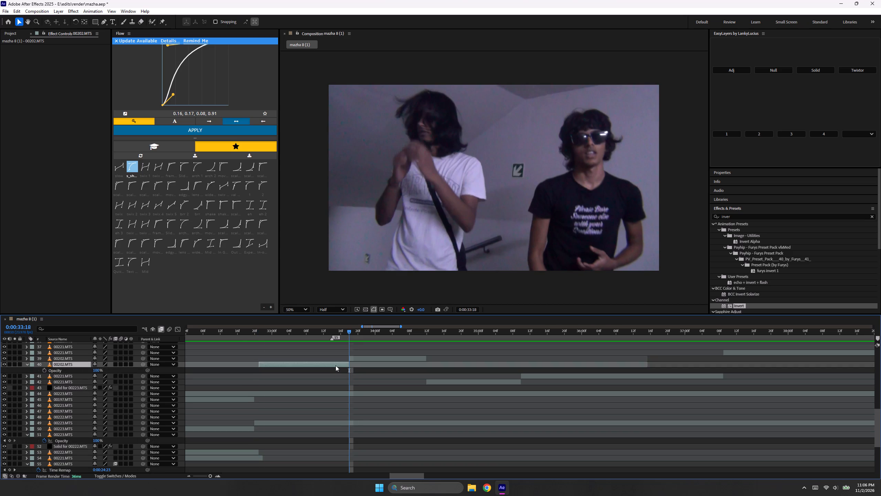
pyautogui.press('Delete')
pyautogui.click(240, 338)
pyautogui.press('space')
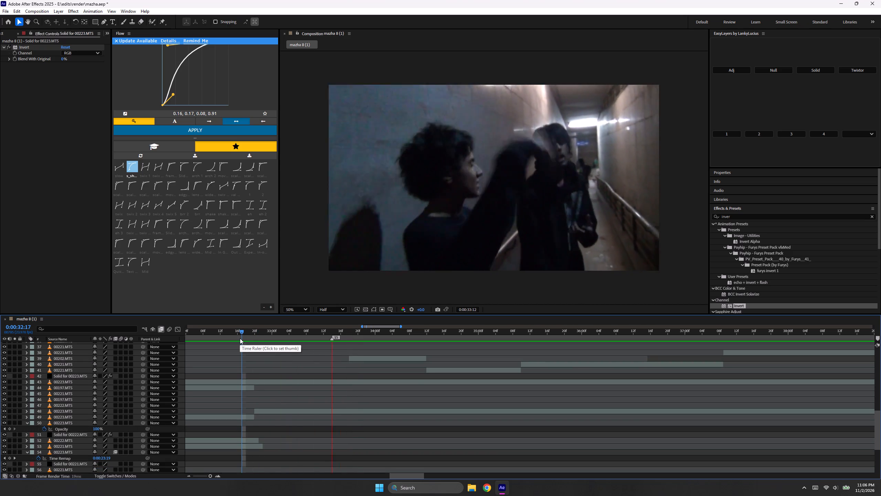
pyautogui.press('space')
pyautogui.moveTo(341, 336); pyautogui.dragTo(318, 351)
pyautogui.press('space')
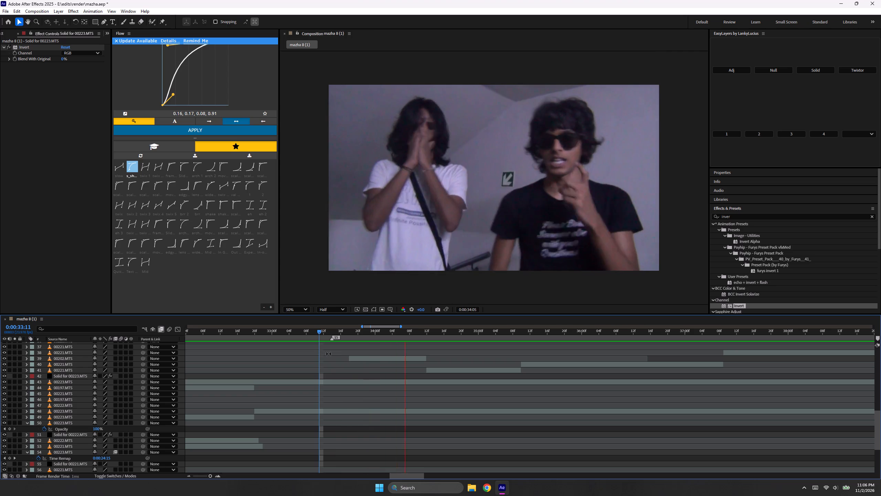
pyautogui.press('space')
# Slip the footage inside the trimmed 00202.MTS clip to a later part of its source and preview it from 0:00:33:14.
pyautogui.moveTo(372, 337); pyautogui.dragTo(353, 344)
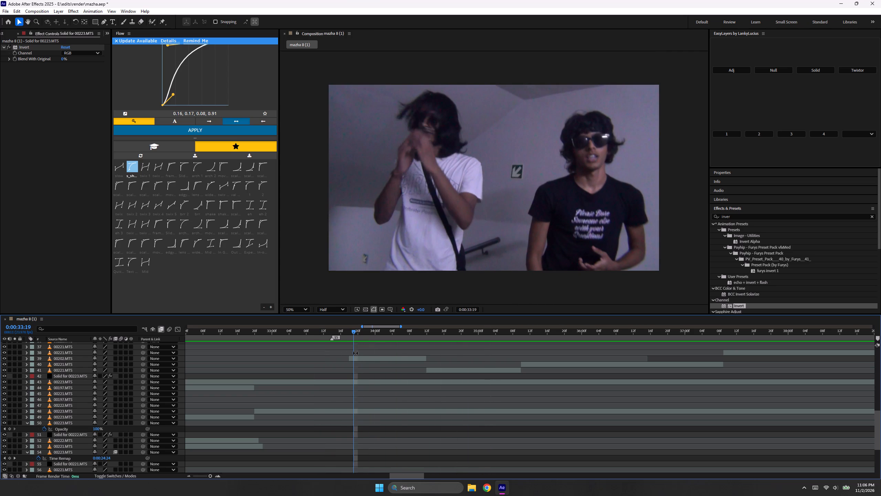
pyautogui.click(358, 359)
pyautogui.moveTo(441, 358); pyautogui.dragTo(331, 363)
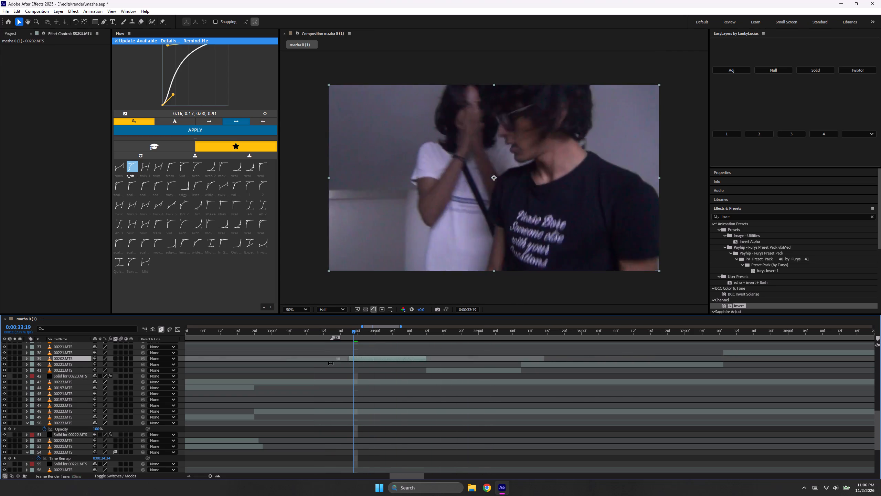
pyautogui.moveTo(331, 363); pyautogui.dragTo(199, 385)
pyautogui.moveTo(343, 337); pyautogui.dragTo(334, 340)
pyautogui.press('space')
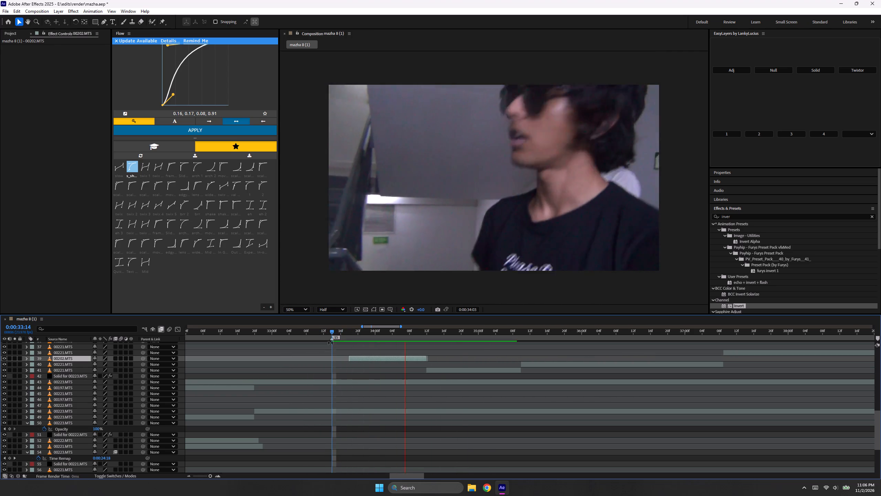
pyautogui.press('space')
# Slip the 00202.MTS footage partway back toward an earlier moment and preview the cut into the following clip.
pyautogui.moveTo(371, 332); pyautogui.dragTo(352, 346)
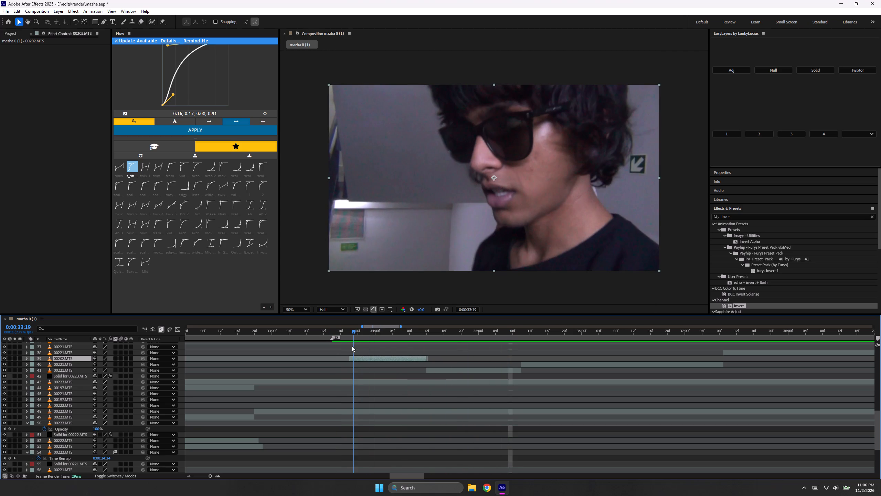
pyautogui.moveTo(352, 346); pyautogui.dragTo(353, 352)
pyautogui.moveTo(338, 359); pyautogui.dragTo(437, 359)
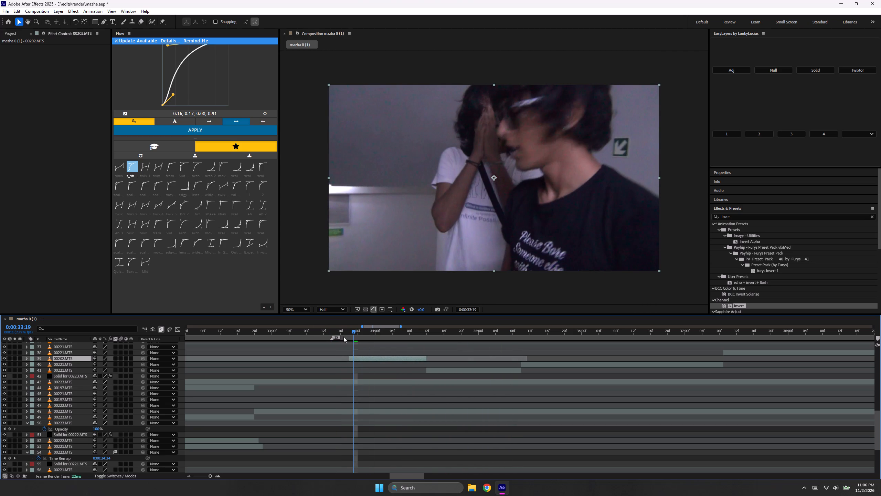
pyautogui.moveTo(340, 332); pyautogui.dragTo(329, 337)
pyautogui.press('space')
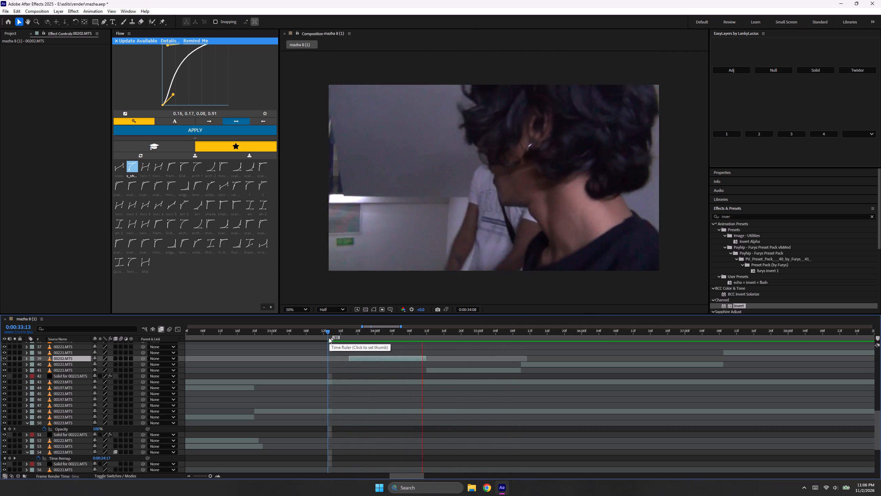
pyautogui.press('space')
pyautogui.moveTo(426, 331); pyautogui.dragTo(397, 348)
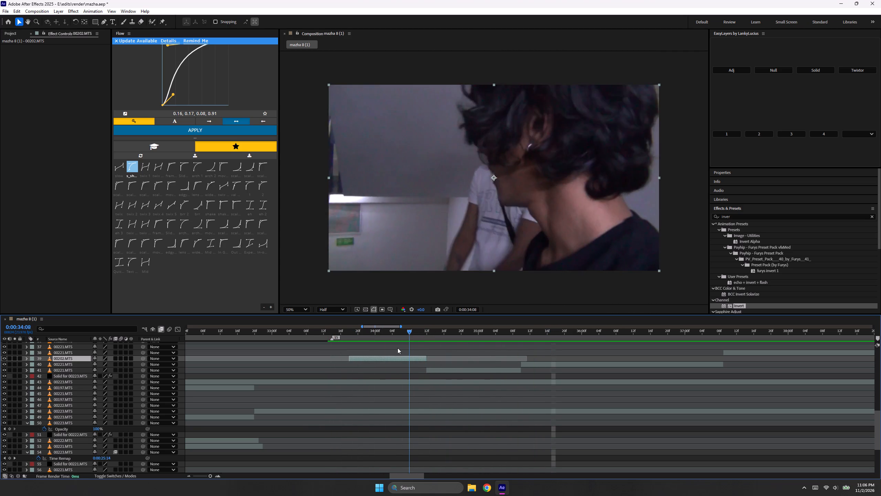
pyautogui.moveTo(397, 348); pyautogui.dragTo(338, 368)
pyautogui.press('space')
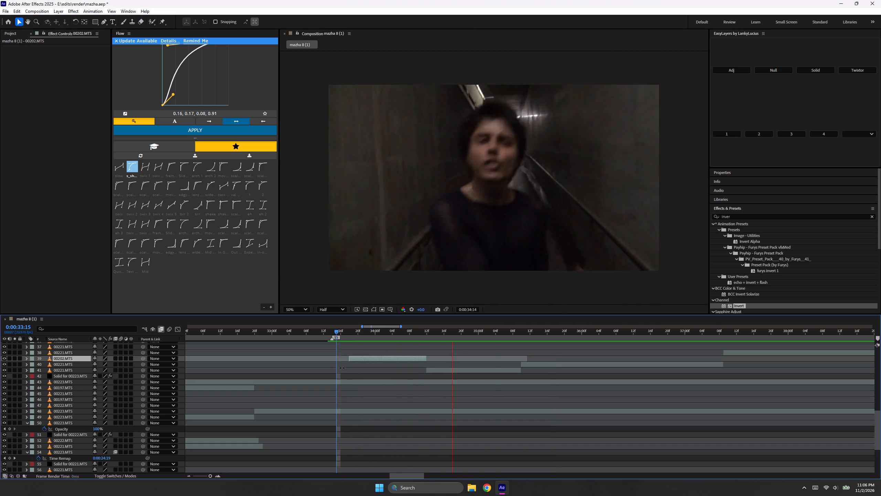
pyautogui.press('space')
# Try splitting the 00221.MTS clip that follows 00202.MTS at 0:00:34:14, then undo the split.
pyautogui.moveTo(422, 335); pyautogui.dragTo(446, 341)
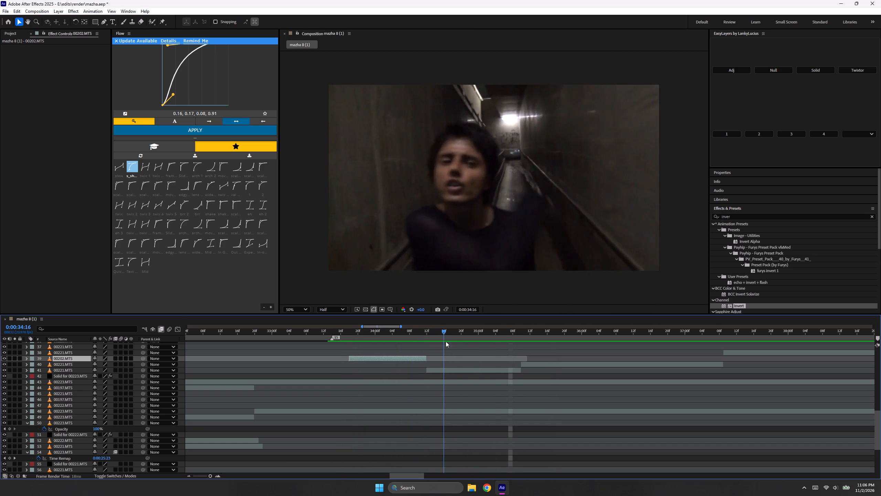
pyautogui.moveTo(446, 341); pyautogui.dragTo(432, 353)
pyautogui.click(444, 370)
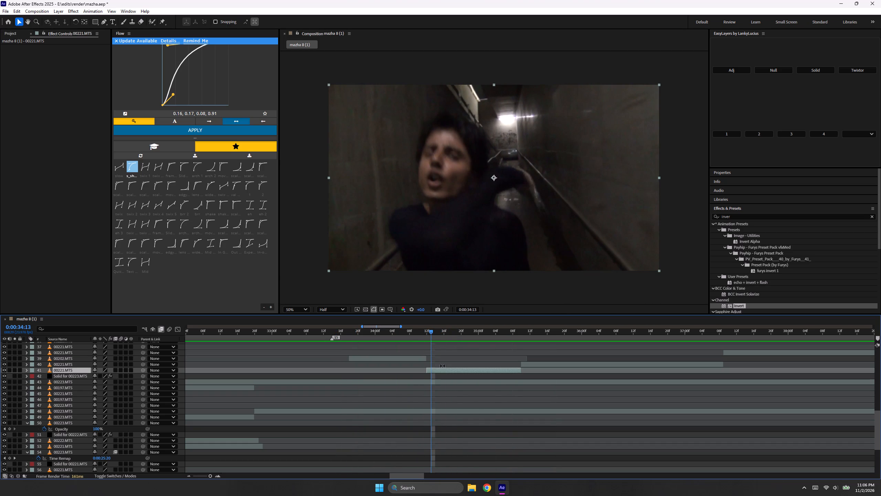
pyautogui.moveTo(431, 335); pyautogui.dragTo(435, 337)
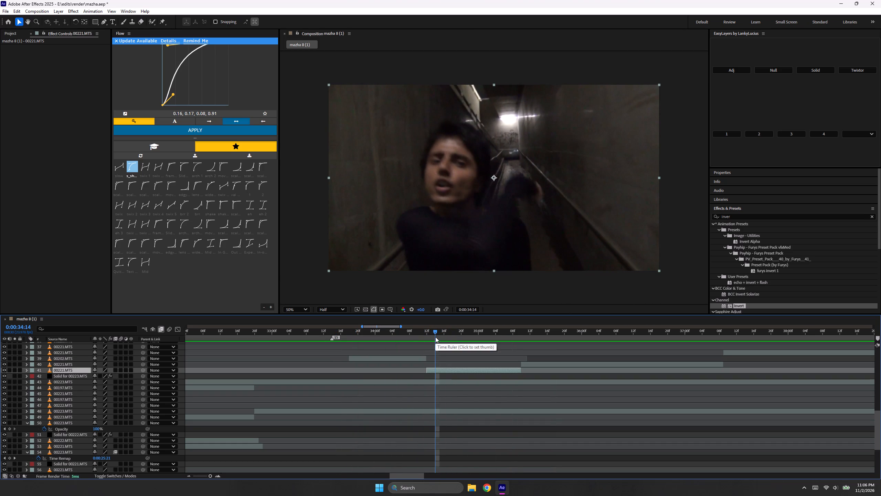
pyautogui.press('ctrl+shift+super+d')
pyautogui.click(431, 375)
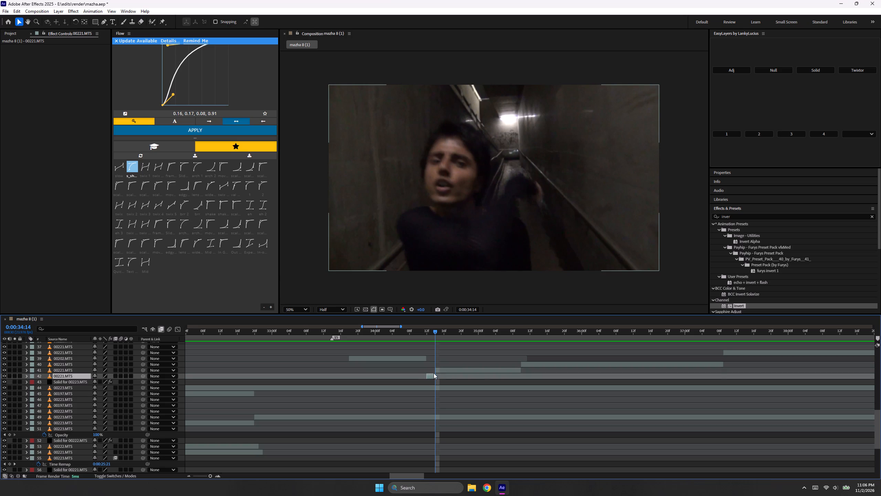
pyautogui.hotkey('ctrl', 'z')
# Split the 00221.MTS clip one frame further on, at 0:00:34:15.
pyautogui.press('pagedown')
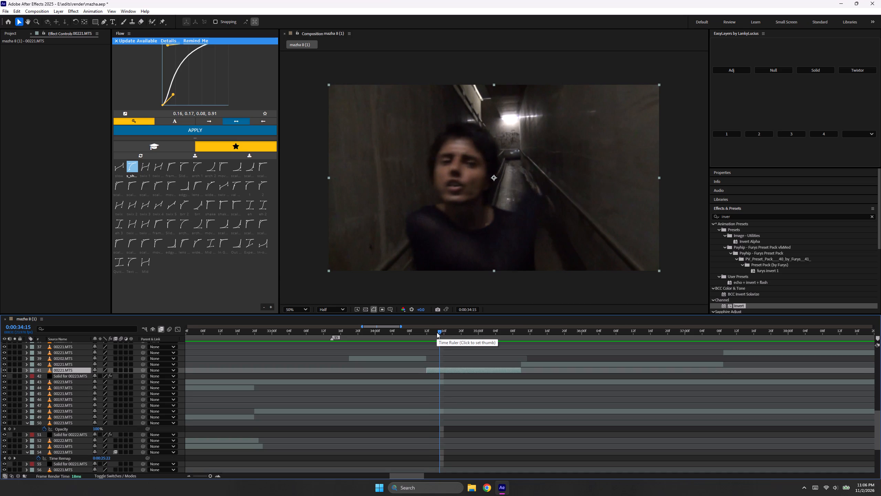
pyautogui.hotkey('ctrl', 'shift', 'd')
# Enable time remapping on the short 00221.MTS piece before the cut and add a keyframe at 0:00:34:15.
pyautogui.click(435, 377)
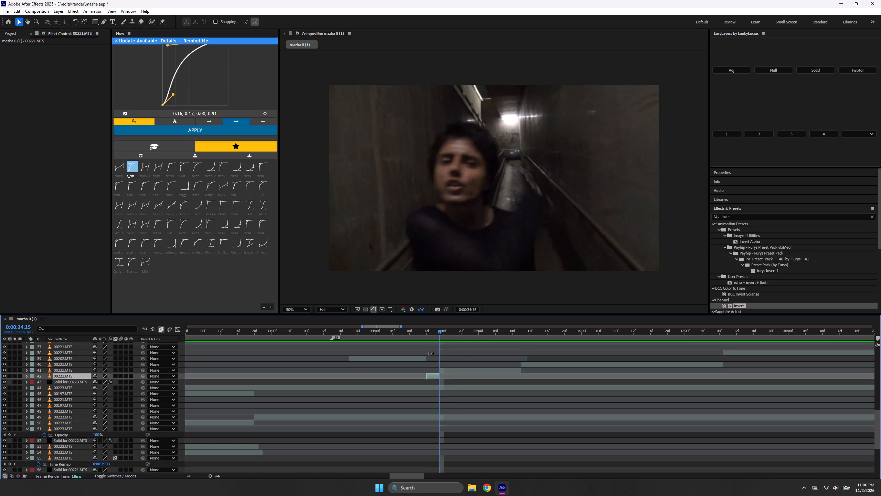
pyautogui.hotkey('ctrl', 'alt', 't')
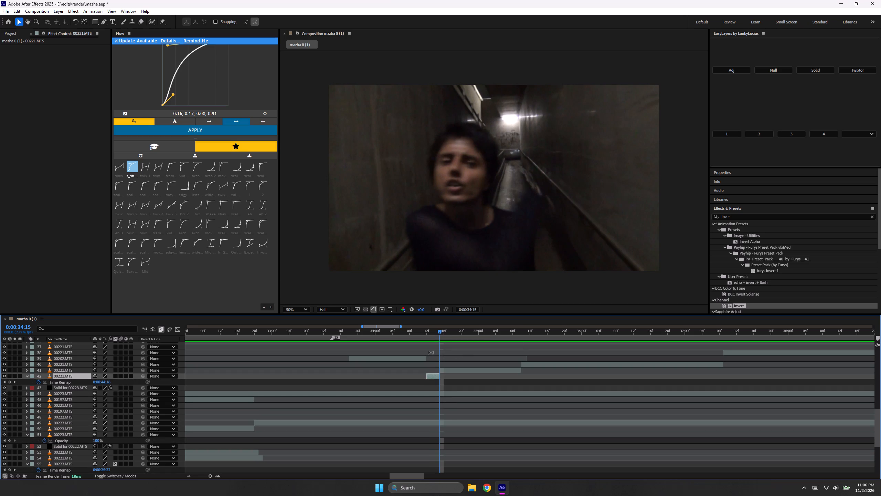
pyautogui.click(9, 383)
# Keyframe Time Remap at 0:00:38:06 on the short 00221.MTS piece and move that keyframe to the piece's start at 0:00:34:12.
pyautogui.click(433, 335)
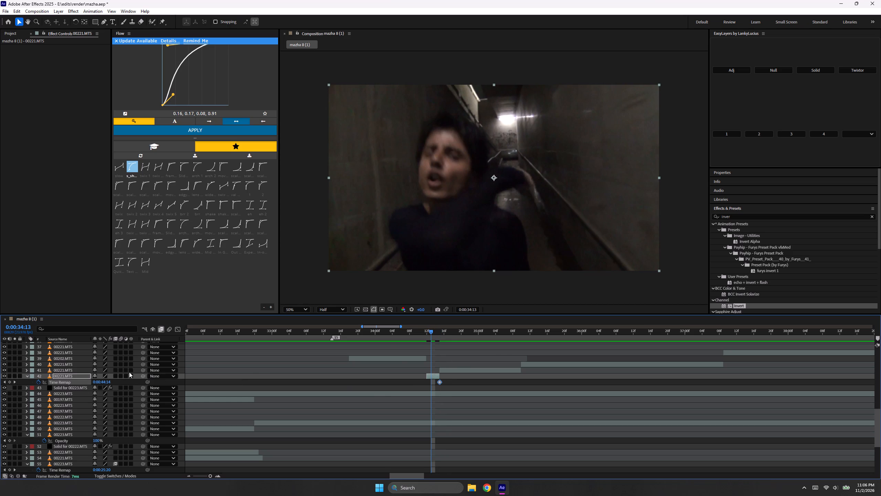
pyautogui.moveTo(96, 383); pyautogui.dragTo(51, 392)
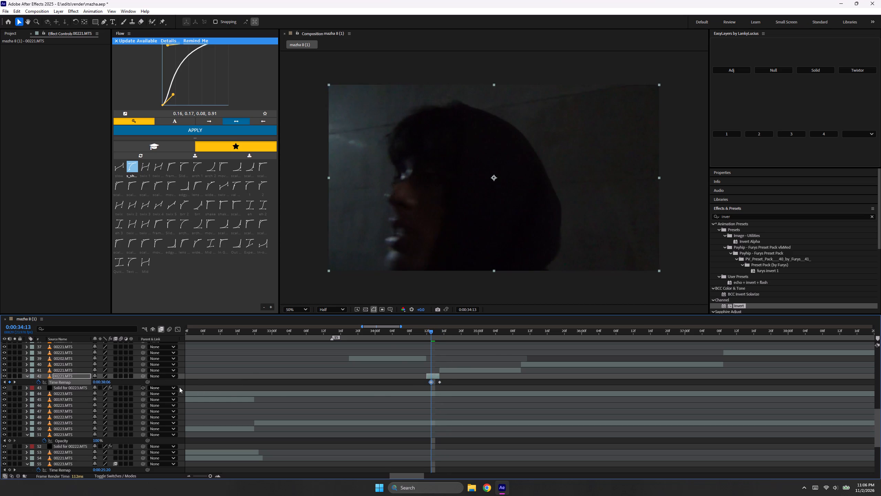
pyautogui.moveTo(431, 381); pyautogui.dragTo(426, 384)
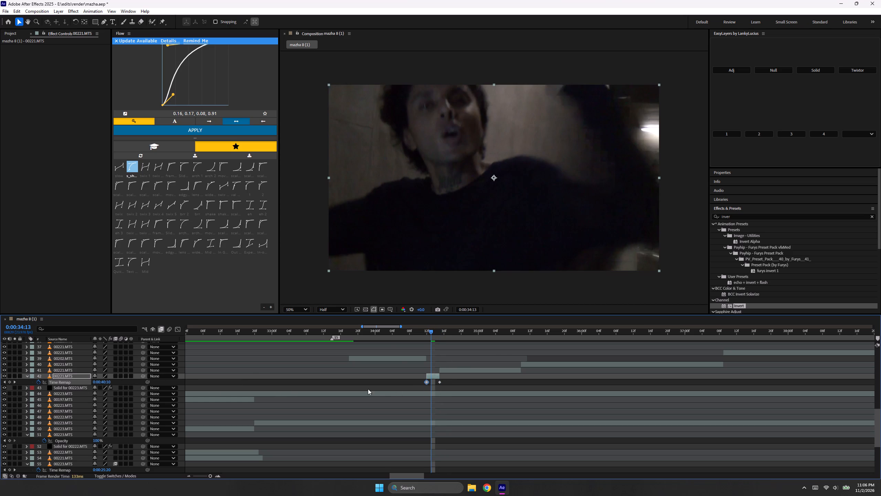
# Enable frame blending on the short time-remapped 00221.MTS piece.
pyautogui.click(79, 381)
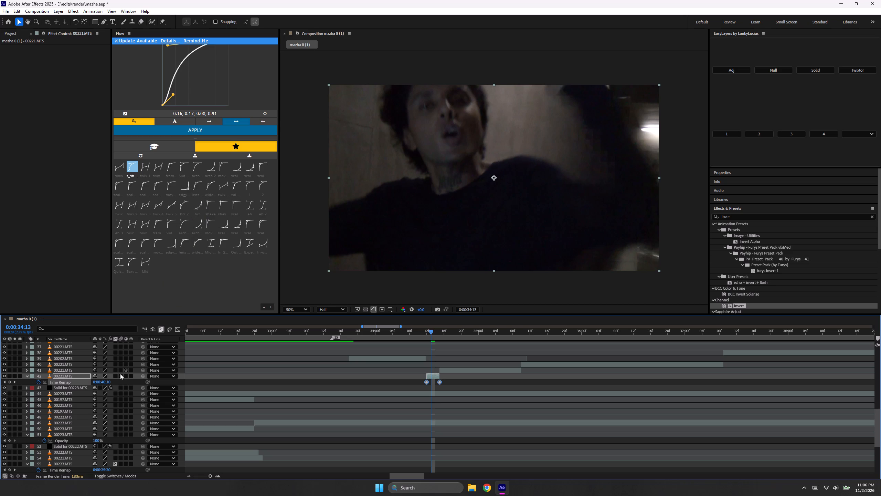
pyautogui.click(116, 378)
# Preview the transition from 00202.MTS through the short 00221.MTS piece around 0:00:34:12 to check the blended motion.
pyautogui.moveTo(422, 328); pyautogui.dragTo(418, 331)
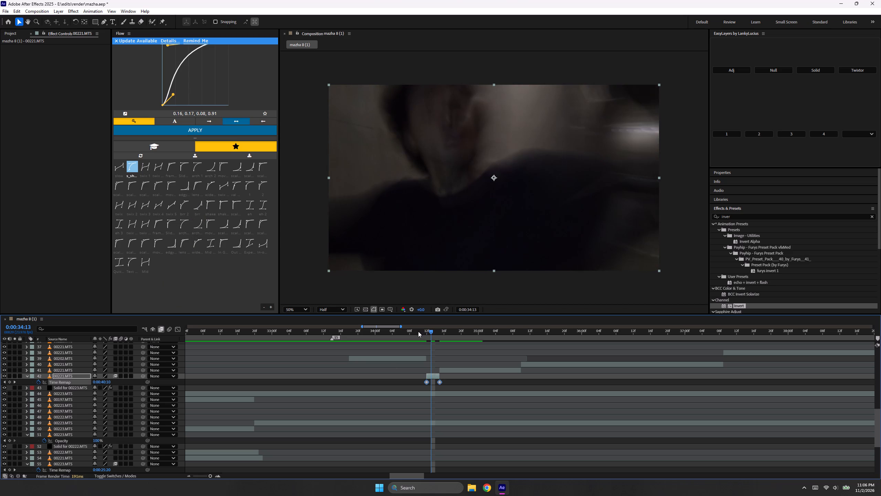
pyautogui.moveTo(418, 331); pyautogui.dragTo(419, 332)
pyautogui.moveTo(424, 335); pyautogui.dragTo(432, 348)
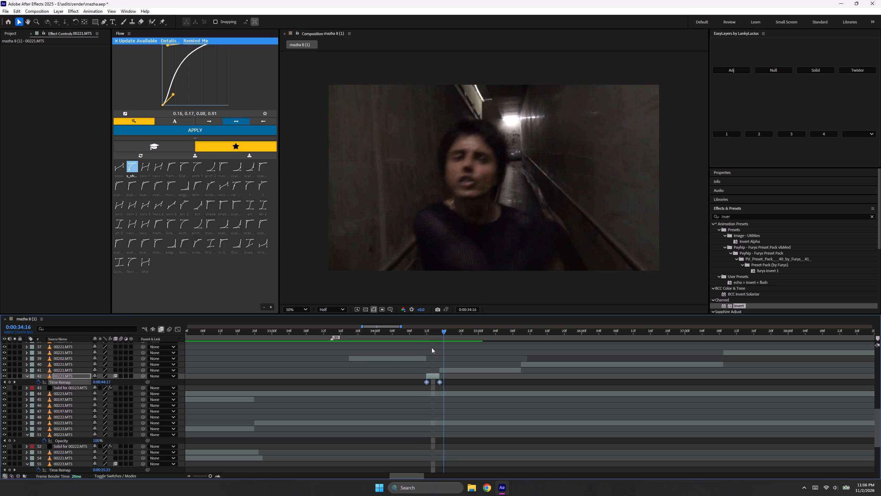
pyautogui.moveTo(432, 348); pyautogui.dragTo(417, 350)
pyautogui.press('space')
pyautogui.press('space')
pyautogui.moveTo(441, 335); pyautogui.dragTo(416, 345)
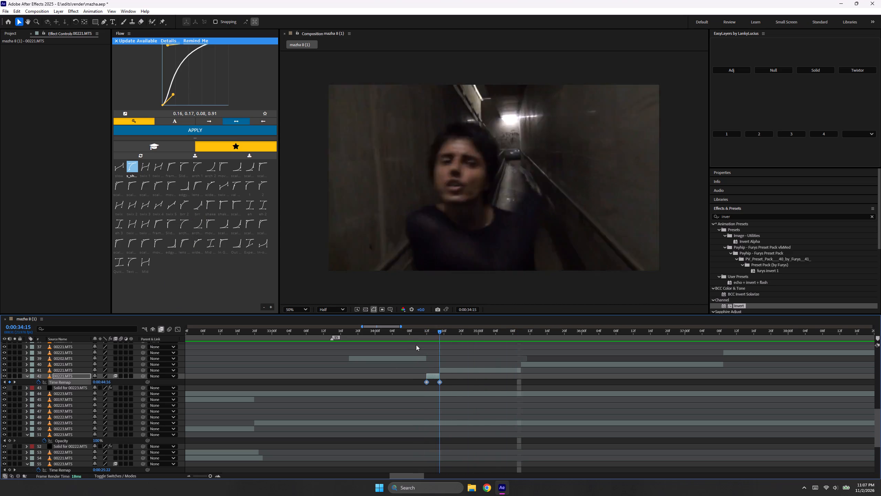
pyautogui.moveTo(416, 345); pyautogui.dragTo(410, 348)
pyautogui.press('space')
pyautogui.press('space')
# Keyframe Time Remap on the short 00221.MTS piece at 0:00:34:13, and move that keyframe to 0:00:34:12 in place of the start keyframe.
pyautogui.moveTo(438, 335); pyautogui.dragTo(435, 337)
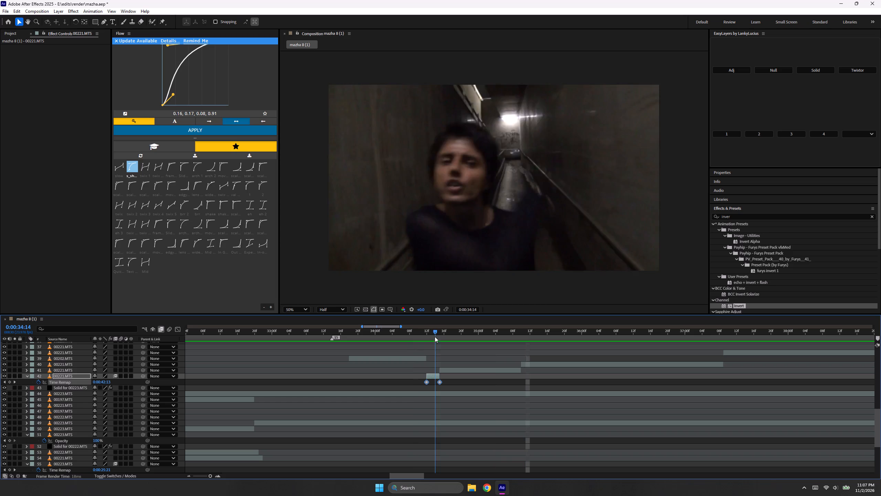
pyautogui.moveTo(435, 337); pyautogui.dragTo(433, 338)
pyautogui.click(463, 386)
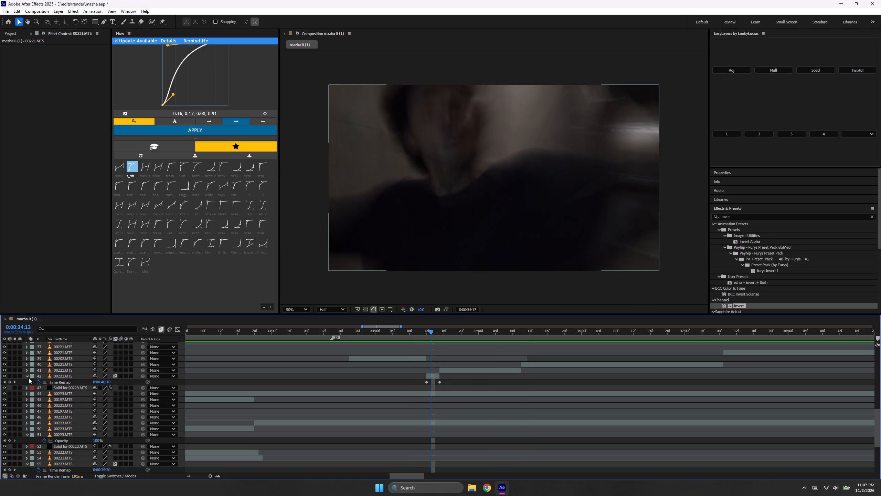
pyautogui.click(12, 381)
pyautogui.click(4, 382)
pyautogui.click(9, 382)
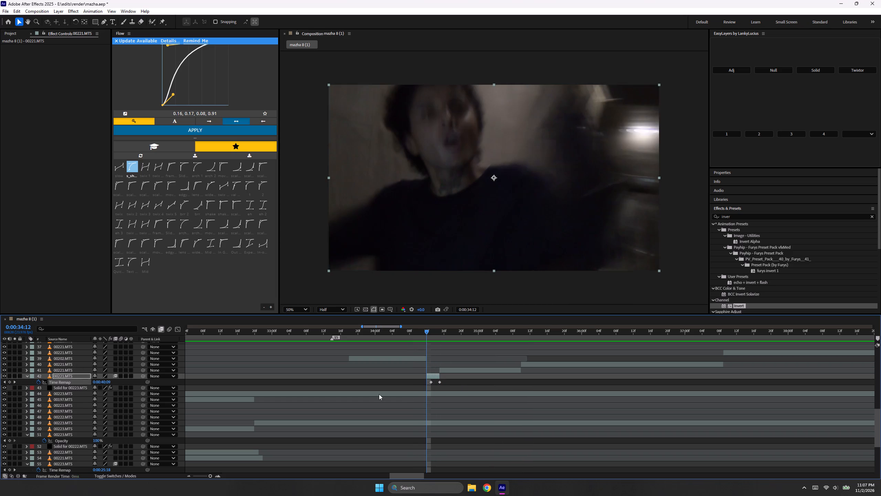
pyautogui.moveTo(432, 383); pyautogui.dragTo(427, 384)
# Preview the retimed piece, keyframe its Time Remap at 0:00:34:14, and move that keyframe to 0:00:34:12 in place of the start keyframe.
pyautogui.moveTo(428, 332); pyautogui.dragTo(429, 333)
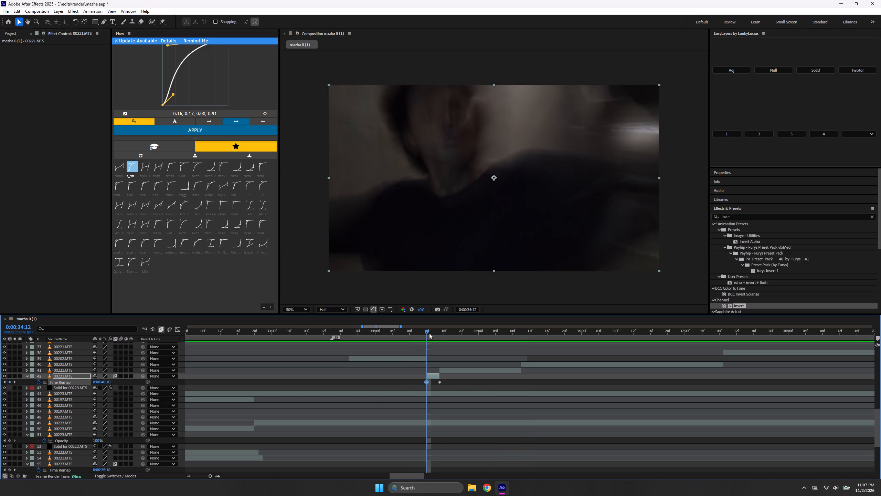
pyautogui.moveTo(429, 333); pyautogui.dragTo(411, 344)
pyautogui.press('space')
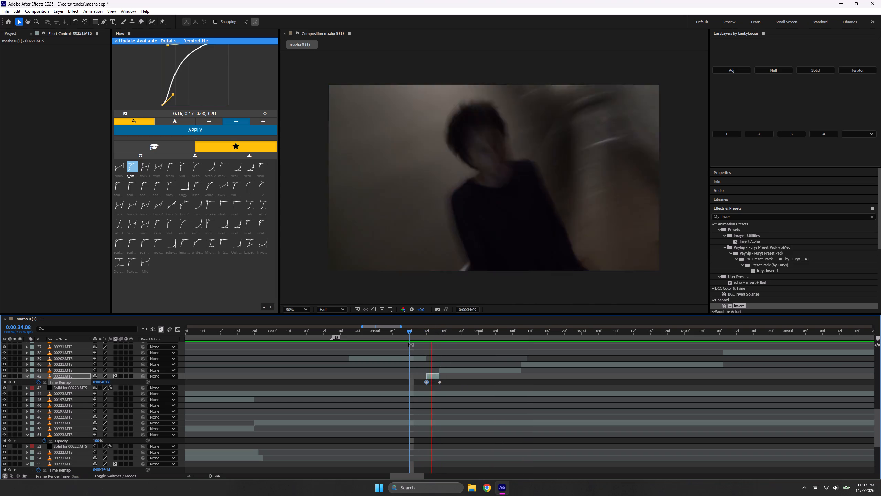
pyautogui.press('space')
pyautogui.moveTo(443, 333); pyautogui.dragTo(436, 335)
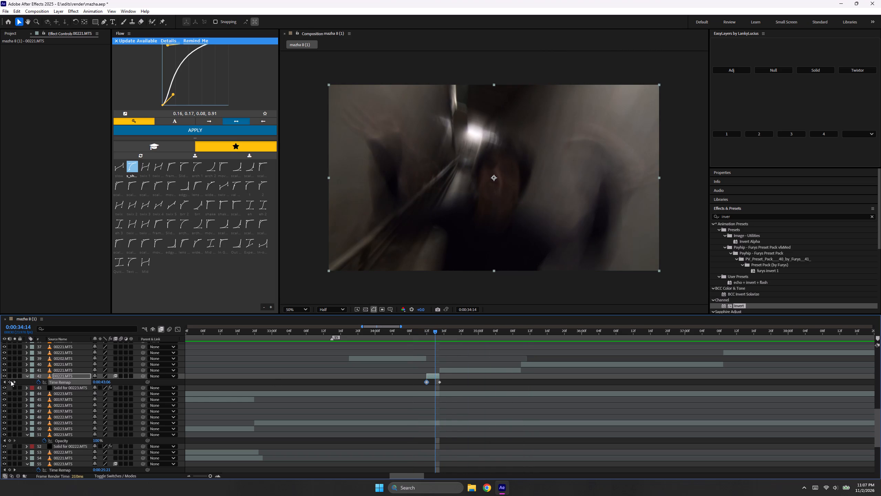
pyautogui.click(11, 381)
pyautogui.click(2, 383)
pyautogui.click(8, 383)
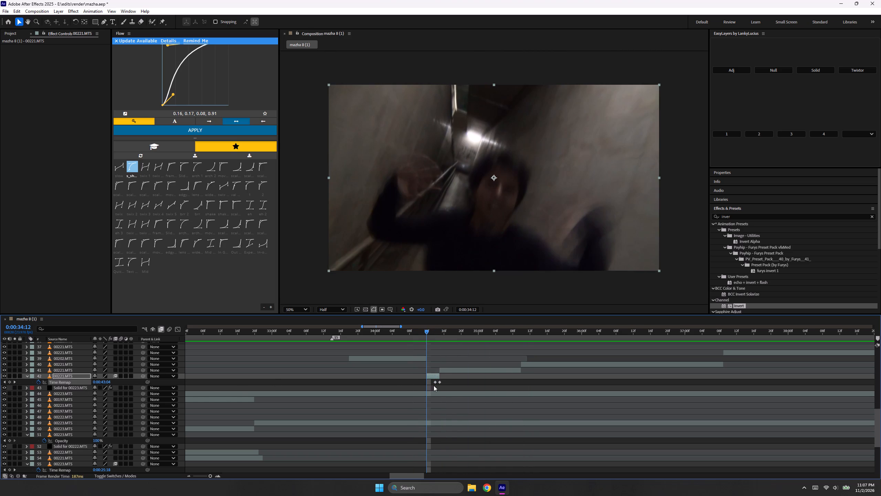
pyautogui.moveTo(435, 383); pyautogui.dragTo(427, 386)
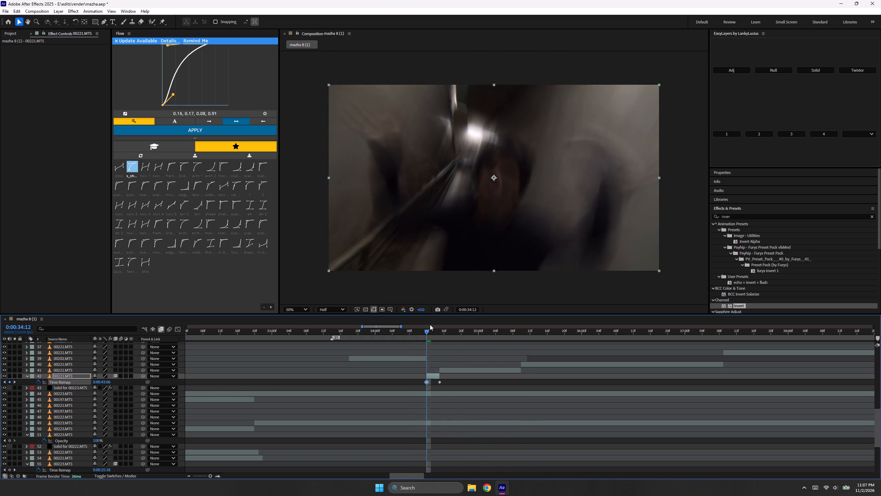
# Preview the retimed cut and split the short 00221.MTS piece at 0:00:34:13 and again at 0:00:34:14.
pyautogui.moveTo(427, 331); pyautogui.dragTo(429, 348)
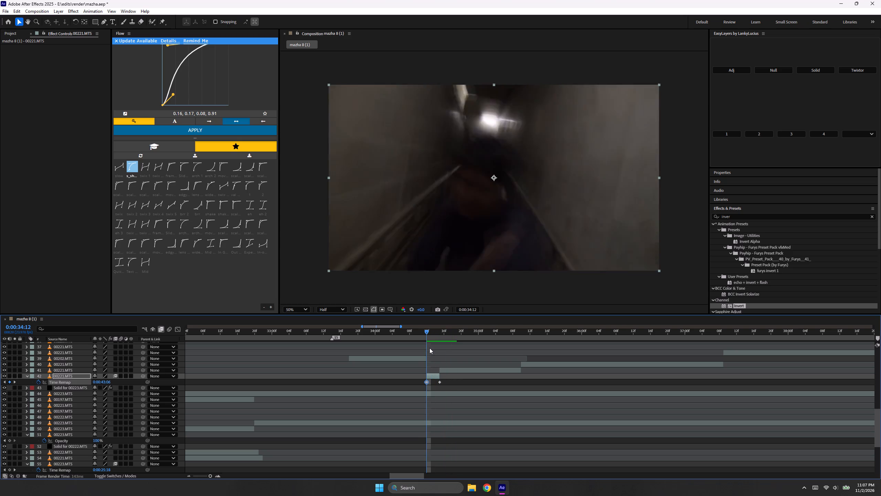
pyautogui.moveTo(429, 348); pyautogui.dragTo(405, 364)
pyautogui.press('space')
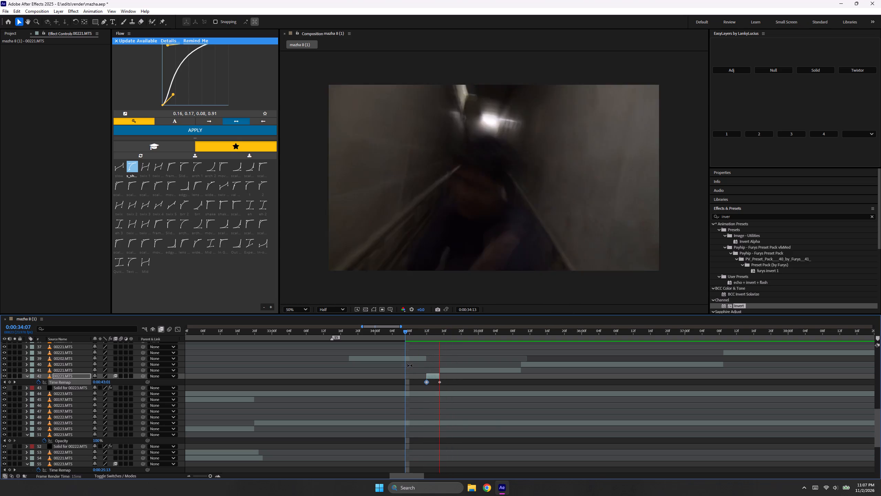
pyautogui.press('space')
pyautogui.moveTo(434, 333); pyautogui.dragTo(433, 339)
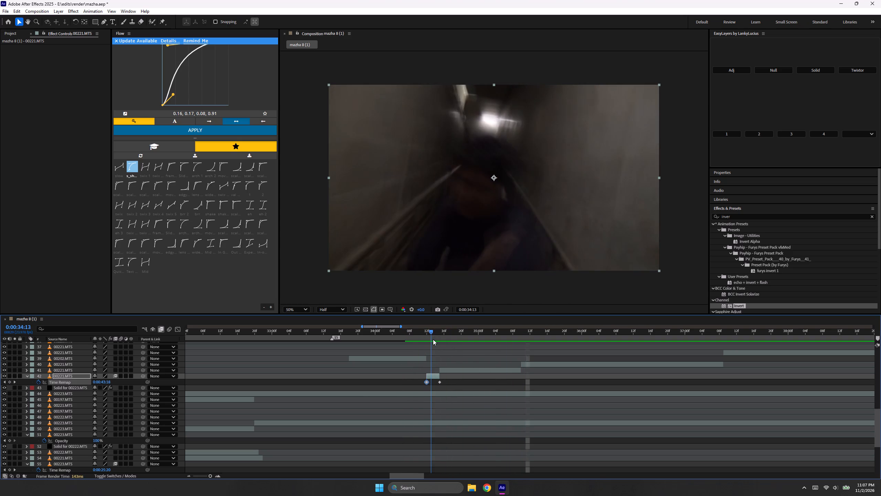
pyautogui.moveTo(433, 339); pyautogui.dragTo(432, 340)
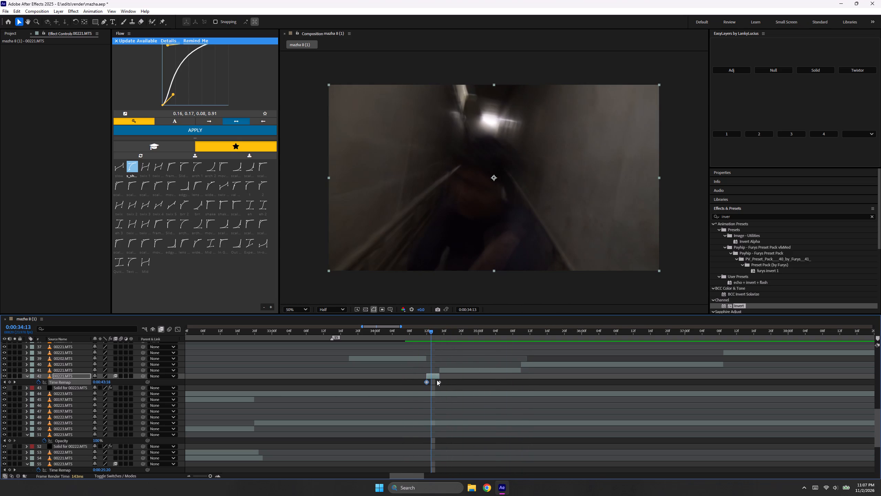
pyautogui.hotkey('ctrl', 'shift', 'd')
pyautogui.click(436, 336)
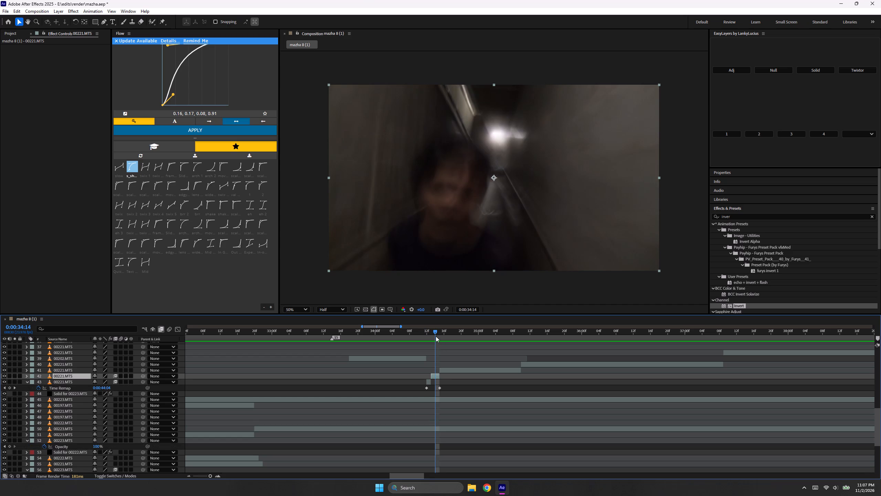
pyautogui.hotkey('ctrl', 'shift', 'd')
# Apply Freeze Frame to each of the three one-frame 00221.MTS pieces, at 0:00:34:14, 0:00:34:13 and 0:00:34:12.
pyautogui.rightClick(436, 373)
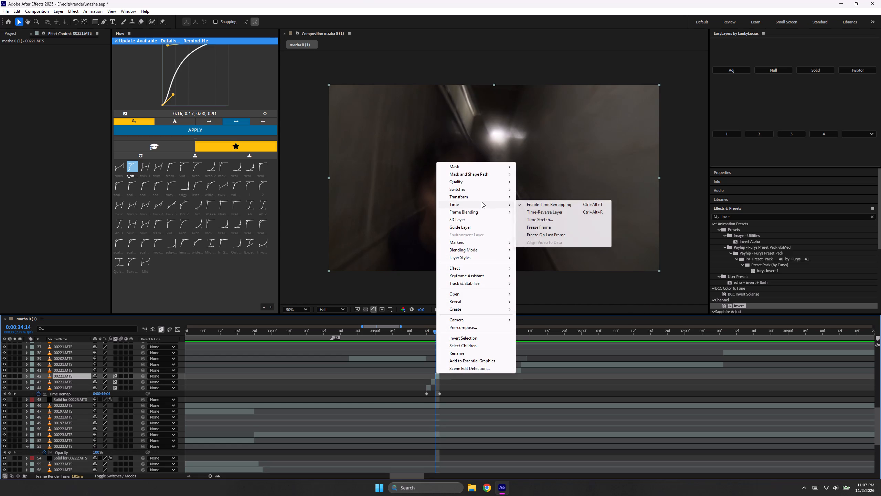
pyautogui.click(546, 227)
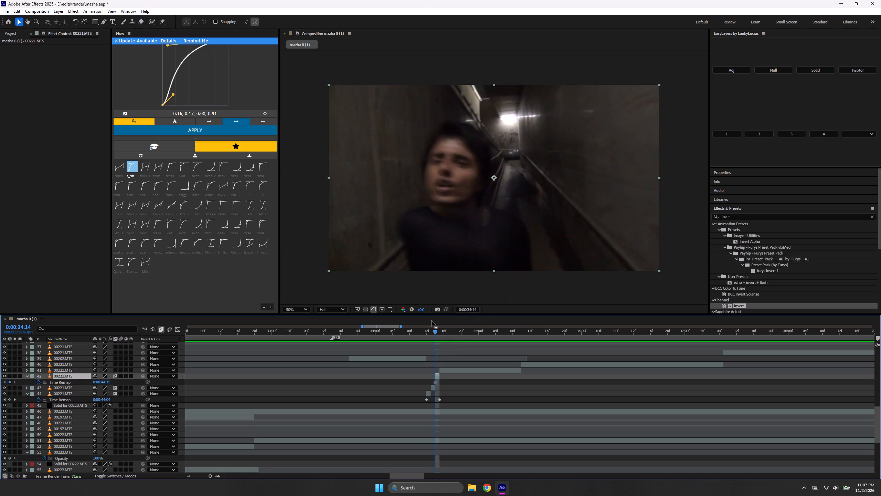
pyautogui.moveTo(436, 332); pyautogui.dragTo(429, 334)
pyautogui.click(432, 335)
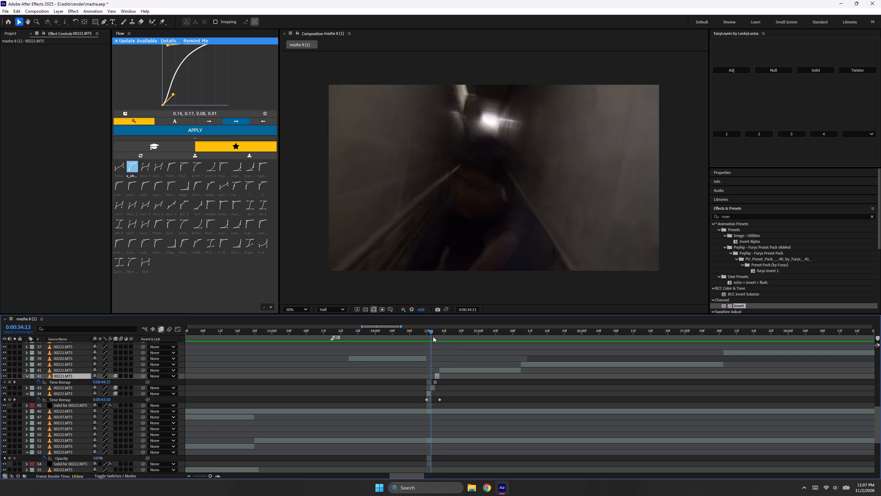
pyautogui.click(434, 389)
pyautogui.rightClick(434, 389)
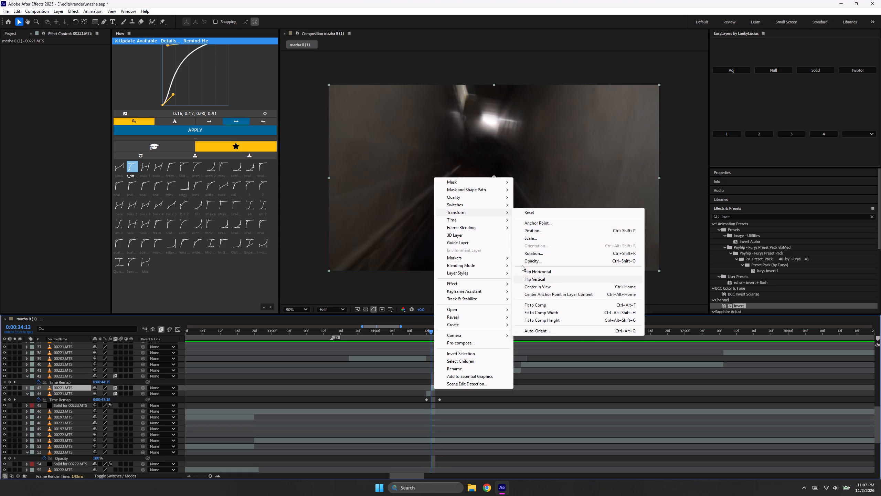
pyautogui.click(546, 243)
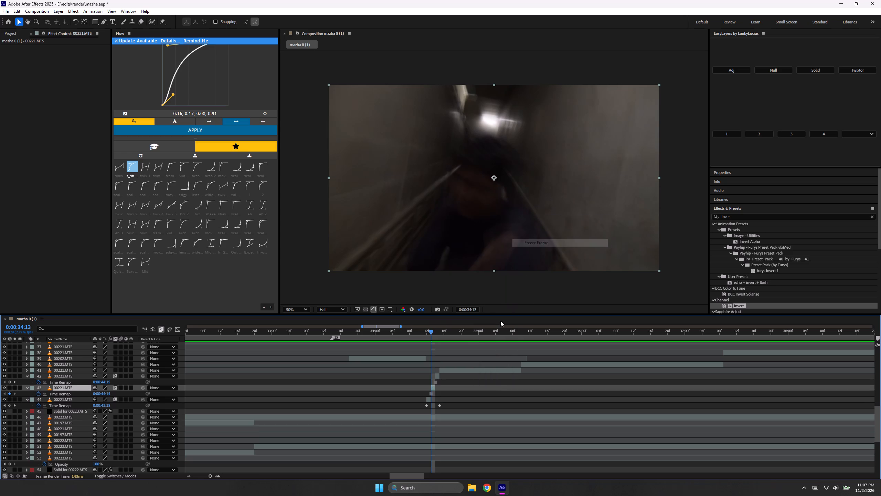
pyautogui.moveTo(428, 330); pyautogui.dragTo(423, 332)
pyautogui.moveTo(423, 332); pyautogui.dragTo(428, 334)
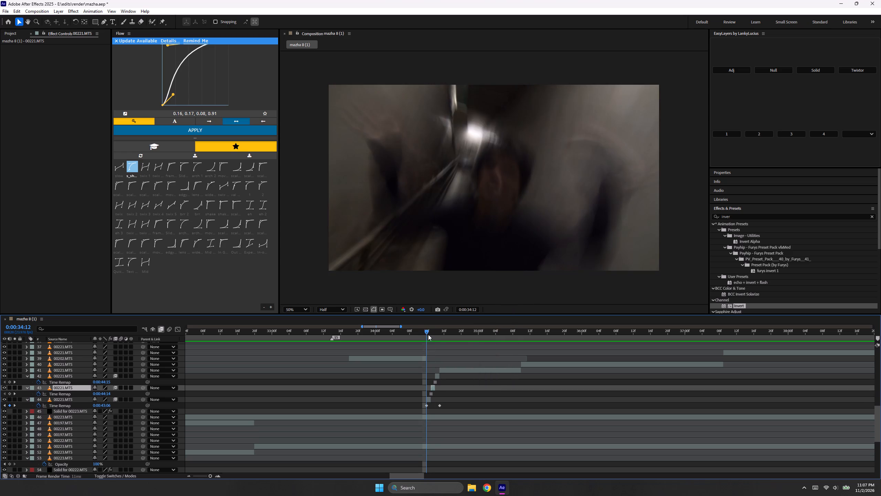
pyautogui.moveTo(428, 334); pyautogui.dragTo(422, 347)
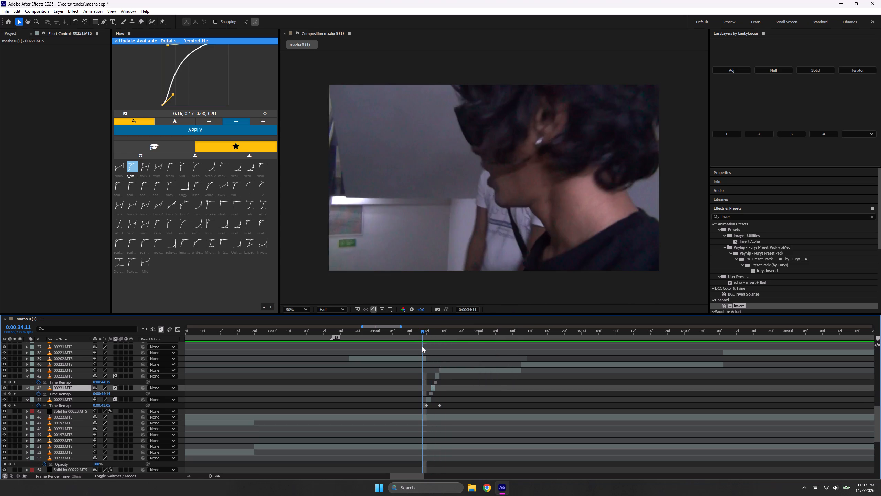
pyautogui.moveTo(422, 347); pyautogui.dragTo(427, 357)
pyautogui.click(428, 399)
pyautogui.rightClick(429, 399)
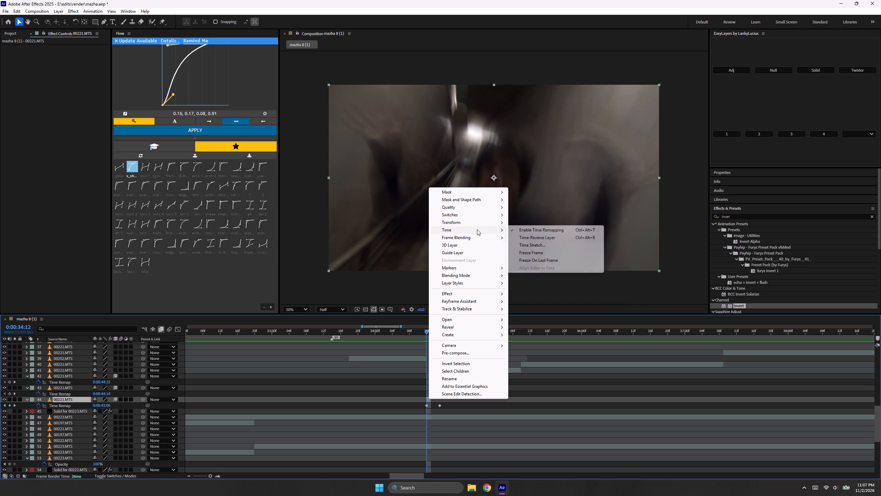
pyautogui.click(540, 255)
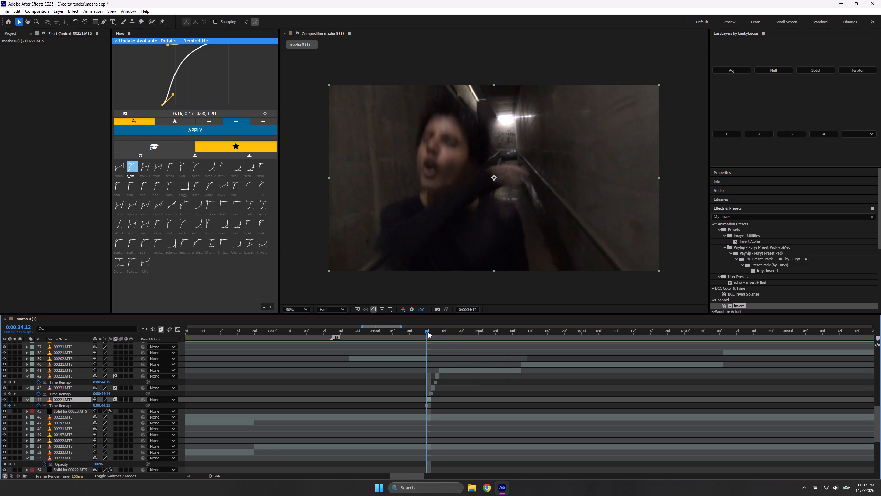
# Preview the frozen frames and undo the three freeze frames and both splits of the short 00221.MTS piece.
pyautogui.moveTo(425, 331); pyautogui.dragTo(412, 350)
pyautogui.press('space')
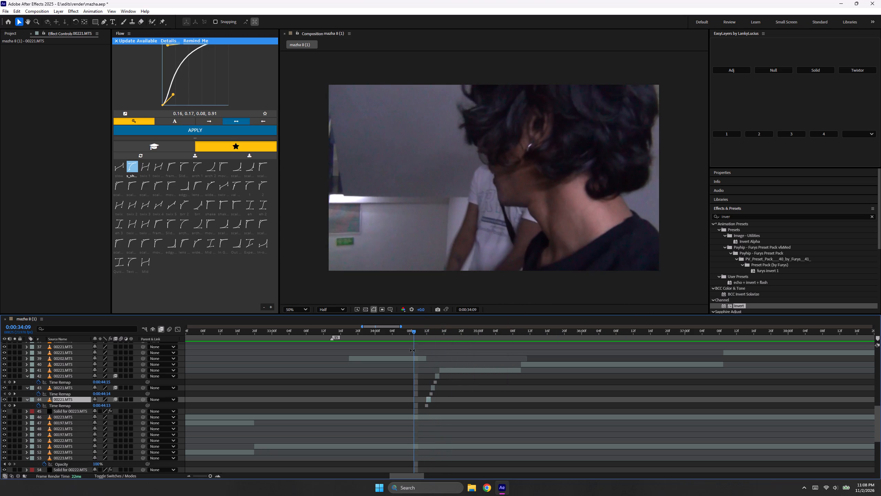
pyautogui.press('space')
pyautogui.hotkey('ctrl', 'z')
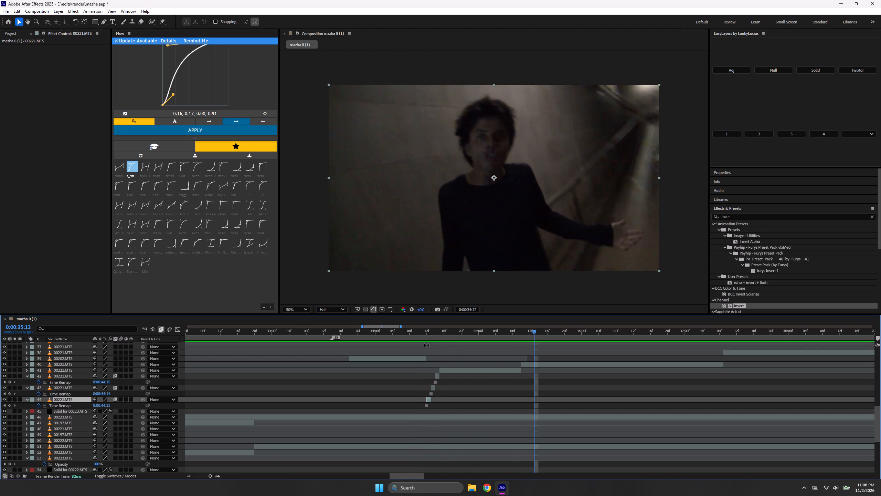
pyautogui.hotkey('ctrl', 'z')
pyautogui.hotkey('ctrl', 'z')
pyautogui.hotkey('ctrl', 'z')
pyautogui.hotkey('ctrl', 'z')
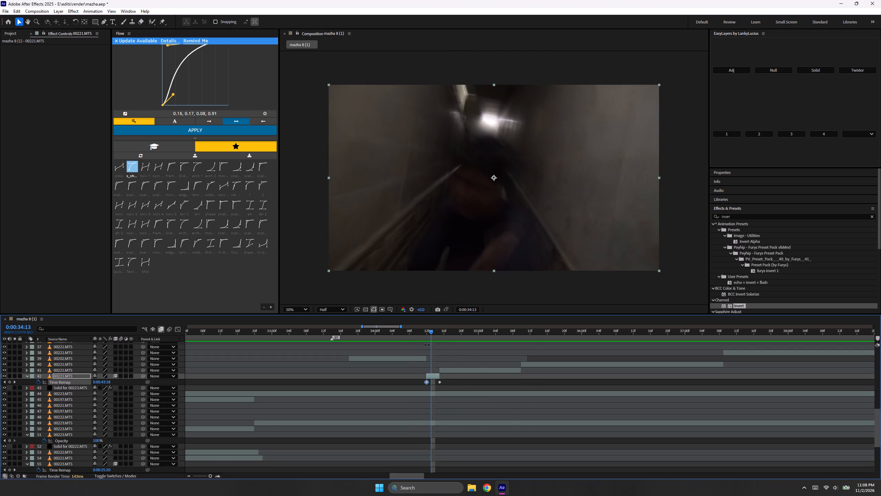
# Scrub between 0:00:34:08 and 0:00:34:16 to examine the frame-blended frames of the short 00221.MTS piece.
pyautogui.moveTo(433, 332); pyautogui.dragTo(438, 340)
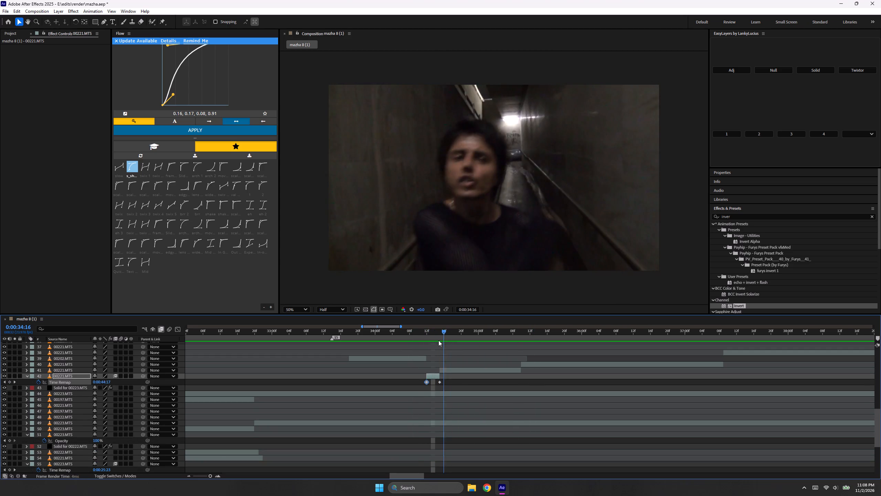
pyautogui.moveTo(438, 340); pyautogui.dragTo(433, 358)
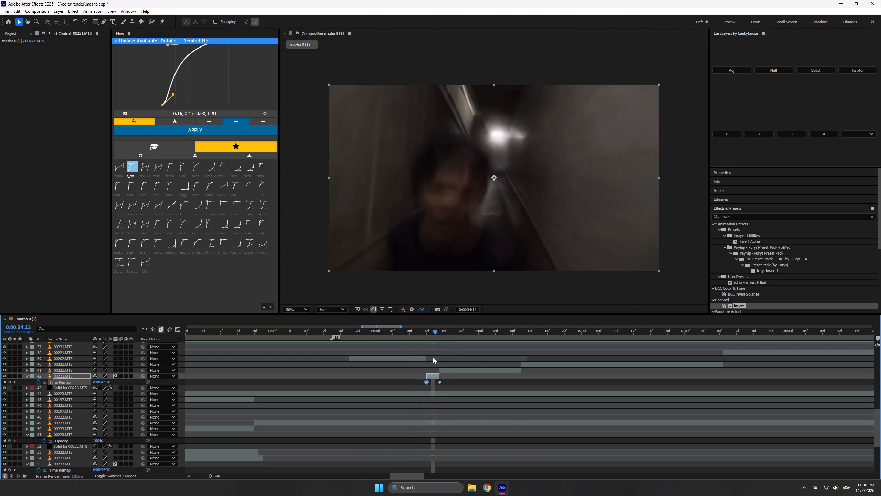
pyautogui.moveTo(433, 358); pyautogui.dragTo(430, 364)
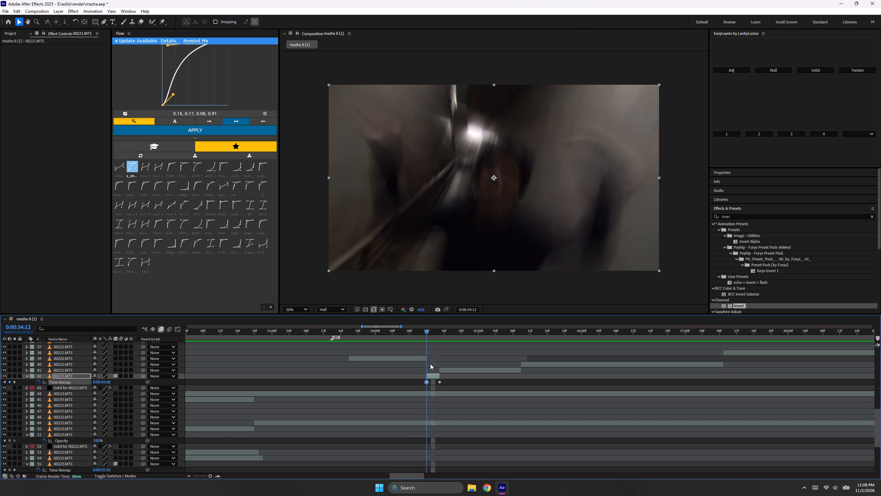
pyautogui.moveTo(430, 364); pyautogui.dragTo(435, 364)
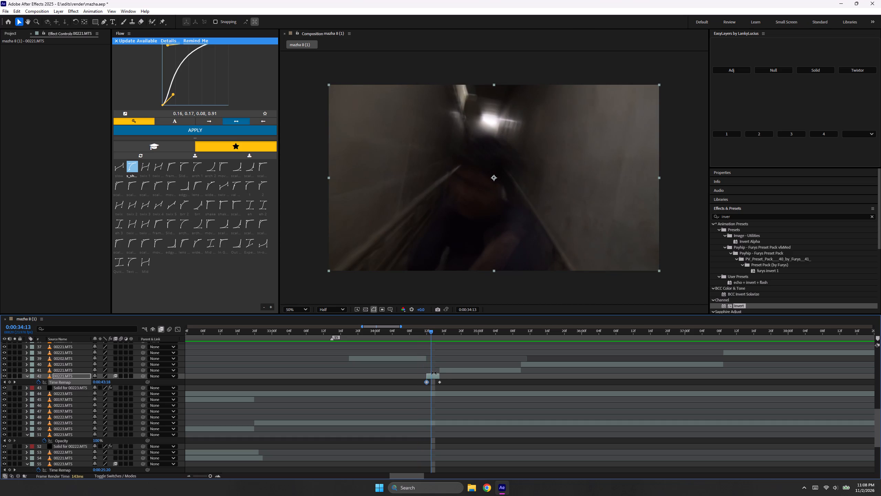
pyautogui.moveTo(431, 335); pyautogui.dragTo(426, 336)
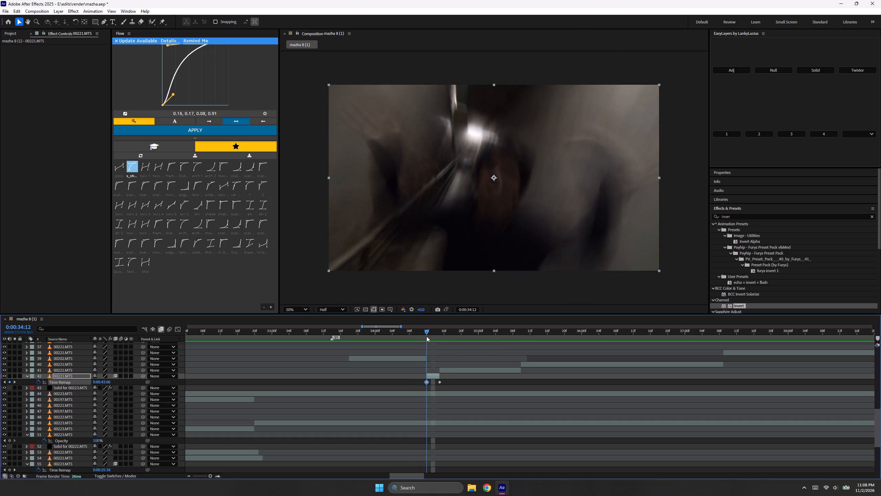
pyautogui.moveTo(426, 336); pyautogui.dragTo(411, 356)
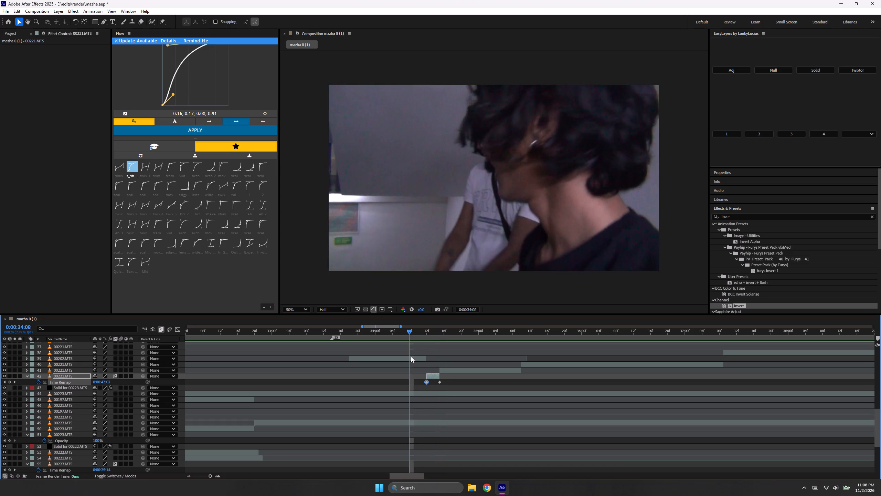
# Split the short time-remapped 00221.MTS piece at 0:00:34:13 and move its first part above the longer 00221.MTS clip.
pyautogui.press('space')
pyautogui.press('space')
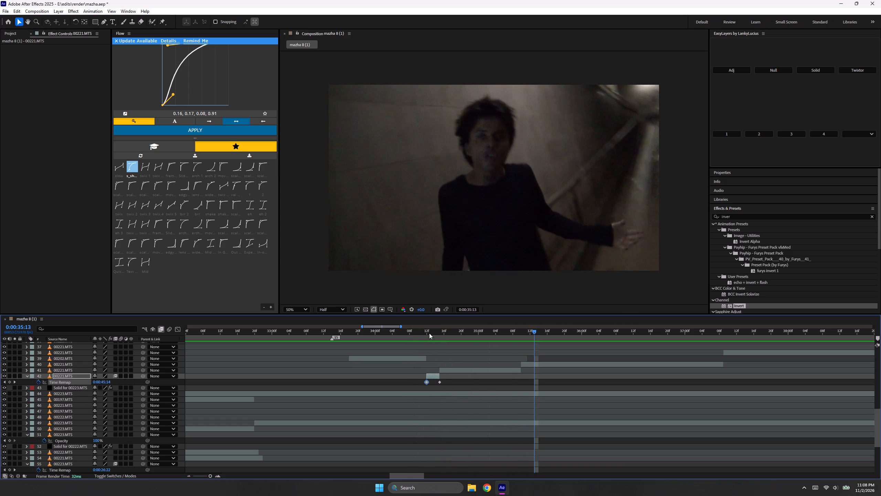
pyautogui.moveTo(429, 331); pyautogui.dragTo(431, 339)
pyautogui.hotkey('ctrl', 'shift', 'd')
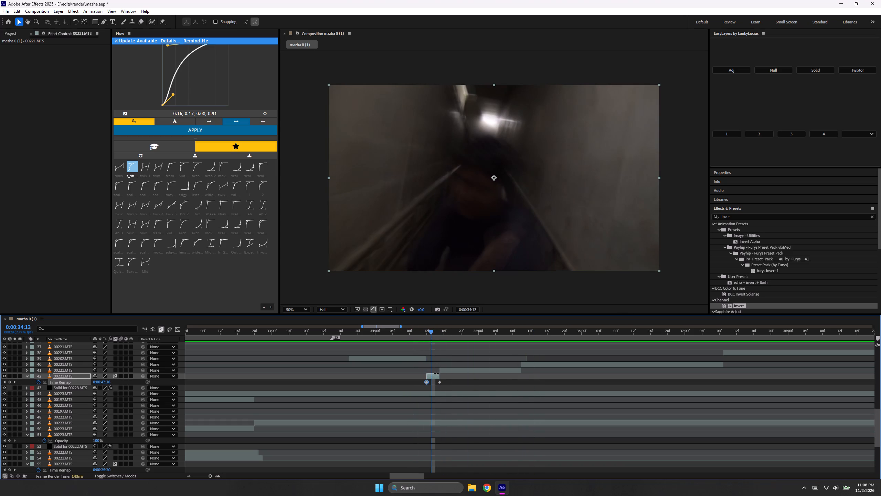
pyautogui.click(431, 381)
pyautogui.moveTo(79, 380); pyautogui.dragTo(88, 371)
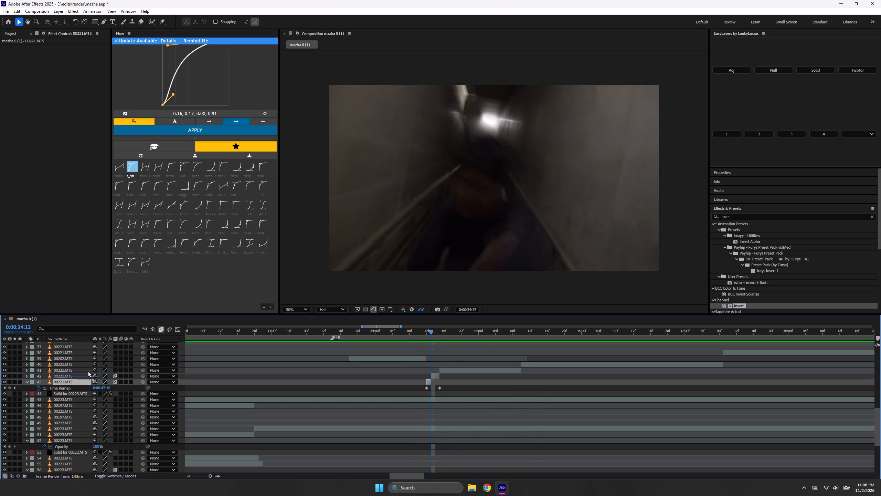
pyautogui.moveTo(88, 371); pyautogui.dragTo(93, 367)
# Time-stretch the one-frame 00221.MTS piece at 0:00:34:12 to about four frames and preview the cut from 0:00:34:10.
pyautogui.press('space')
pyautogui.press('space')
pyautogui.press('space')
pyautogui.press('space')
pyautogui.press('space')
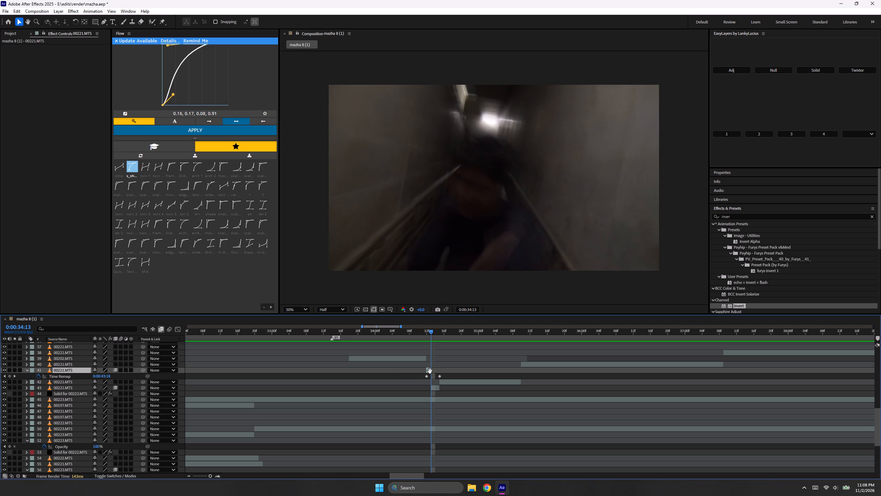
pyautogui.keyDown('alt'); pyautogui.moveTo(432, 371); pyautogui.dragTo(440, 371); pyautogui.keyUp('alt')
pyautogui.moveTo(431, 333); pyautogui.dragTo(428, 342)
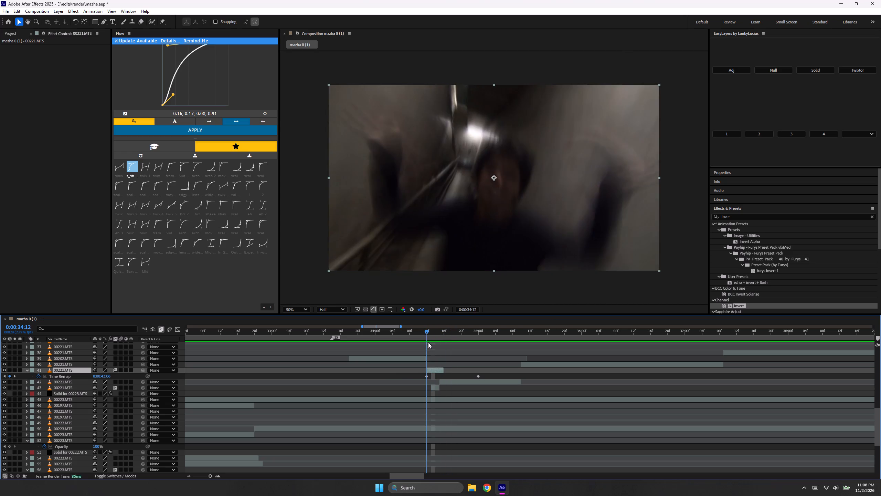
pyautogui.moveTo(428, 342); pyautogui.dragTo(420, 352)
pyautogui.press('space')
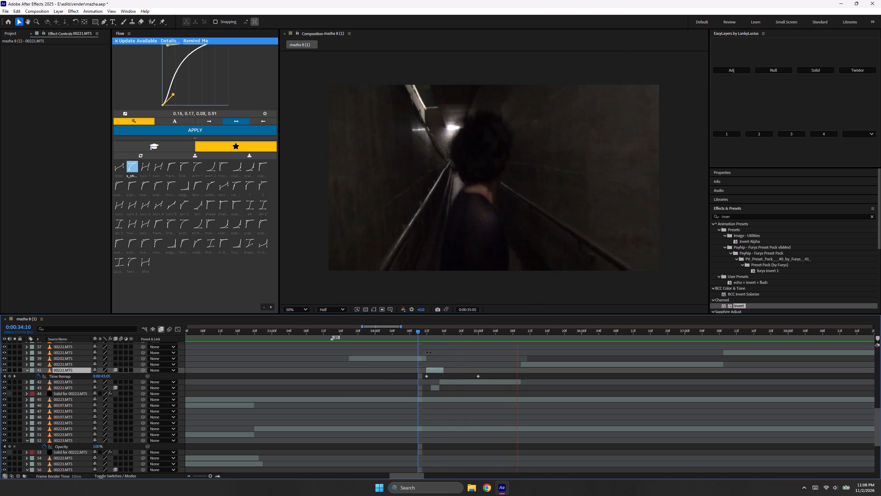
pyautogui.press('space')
# Undo the stretch, reordering, time remapping and splits until 00221.MTS is one whole clip from 0:00:34:12, and preview it from 0:00:34:07.
pyautogui.hotkey('ctrl', 'z')
pyautogui.hotkey('ctrl', 'z')
pyautogui.hotkey('ctrl', 'z')
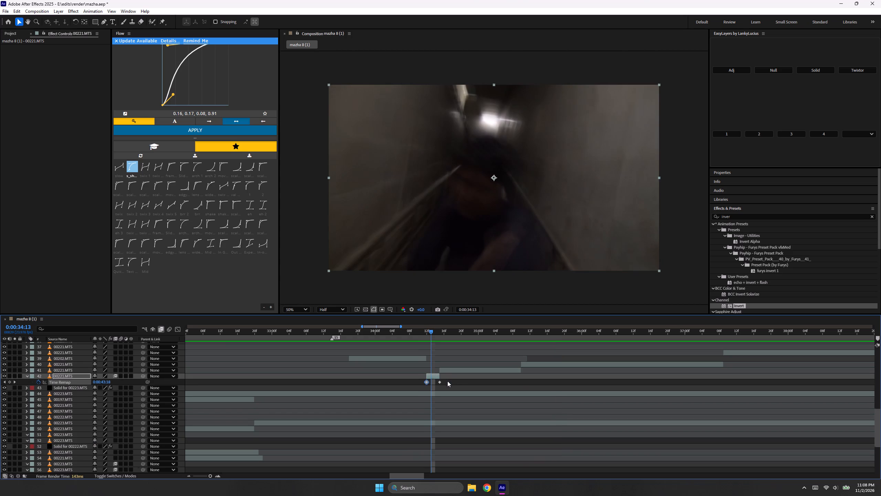
pyautogui.hotkey('ctrl', 'z')
pyautogui.hotkey('ctrl', 'z')
pyautogui.hotkey('ctrl', 'z')
pyautogui.hotkey('ctrl', 'z')
pyautogui.hotkey('ctrl', 'z')
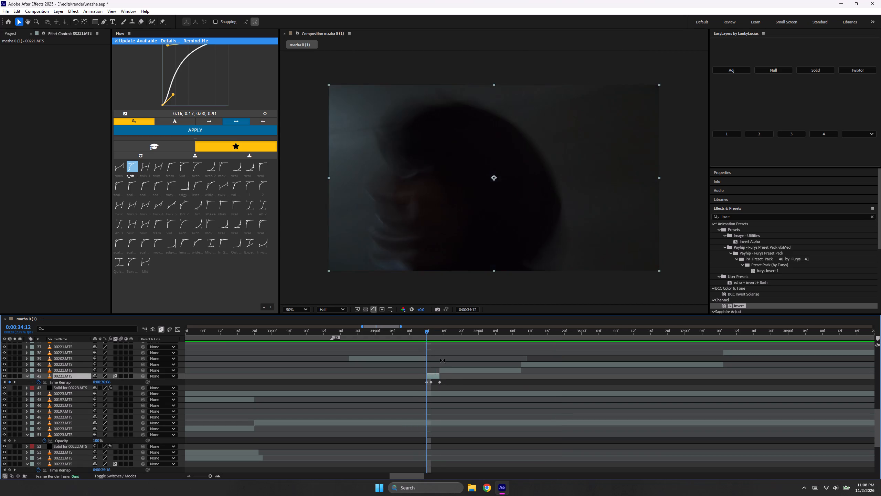
pyautogui.hotkey('ctrl', 'z')
pyautogui.hotkey('ctrl', 'z')
pyautogui.hotkey('ctrl', 'z')
pyautogui.hotkey('ctrl', 'z')
pyautogui.hotkey('ctrl', 'z')
pyautogui.hotkey('ctrl', 'z')
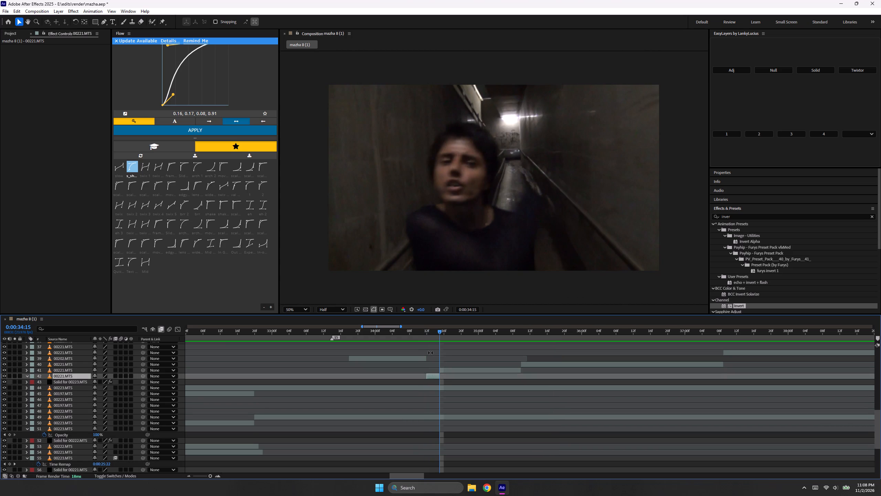
pyautogui.hotkey('ctrl', 'z')
pyautogui.moveTo(430, 336); pyautogui.dragTo(406, 341)
pyautogui.press('c')
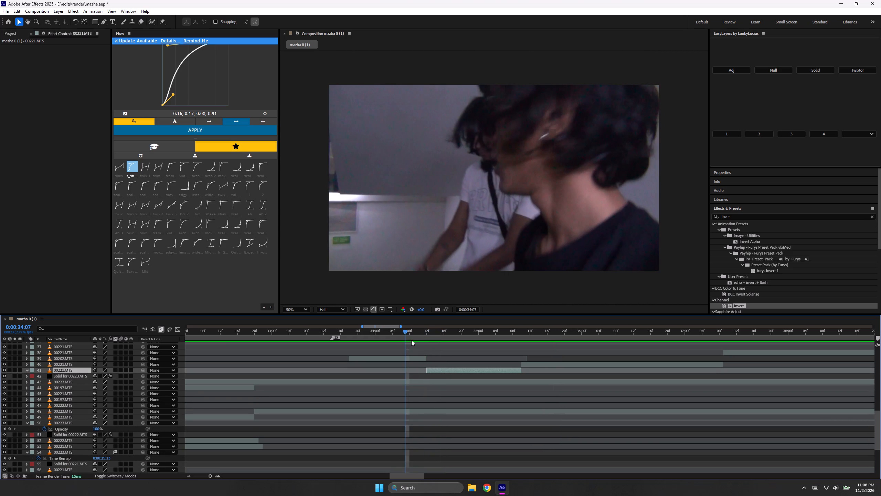
pyautogui.press('space')
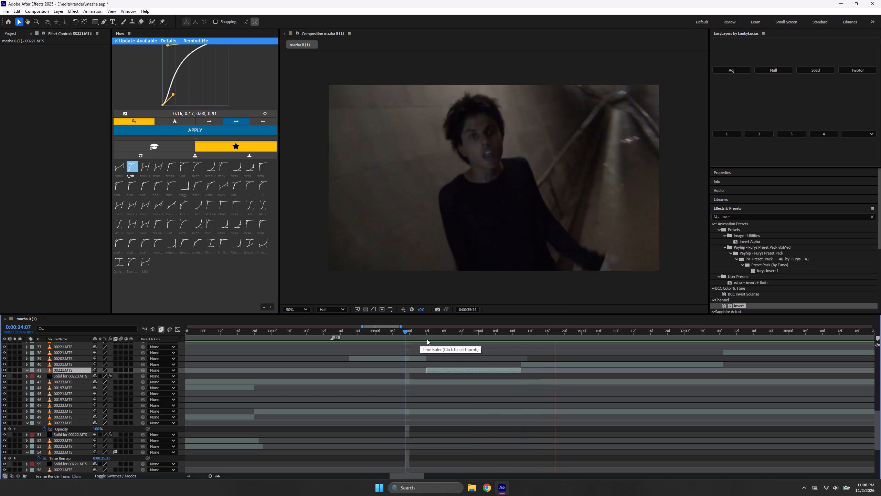
pyautogui.press('space')
# Copy the long 00223.MTS clip and paste it directly above the 00221.MTS clip that starts at 0:00:34:12.
pyautogui.moveTo(432, 338); pyautogui.dragTo(428, 339)
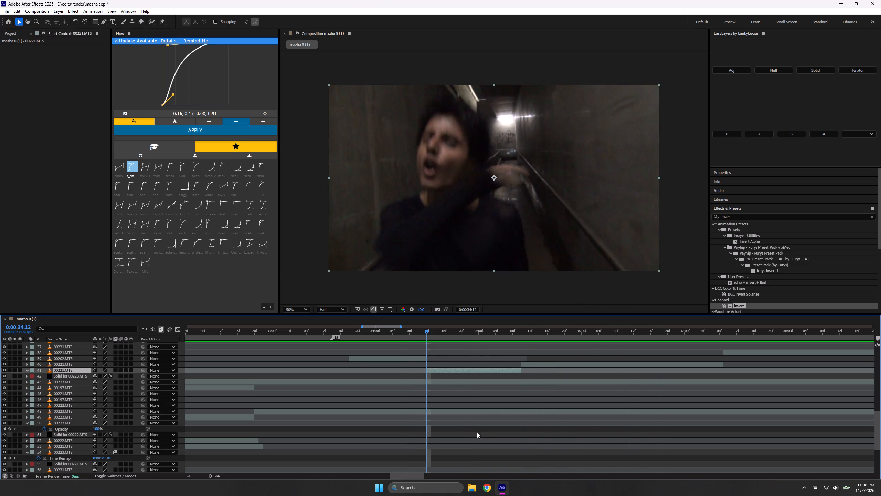
pyautogui.click(468, 411)
pyautogui.hotkey('ctrl', 'c')
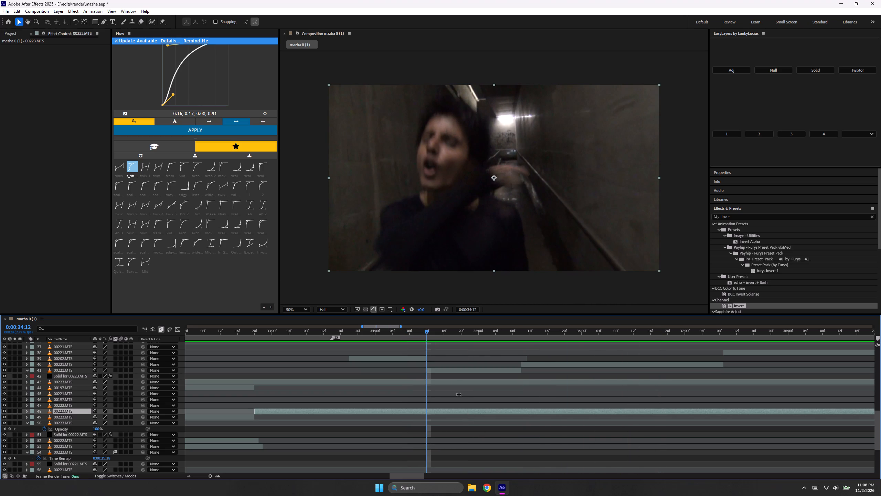
pyautogui.click(449, 369)
pyautogui.hotkey('ctrl', 'v')
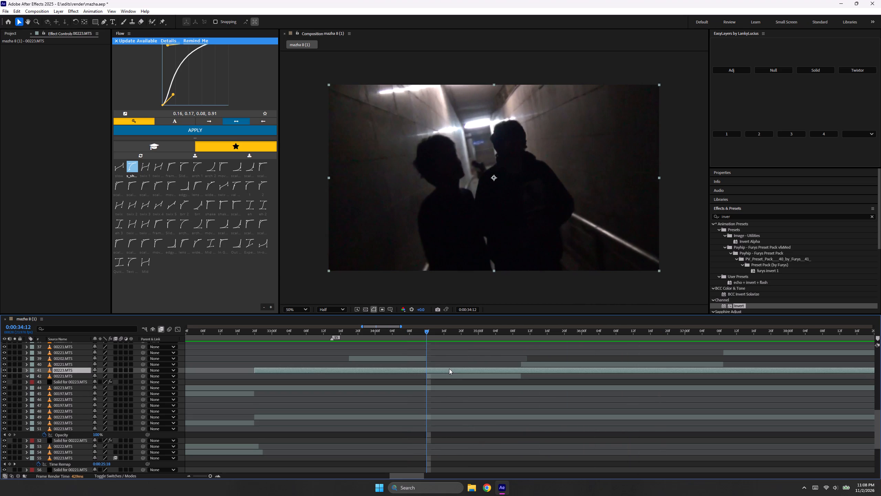
# Trim the pasted 00223.MTS clip to start at 0:00:35:04 and end at 0:00:35:09.
pyautogui.hotkey('alt', ']')
pyautogui.hotkey('ctrl', 'z')
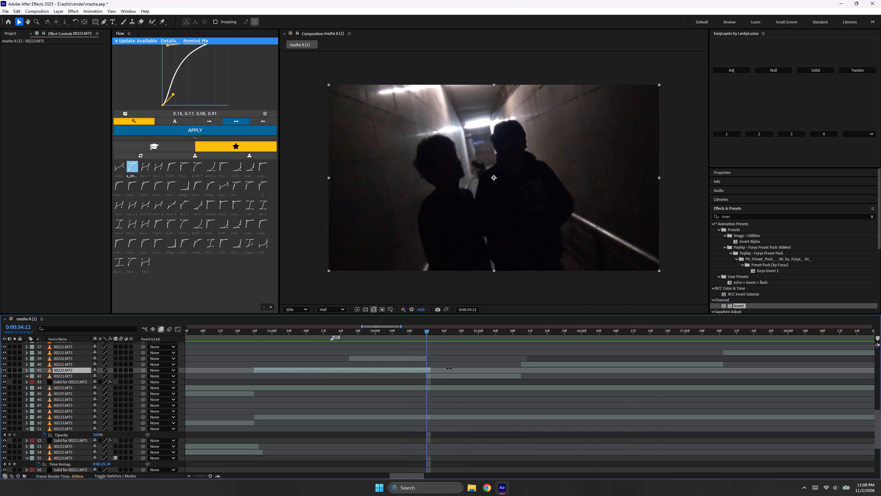
pyautogui.moveTo(464, 336); pyautogui.dragTo(492, 345)
pyautogui.hotkey('alt', '[')
pyautogui.press('pagedown')
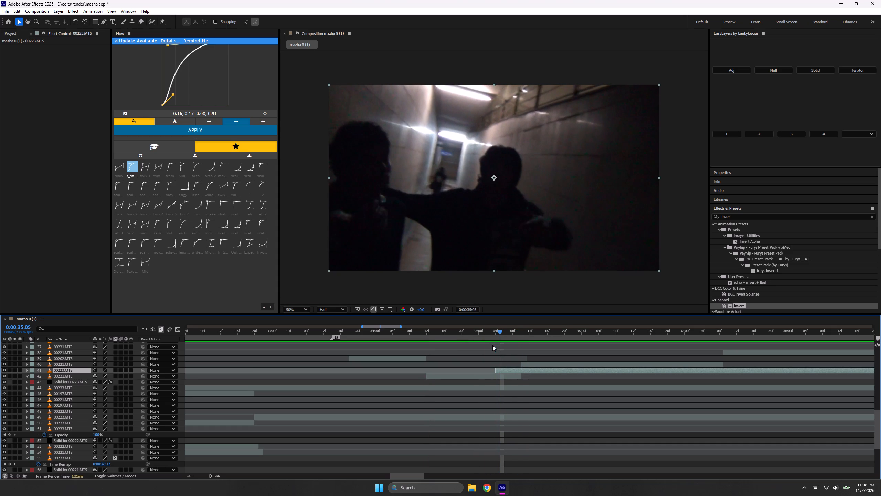
pyautogui.press('pagedown')
pyautogui.press('pagedown')
pyautogui.press('pagedown')
pyautogui.press('pagedown')
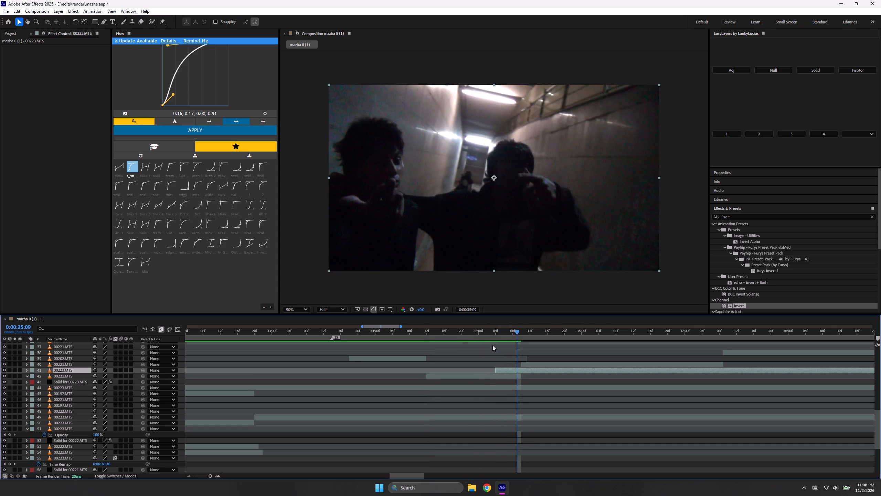
pyautogui.hotkey('alt', ']')
# Play and scrub the sequence between 0:00:34:10 and 0:00:37:09 to examine the inserted 00223.MTS clip and the following cuts.
pyautogui.moveTo(505, 336); pyautogui.dragTo(542, 341)
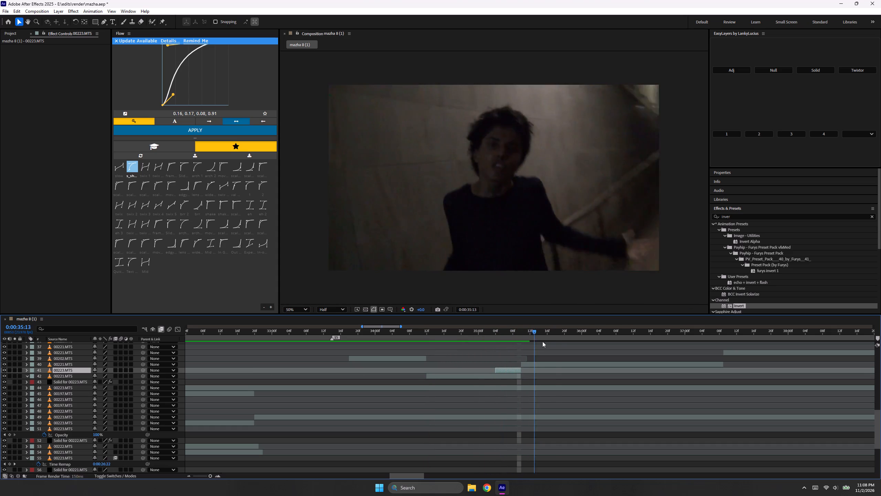
pyautogui.moveTo(542, 341); pyautogui.dragTo(456, 374)
pyautogui.press('space')
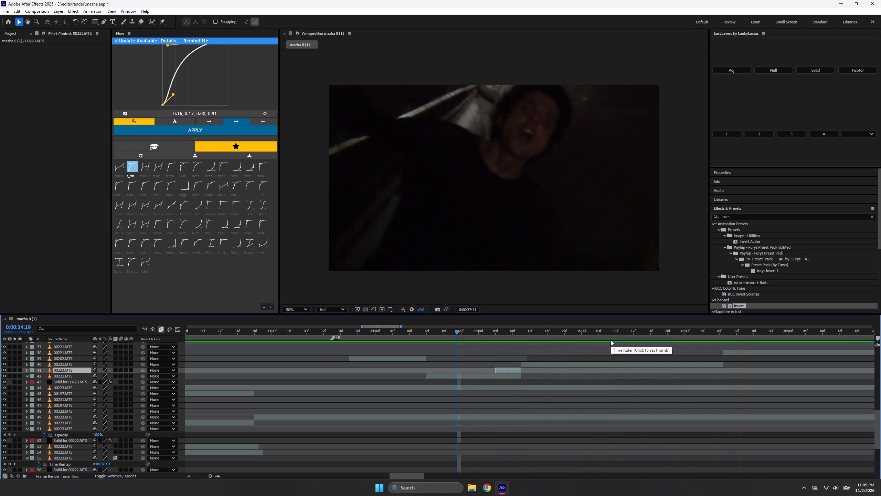
pyautogui.press('space')
pyautogui.moveTo(597, 332); pyautogui.dragTo(418, 343)
pyautogui.press('space')
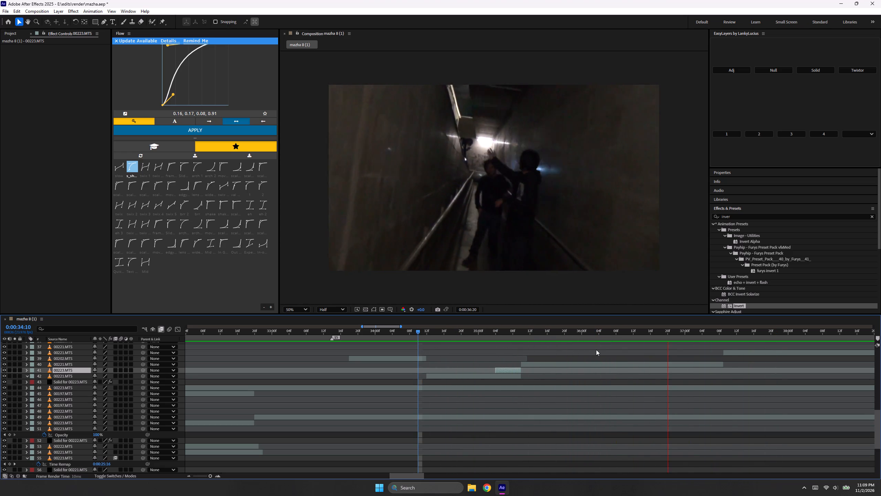
pyautogui.press('space')
pyautogui.moveTo(684, 331); pyautogui.dragTo(732, 340)
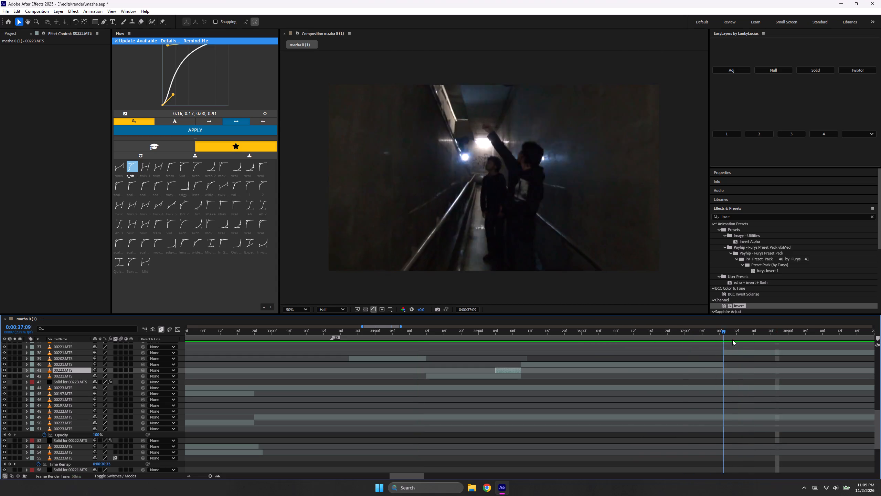
pyautogui.moveTo(732, 340); pyautogui.dragTo(559, 406)
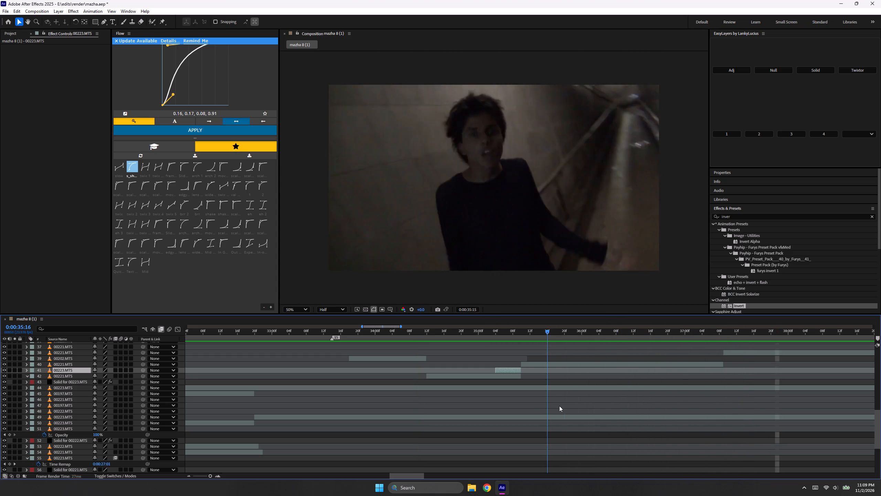
pyautogui.moveTo(559, 406); pyautogui.dragTo(717, 395)
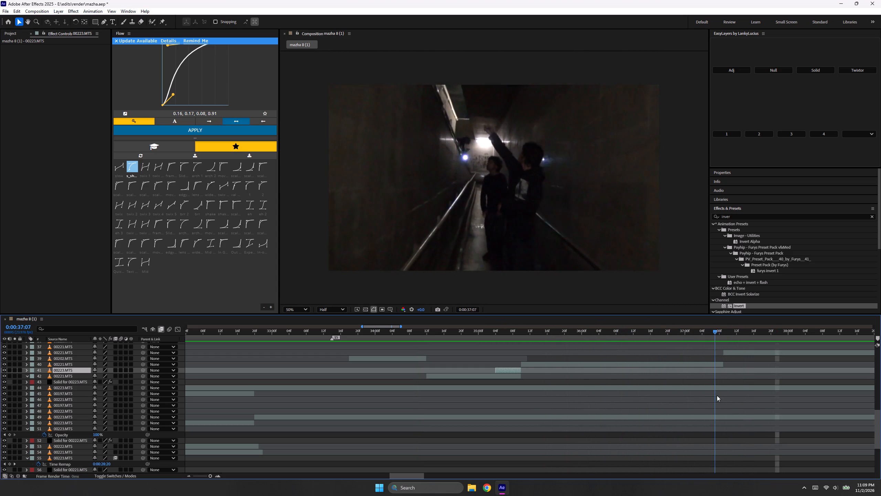
pyautogui.moveTo(717, 395); pyautogui.dragTo(529, 431)
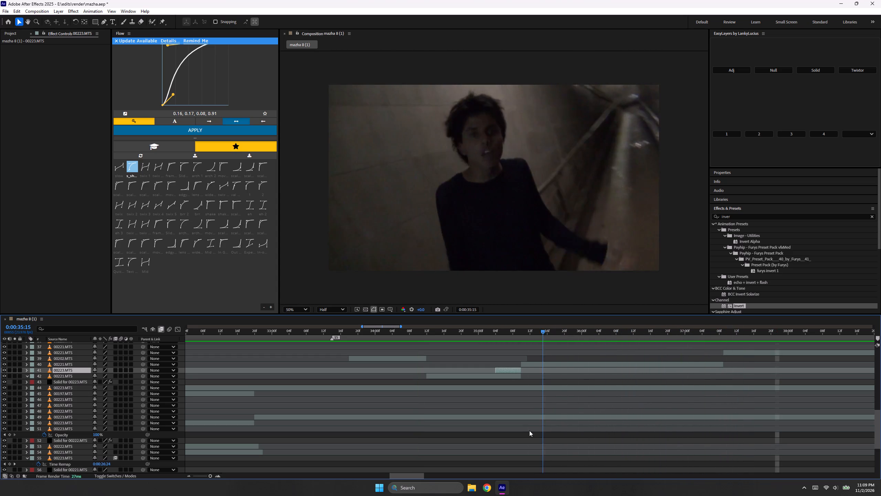
pyautogui.moveTo(529, 431); pyautogui.dragTo(521, 436)
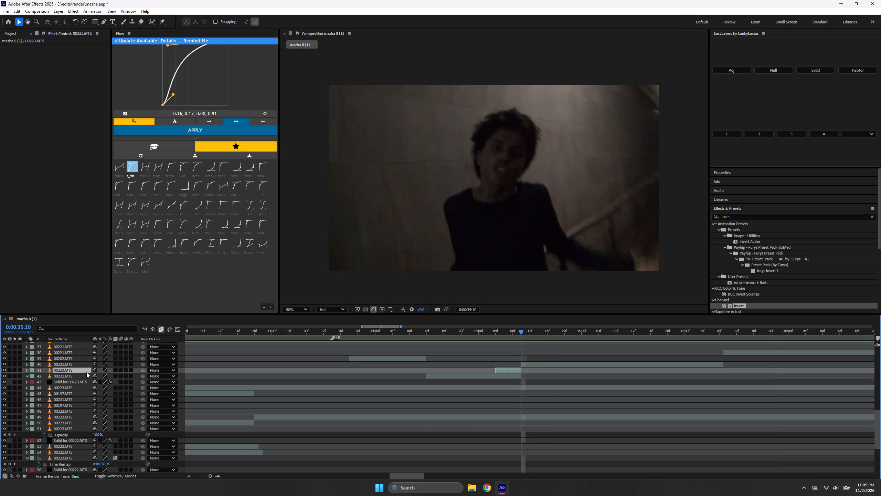
# Move the trimmed 00223.MTS clip above the 00221.MTS clip that starts at 0:00:35:10.
pyautogui.moveTo(86, 372); pyautogui.dragTo(92, 363)
pyautogui.scroll(15, 584, 373)
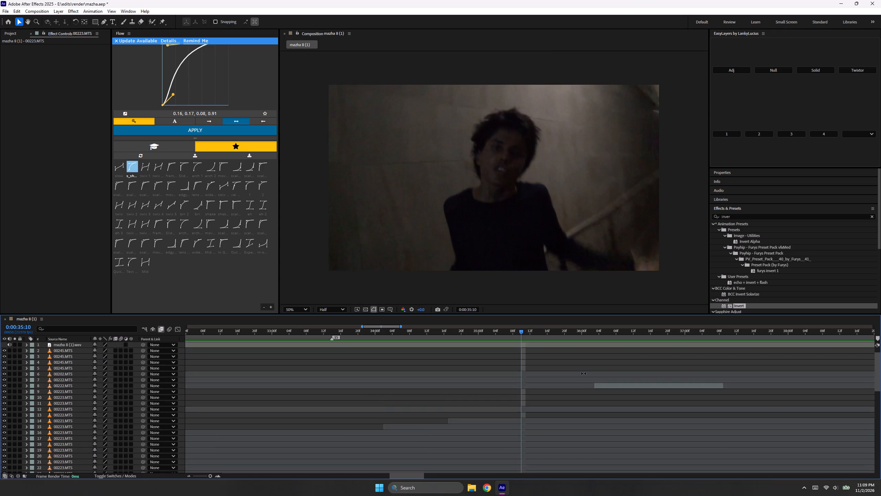
pyautogui.scroll(1, 584, 373)
pyautogui.scroll(-7, 584, 373)
# Extend the end of the short 00223.MTS clip to the next cut at 0:00:36:03.
pyautogui.moveTo(525, 452); pyautogui.dragTo(562, 458)
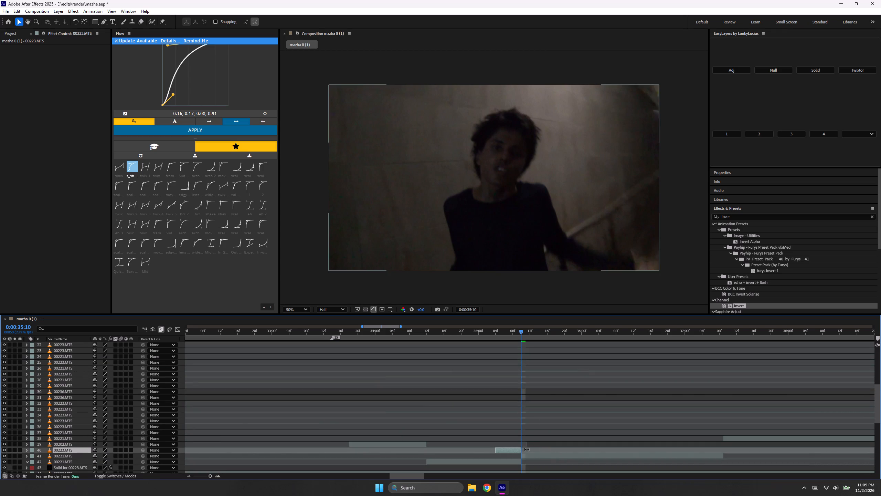
pyautogui.hotkey('ctrl', 'z')
pyautogui.moveTo(520, 451); pyautogui.dragTo(581, 448)
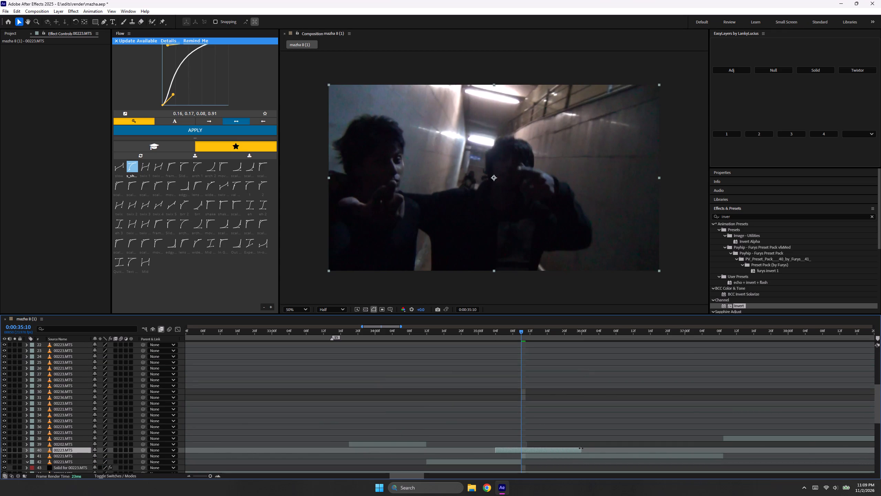
pyautogui.moveTo(581, 448); pyautogui.dragTo(584, 447)
pyautogui.scroll(5, 574, 403)
pyautogui.moveTo(526, 333); pyautogui.dragTo(597, 358)
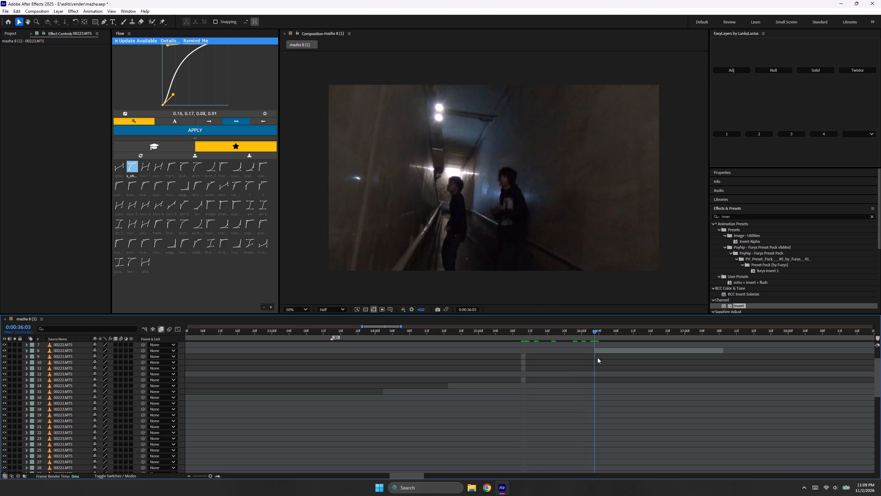
pyautogui.scroll(-2, 598, 363)
pyautogui.moveTo(596, 334); pyautogui.dragTo(591, 334)
pyautogui.scroll(-2, 592, 404)
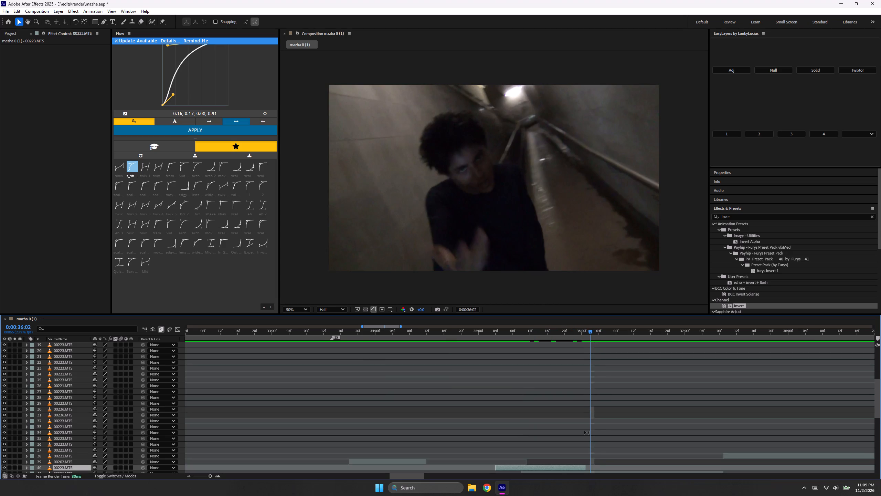
pyautogui.moveTo(587, 467); pyautogui.dragTo(591, 468)
pyautogui.moveTo(585, 331); pyautogui.dragTo(583, 331)
pyautogui.moveTo(583, 331); pyautogui.dragTo(594, 350)
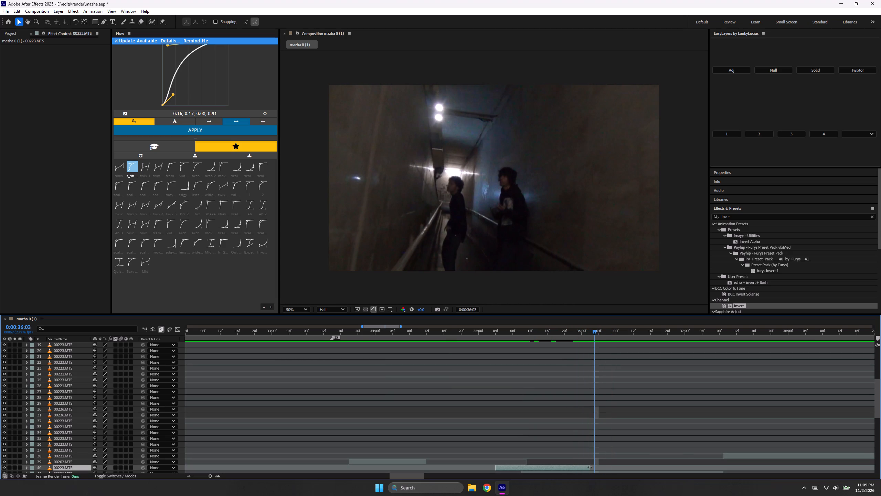
pyautogui.moveTo(593, 466); pyautogui.dragTo(596, 466)
# Play the sequence from 0:00:34:21 to about 0:00:39:14 to review the extended 00223.MTS clip and the following cuts.
pyautogui.moveTo(590, 335); pyautogui.dragTo(519, 353)
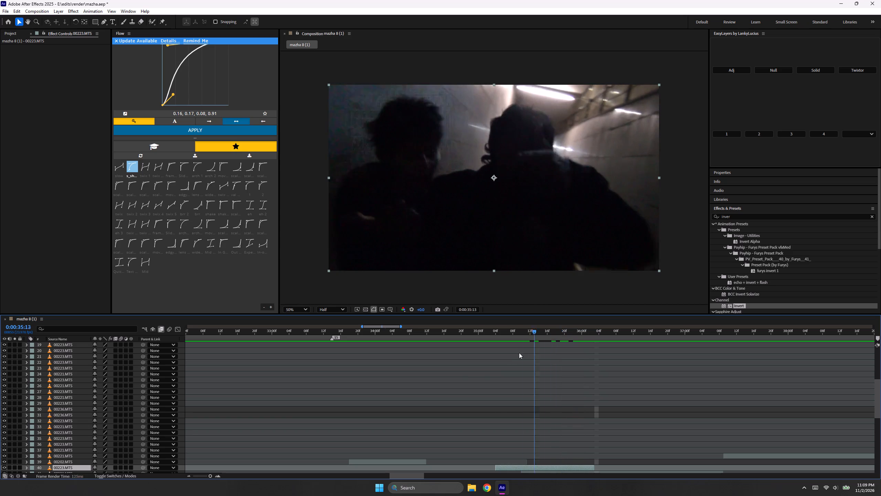
pyautogui.moveTo(519, 353); pyautogui.dragTo(466, 380)
pyautogui.press('space')
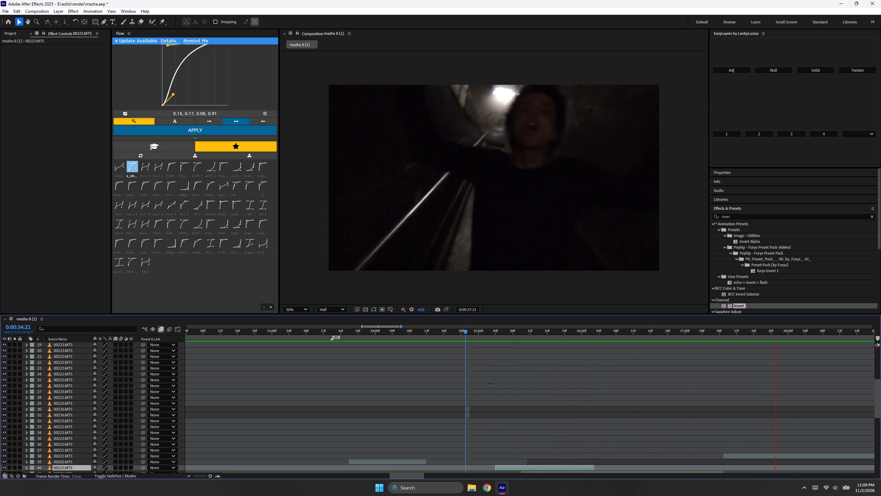
pyautogui.press('space')
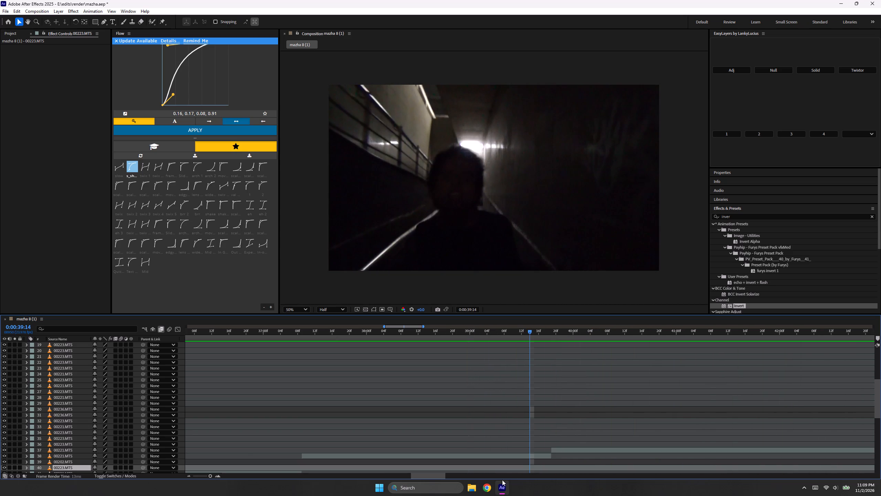
# Switch to Google Chrome, play the YouTube video "fakemink - Under Your Skin (Prod Me & Clearo)" and pause it at 0:16.
pyautogui.click(492, 487)
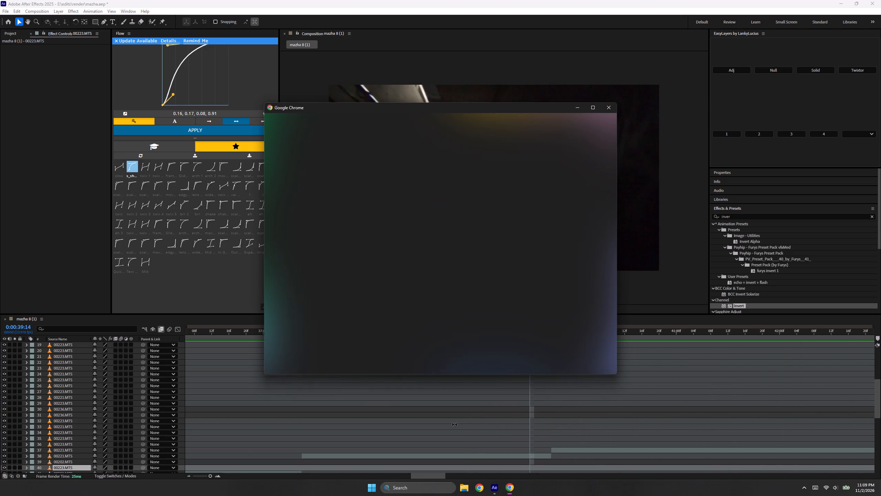
pyautogui.click(353, 273)
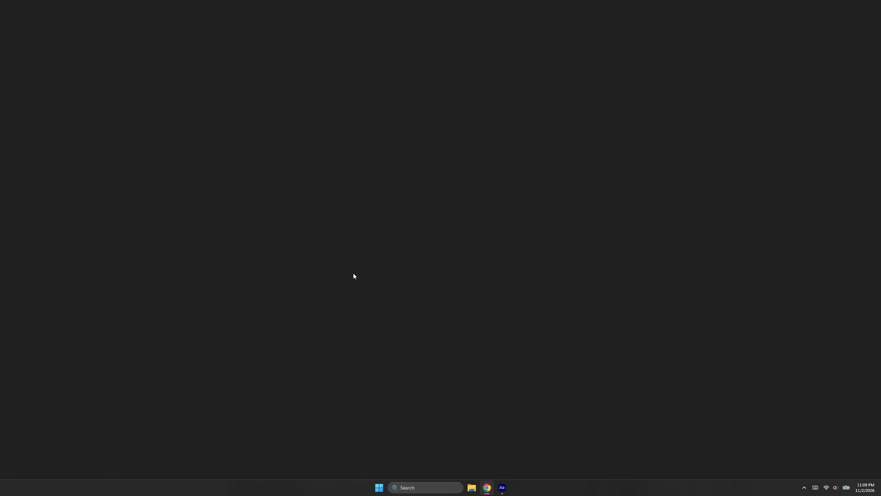
pyautogui.click(58, 0)
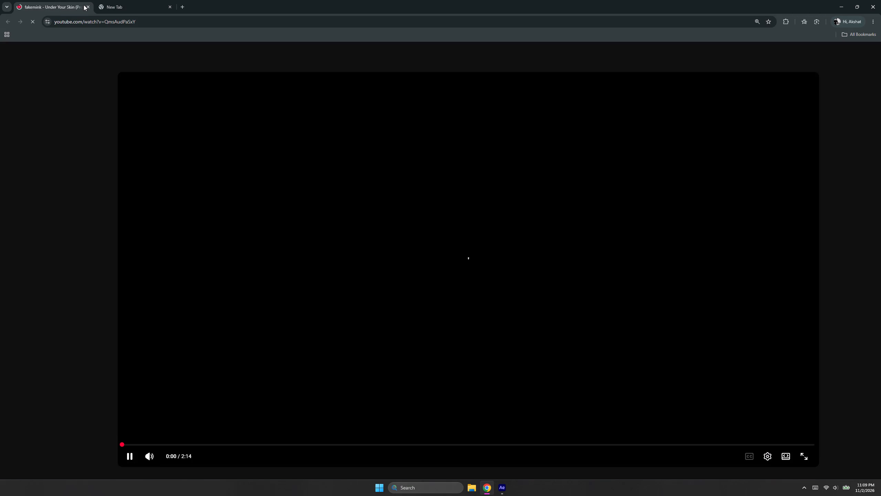
pyautogui.click(146, 11)
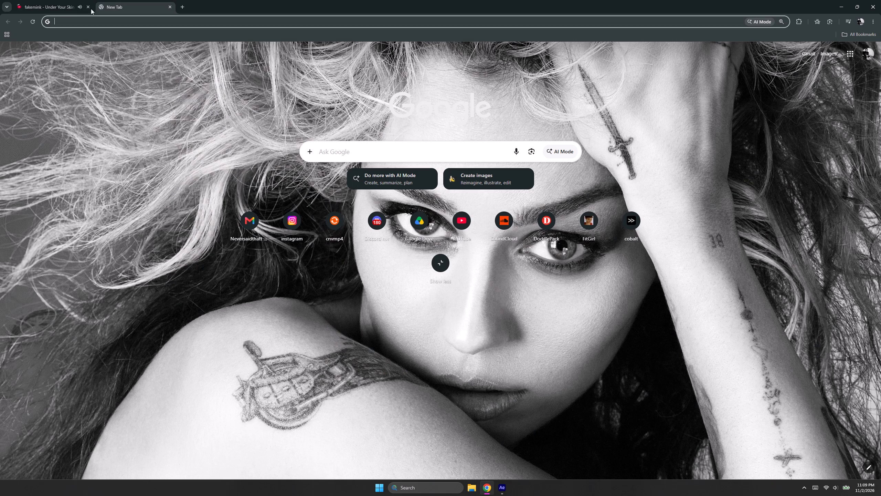
pyautogui.click(77, 2)
pyautogui.click(67, 2)
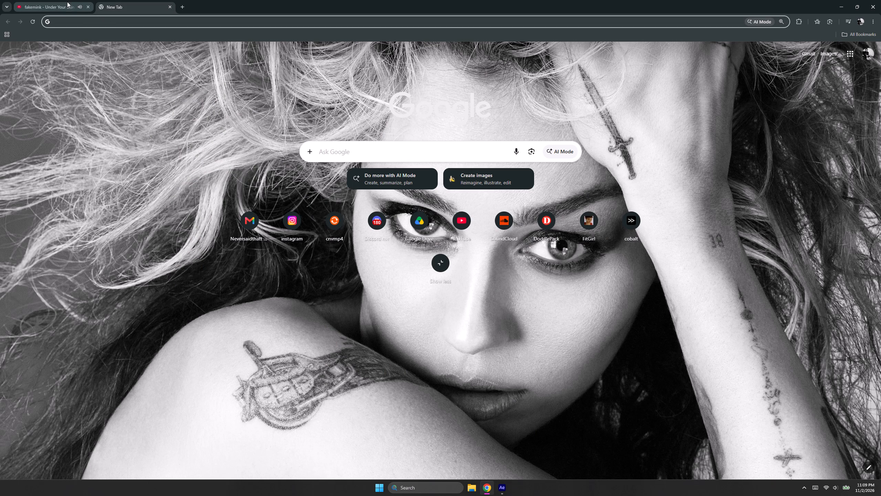
pyautogui.click(86, 11)
pyautogui.click(68, 9)
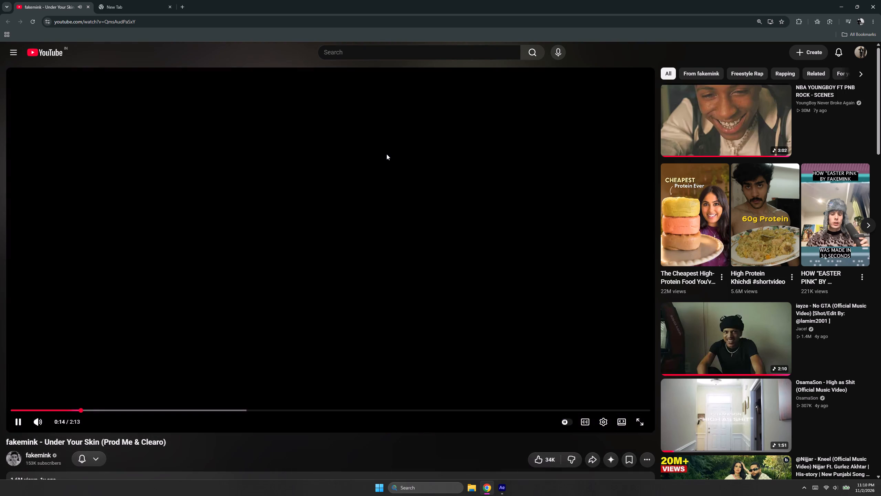
pyautogui.click(359, 173)
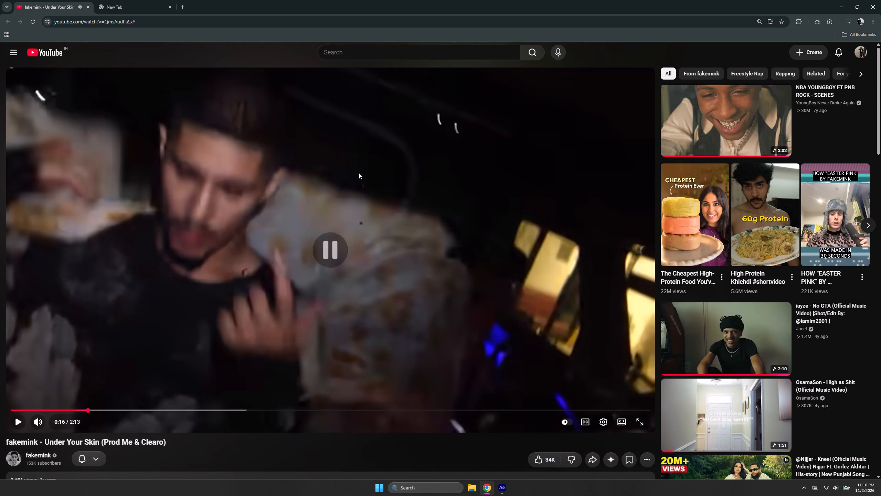
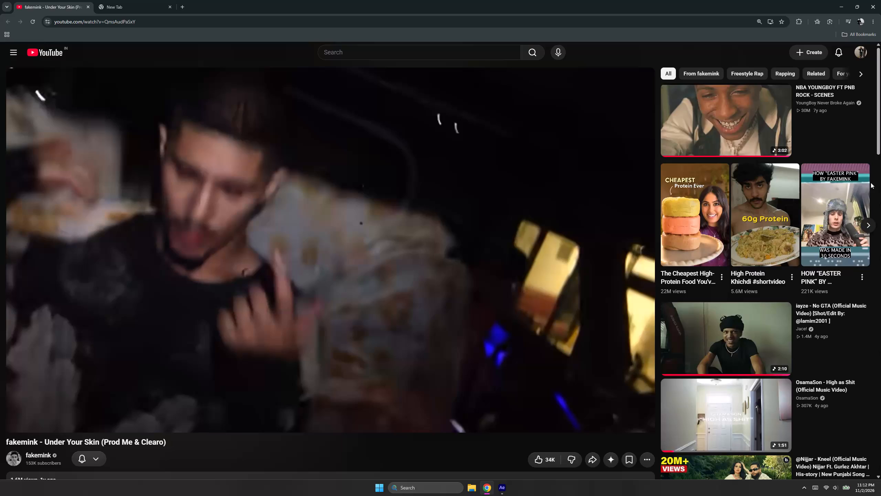
# Play the fakemink music video from 0:16 to about 0:24 and glance at its description.
pyautogui.press('space')
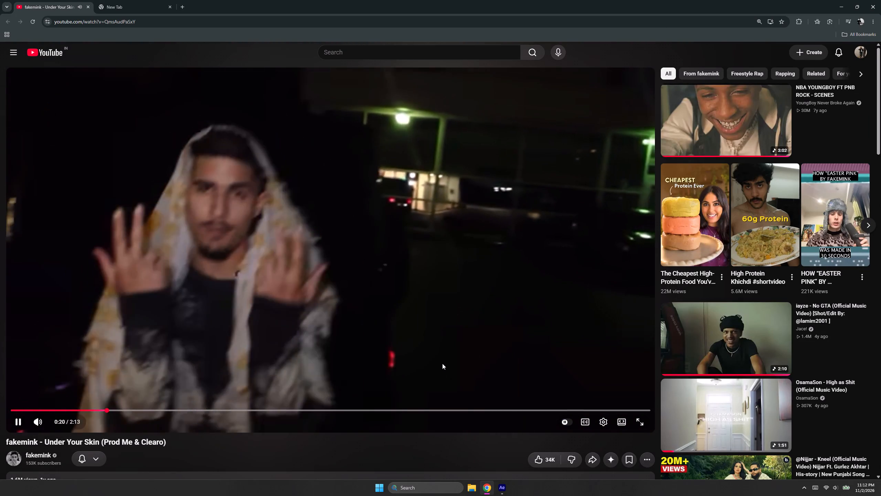
pyautogui.click(442, 363)
pyautogui.scroll(-2, 310, 374)
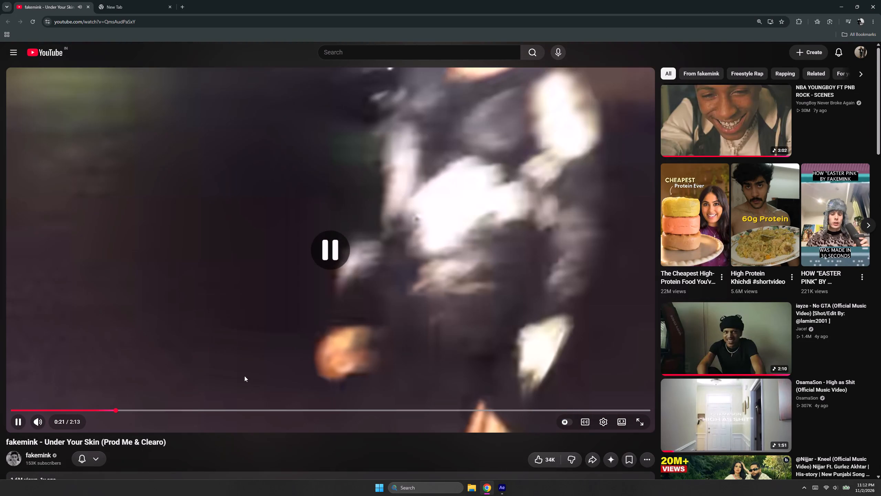
pyautogui.scroll(-1, 244, 376)
pyautogui.click(154, 384)
pyautogui.click(276, 275)
pyautogui.scroll(3, 355, 289)
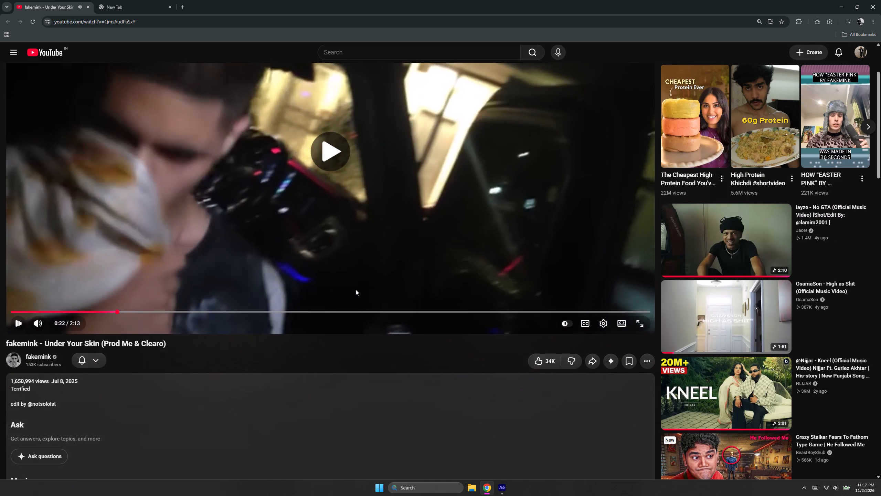
pyautogui.scroll(1, 355, 289)
pyautogui.click(355, 289)
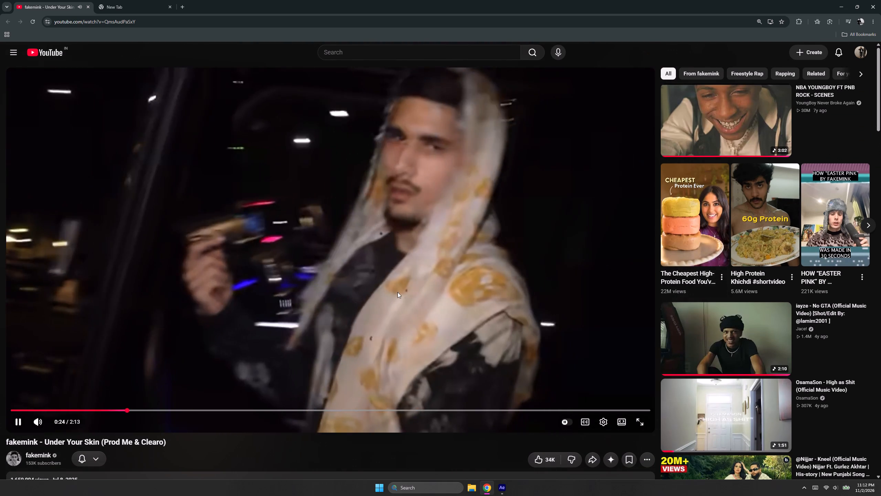
# Switch to After Effects and play the mazha 8 (1) sequence from 0:00:37:00 to 0:00:41:18.
pyautogui.click(502, 487)
pyautogui.moveTo(458, 329); pyautogui.dragTo(443, 335)
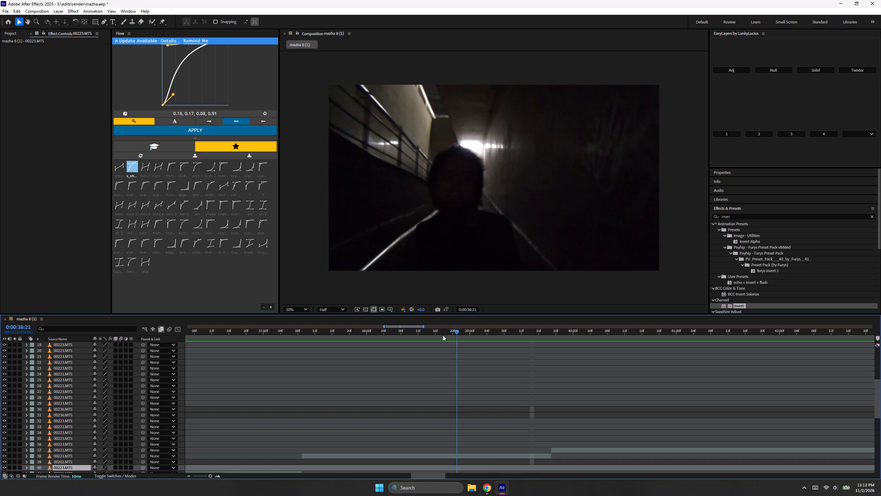
pyautogui.moveTo(443, 335); pyautogui.dragTo(263, 358)
pyautogui.press('space')
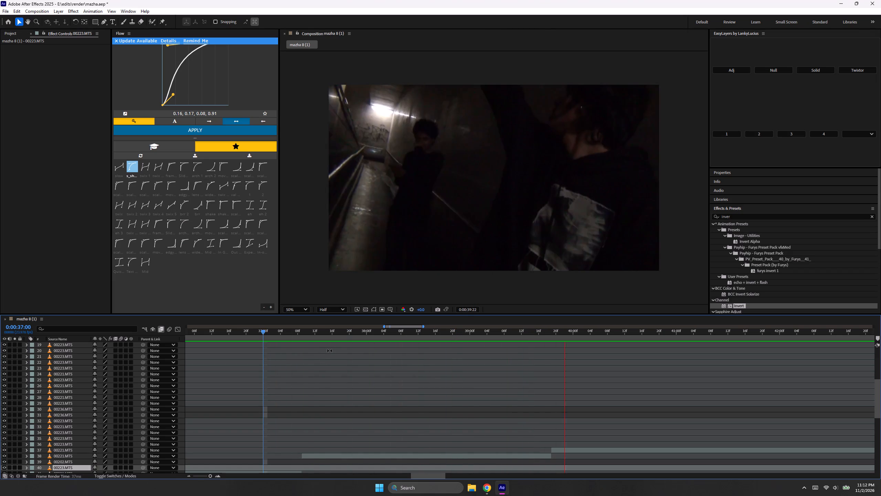
pyautogui.press('space')
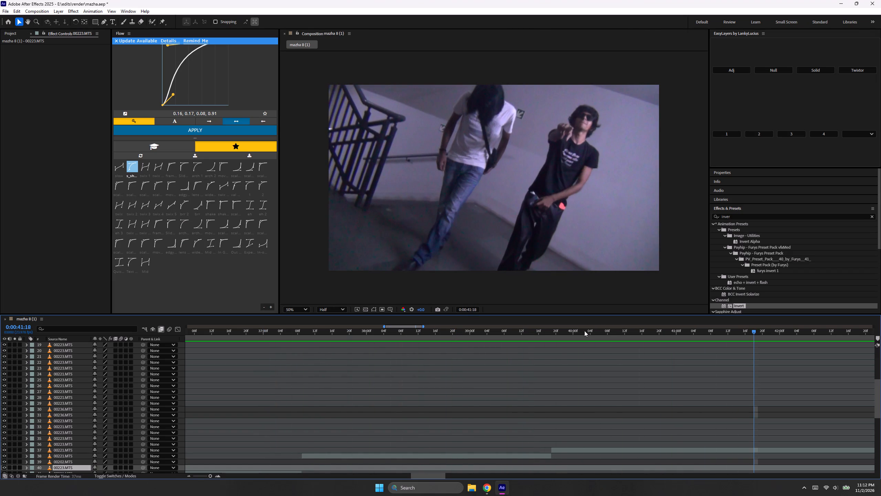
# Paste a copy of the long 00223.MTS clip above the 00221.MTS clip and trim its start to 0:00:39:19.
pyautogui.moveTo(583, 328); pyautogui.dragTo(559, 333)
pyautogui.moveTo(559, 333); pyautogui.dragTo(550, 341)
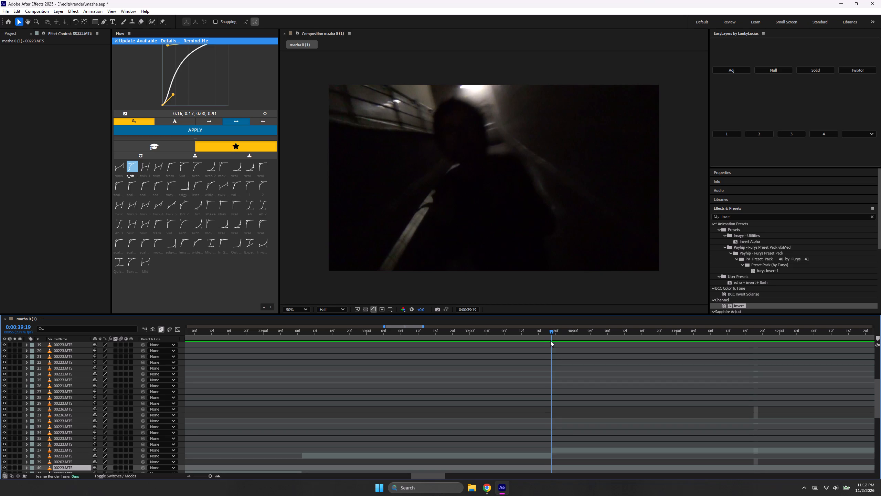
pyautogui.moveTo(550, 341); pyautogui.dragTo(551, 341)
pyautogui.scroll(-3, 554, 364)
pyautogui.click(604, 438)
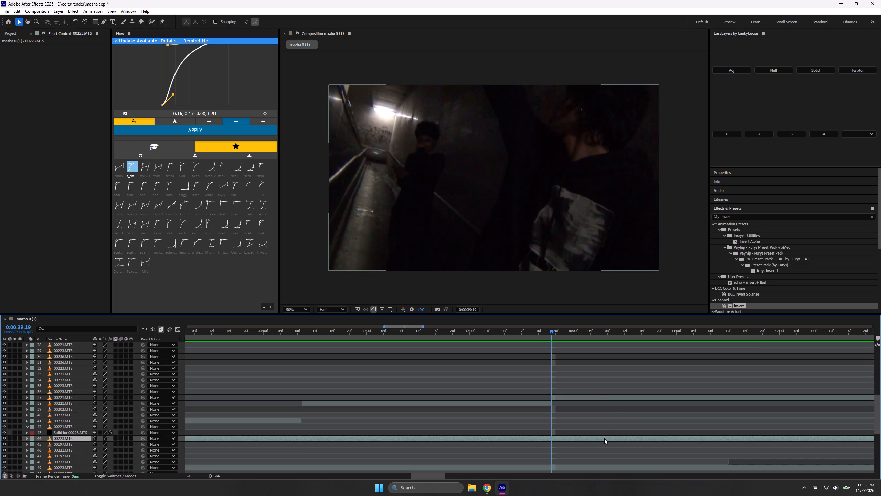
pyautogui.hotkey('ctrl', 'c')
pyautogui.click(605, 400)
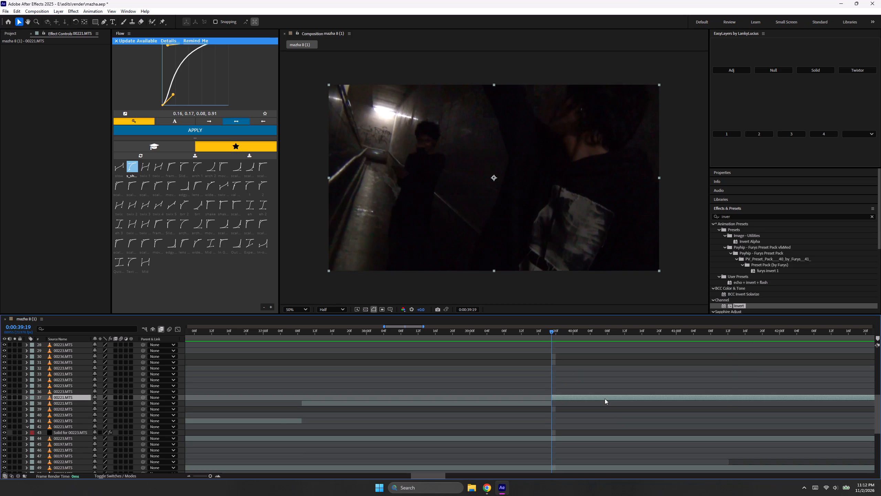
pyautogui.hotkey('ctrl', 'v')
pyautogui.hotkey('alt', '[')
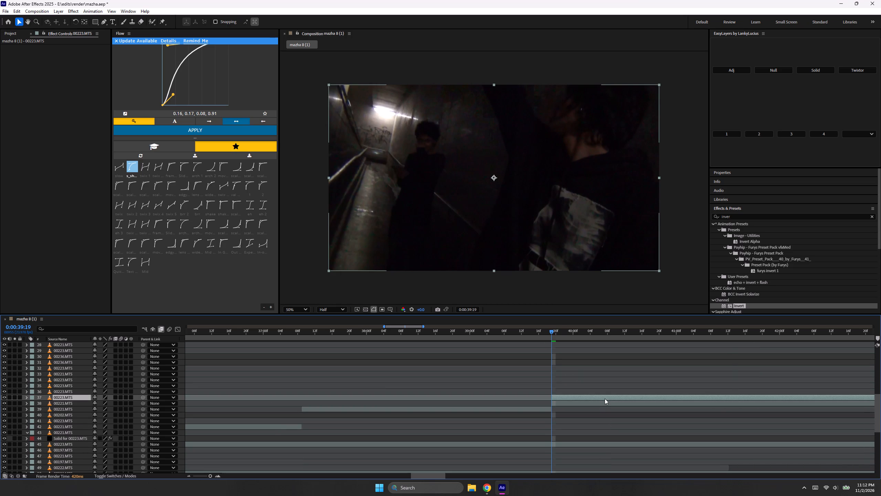
# Play and scrub across the cut at 0:00:39:19, starting playback again from 0:00:39:14, to review the pasted 00223.MTS clip.
pyautogui.press('space')
pyautogui.press('space')
pyautogui.moveTo(552, 336); pyautogui.dragTo(548, 342)
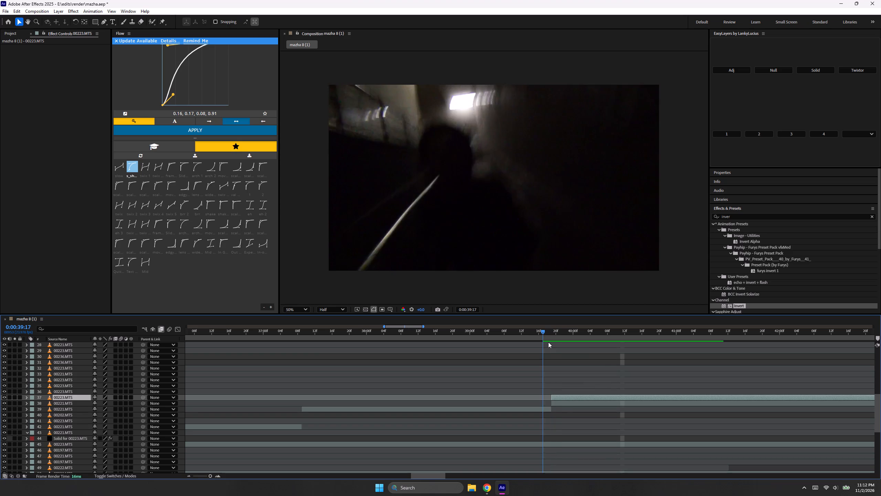
pyautogui.moveTo(548, 342); pyautogui.dragTo(556, 362)
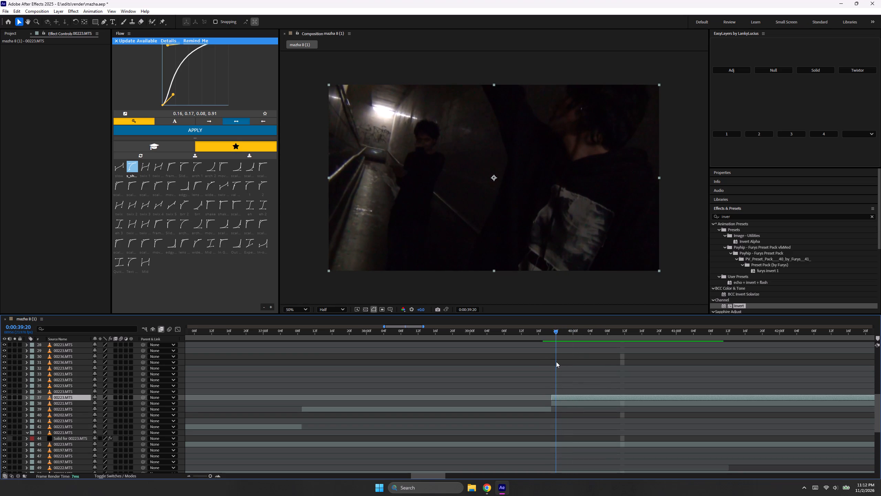
pyautogui.moveTo(556, 362); pyautogui.dragTo(529, 371)
pyautogui.press('space')
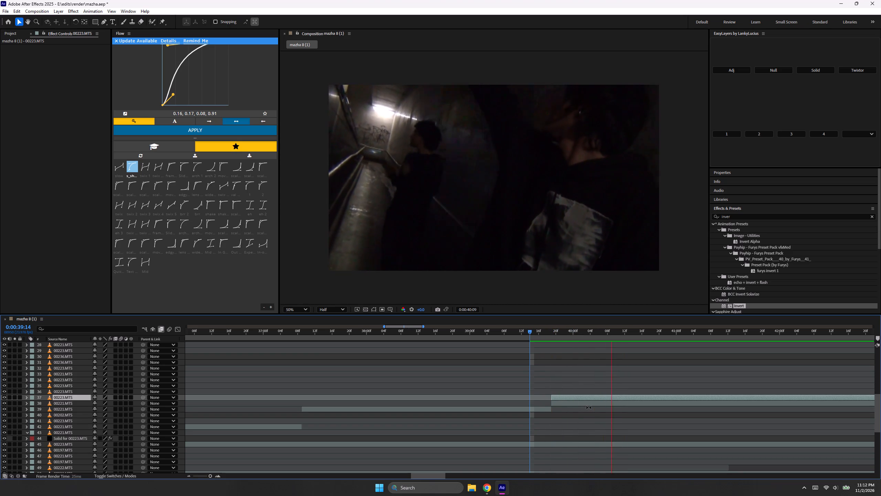
pyautogui.press('space')
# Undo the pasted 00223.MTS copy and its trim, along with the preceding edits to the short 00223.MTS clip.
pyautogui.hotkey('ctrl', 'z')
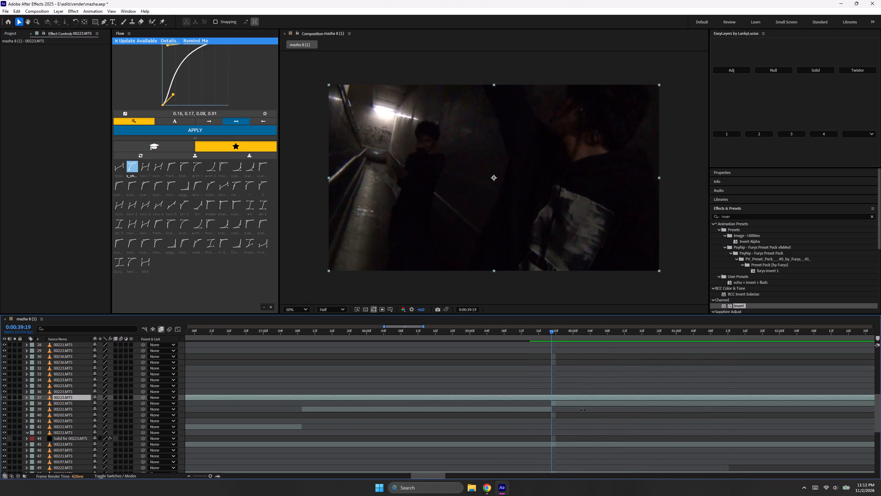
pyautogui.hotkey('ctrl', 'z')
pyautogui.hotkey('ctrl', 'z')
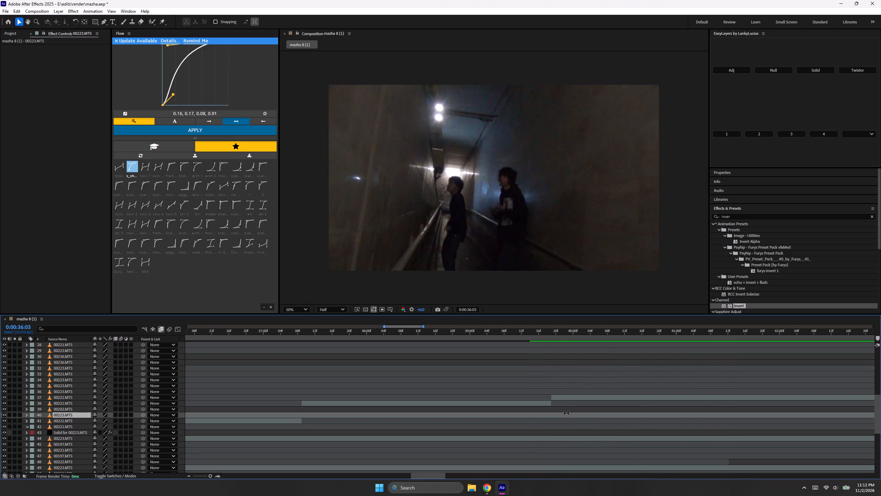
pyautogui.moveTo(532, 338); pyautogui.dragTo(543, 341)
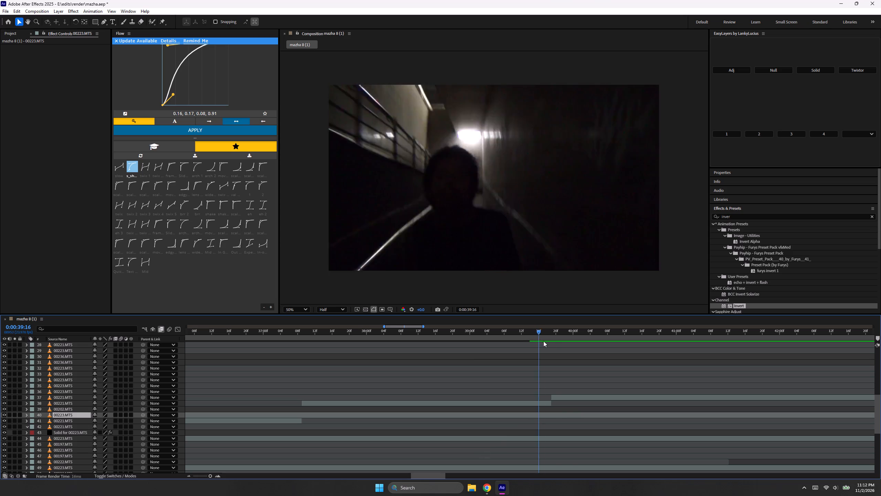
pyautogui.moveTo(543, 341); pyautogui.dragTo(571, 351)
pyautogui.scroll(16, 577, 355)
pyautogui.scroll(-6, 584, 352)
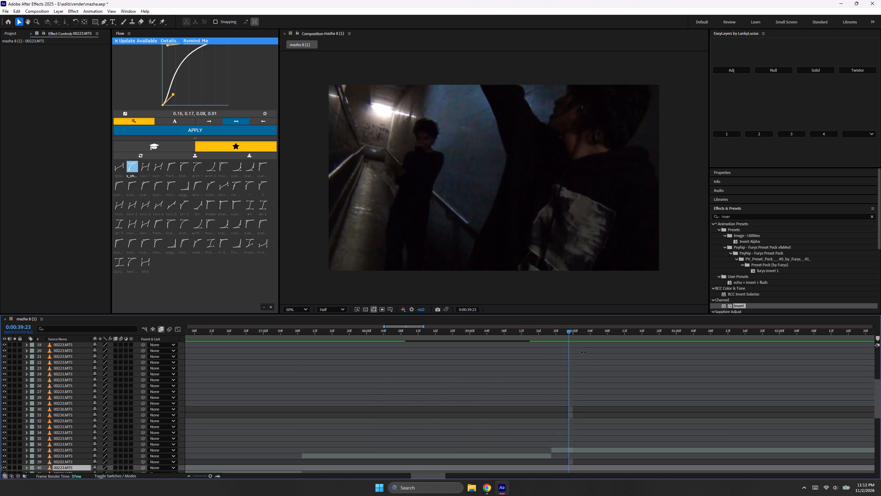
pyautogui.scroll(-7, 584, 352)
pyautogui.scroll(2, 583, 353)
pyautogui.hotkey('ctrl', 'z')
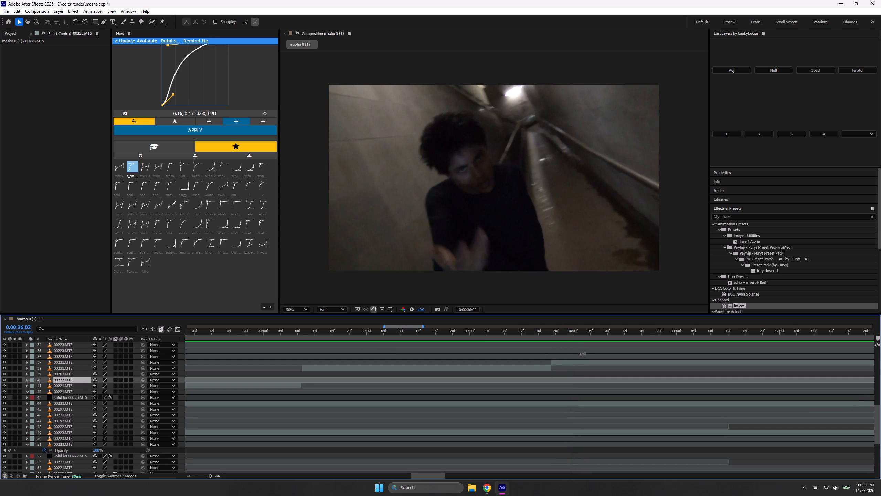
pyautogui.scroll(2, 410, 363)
# Play from 0:00:33:20 to 0:00:37:00 and extend the short 00223.MTS clip's end by one frame to about 0:00:36:02.
pyautogui.moveTo(263, 338); pyautogui.dragTo(107, 350)
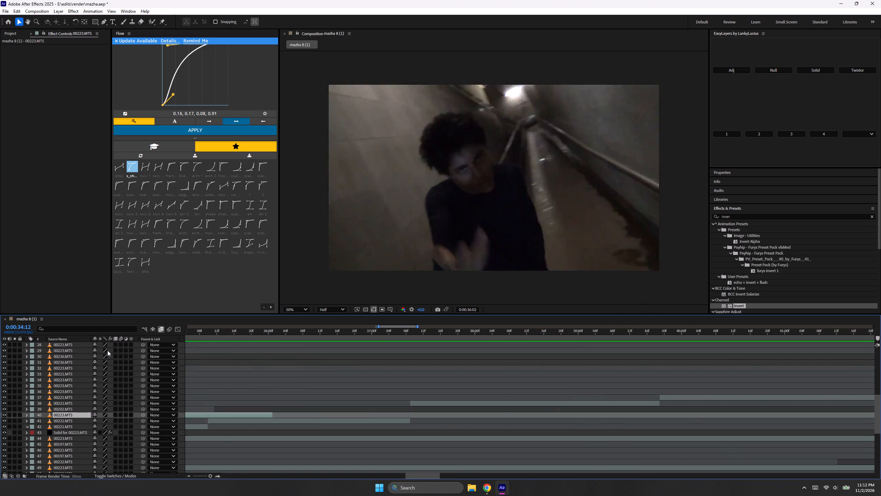
pyautogui.moveTo(107, 350); pyautogui.dragTo(328, 390)
pyautogui.press('space')
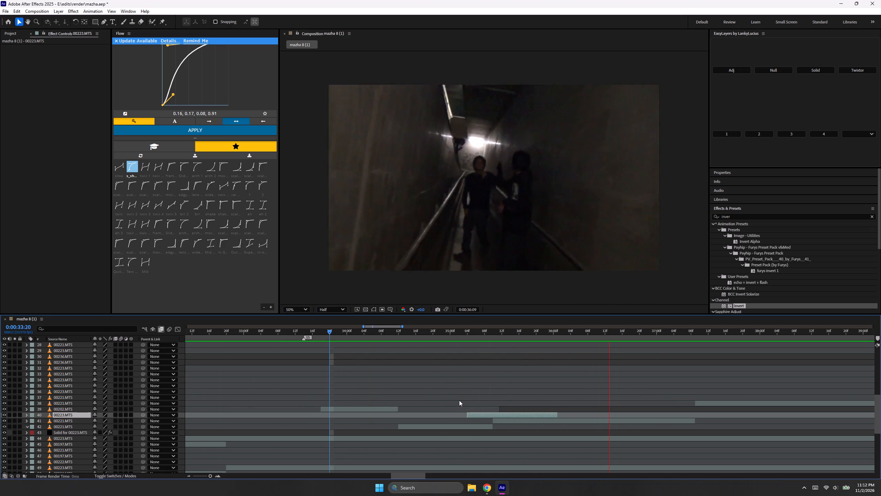
pyautogui.press('space')
pyautogui.click(561, 415)
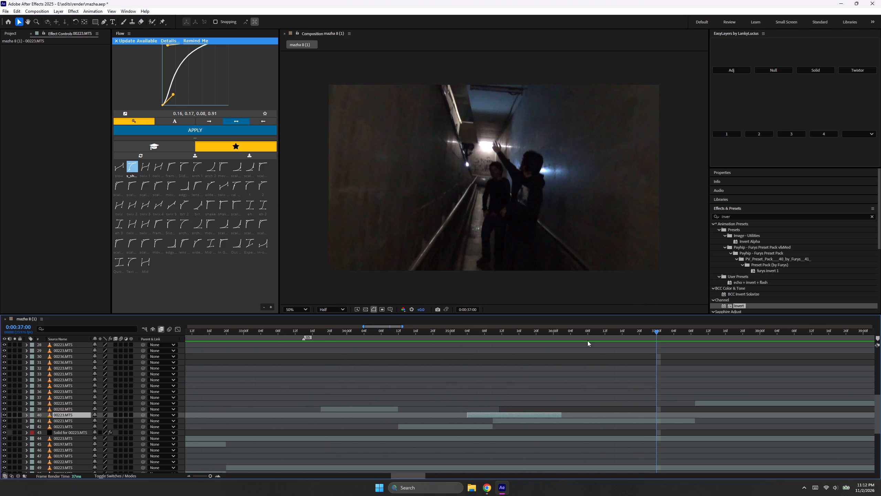
# Play the sequence from 0:00:33:06 to 0:00:44:06 with a wider timeline range to review the cuts.
pyautogui.moveTo(584, 334); pyautogui.dragTo(261, 348)
pyautogui.press('space')
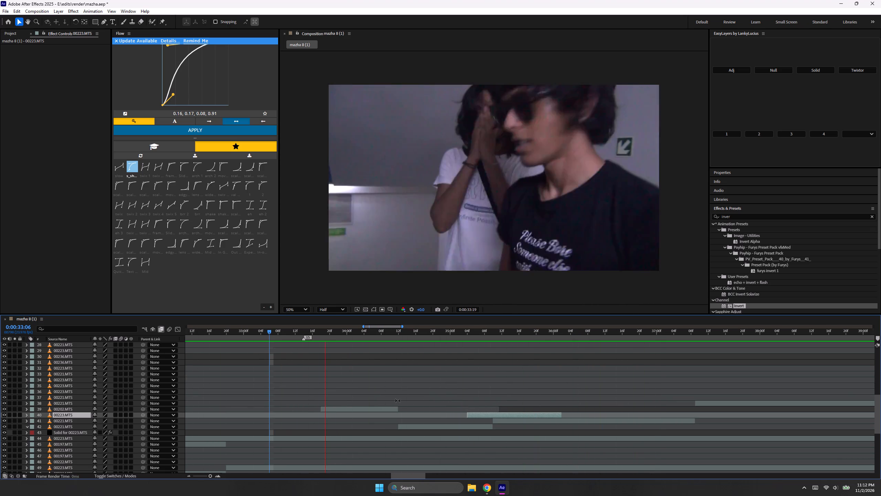
pyautogui.moveTo(408, 475); pyautogui.dragTo(464, 480)
pyautogui.scroll(4, 463, 457)
pyautogui.tripleClick(189, 476)
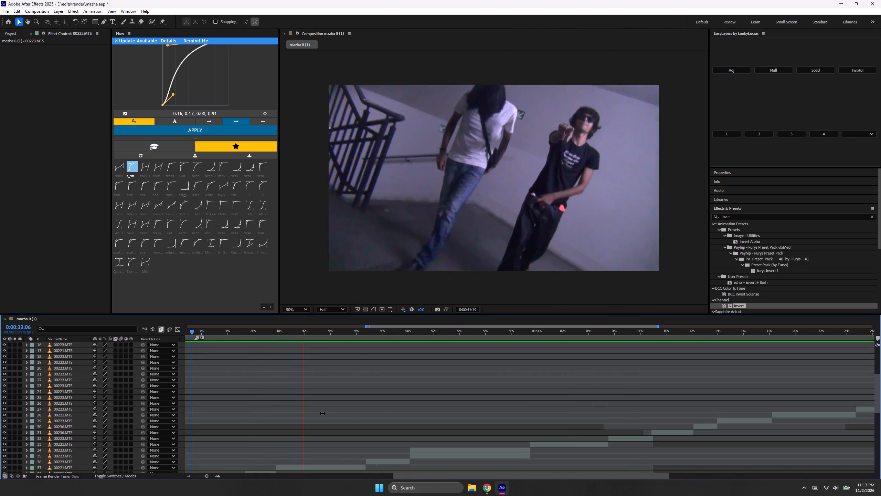
pyautogui.press('space')
pyautogui.scroll(-2, 333, 410)
pyautogui.press('space')
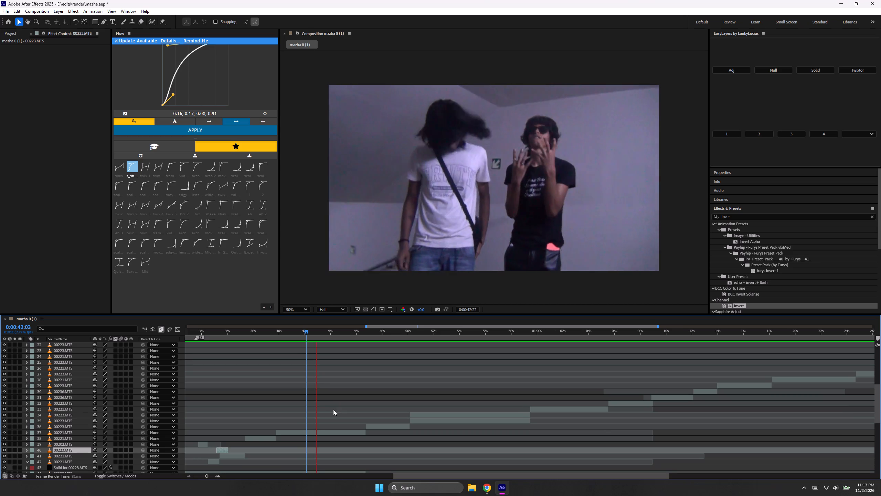
pyautogui.press('space')
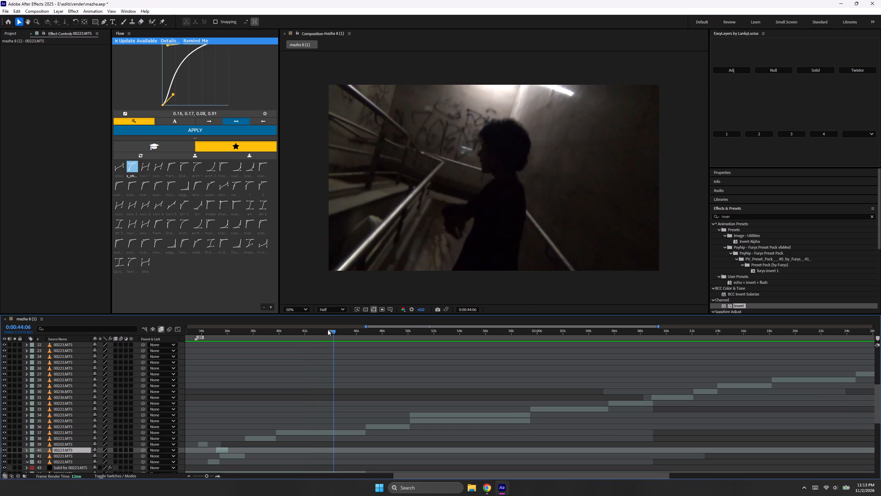
# Split the 00221.MTS clip that starts at 0:00:39:19 at 0:00:43:11.
pyautogui.moveTo(328, 330); pyautogui.dragTo(277, 352)
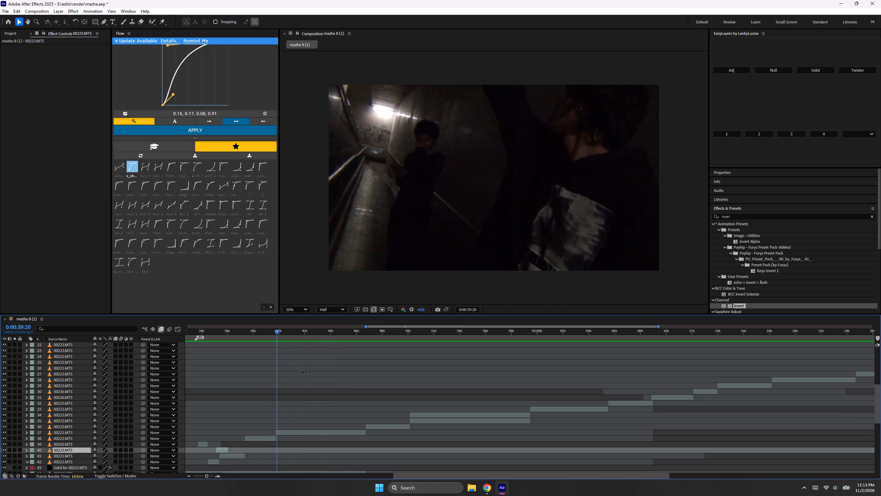
pyautogui.moveTo(277, 335); pyautogui.dragTo(321, 360)
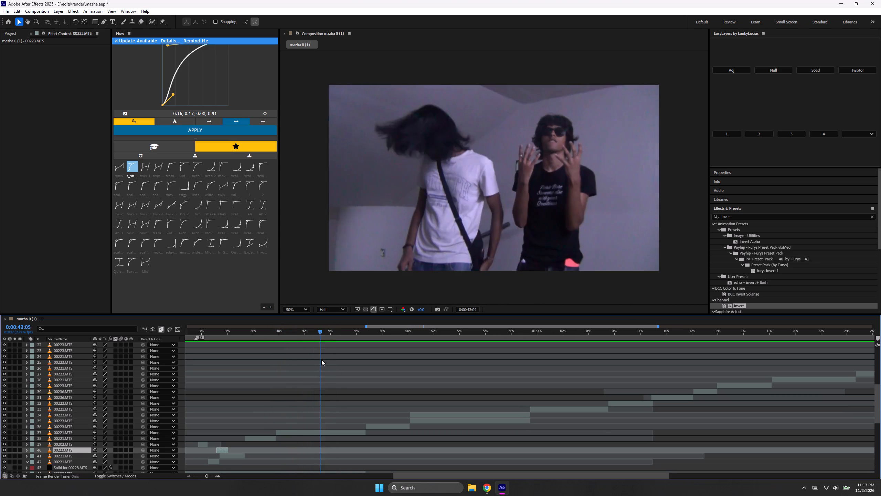
pyautogui.moveTo(321, 360); pyautogui.dragTo(326, 372)
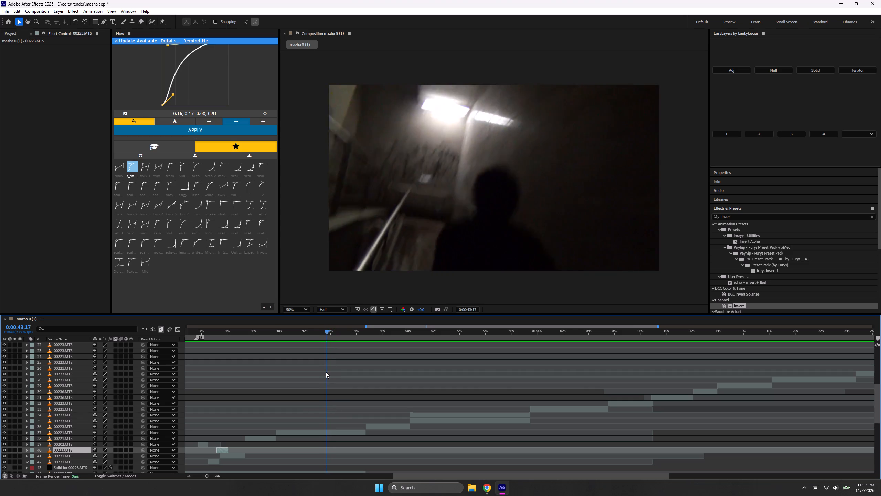
pyautogui.moveTo(326, 372); pyautogui.dragTo(323, 372)
pyautogui.click(334, 432)
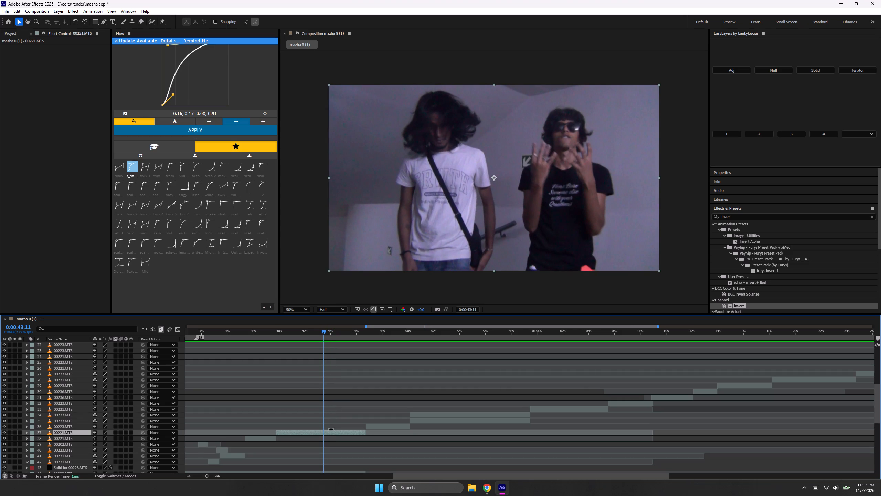
pyautogui.hotkey('ctrl', 'shift', 'd')
# Enable time remapping on the first part of the split 00221.MTS clip and add a Time Remap keyframe at 0:00:43:06.
pyautogui.moveTo(322, 336); pyautogui.dragTo(321, 339)
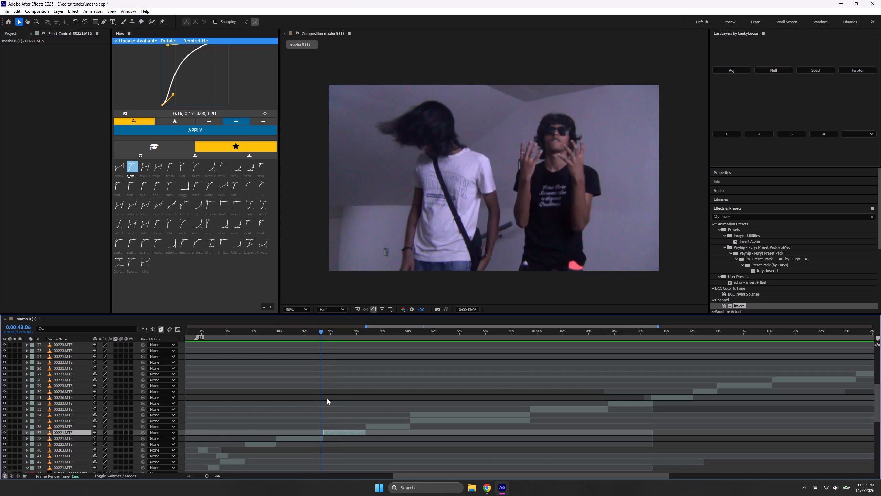
pyautogui.click(321, 439)
pyautogui.hotkey('ctrl', 'alt', 't')
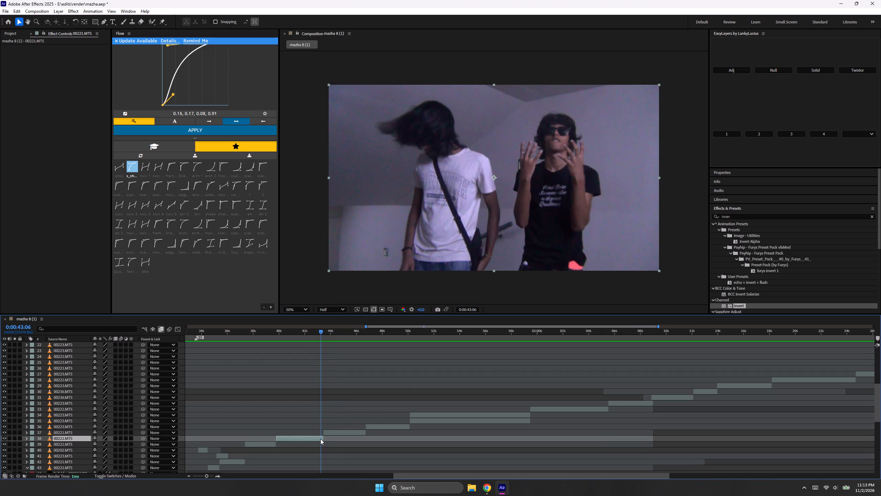
pyautogui.click(8, 444)
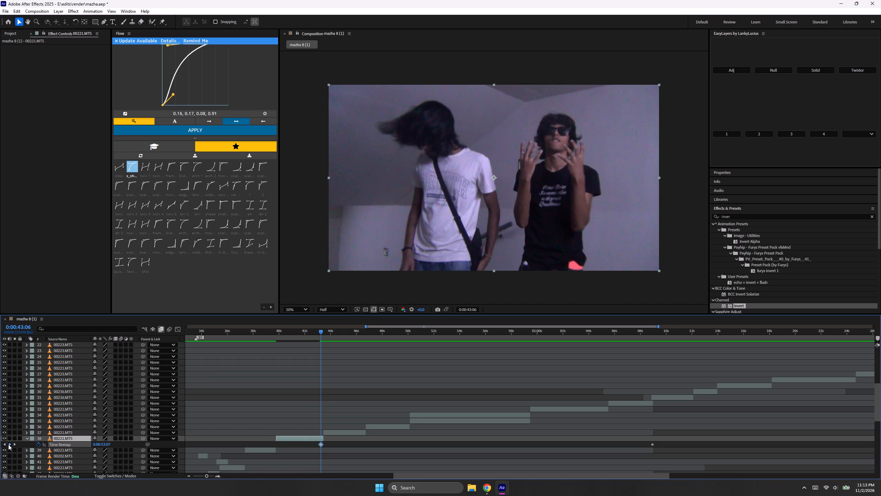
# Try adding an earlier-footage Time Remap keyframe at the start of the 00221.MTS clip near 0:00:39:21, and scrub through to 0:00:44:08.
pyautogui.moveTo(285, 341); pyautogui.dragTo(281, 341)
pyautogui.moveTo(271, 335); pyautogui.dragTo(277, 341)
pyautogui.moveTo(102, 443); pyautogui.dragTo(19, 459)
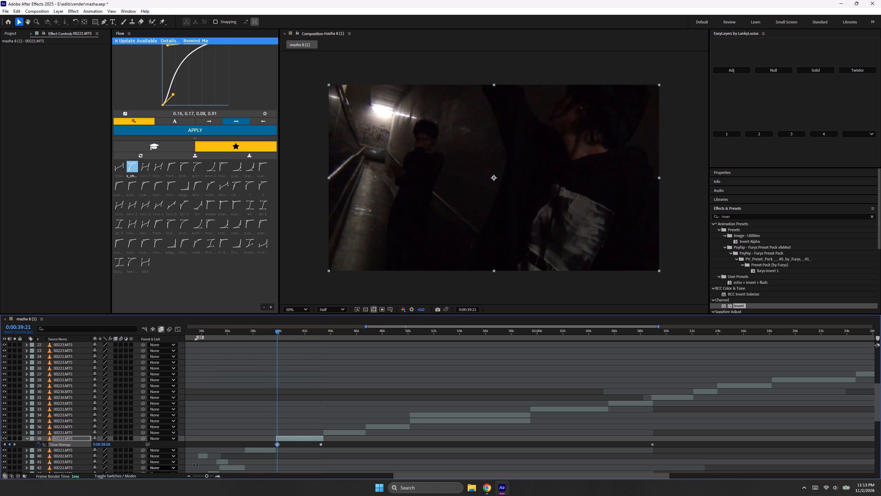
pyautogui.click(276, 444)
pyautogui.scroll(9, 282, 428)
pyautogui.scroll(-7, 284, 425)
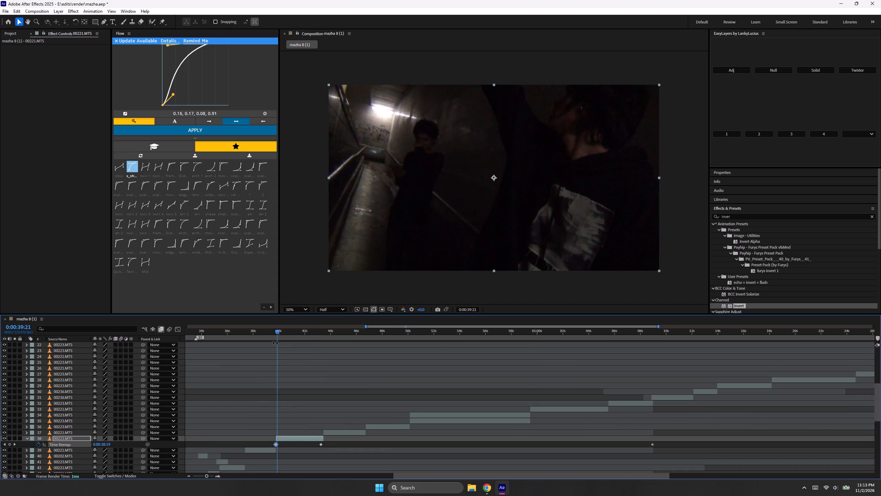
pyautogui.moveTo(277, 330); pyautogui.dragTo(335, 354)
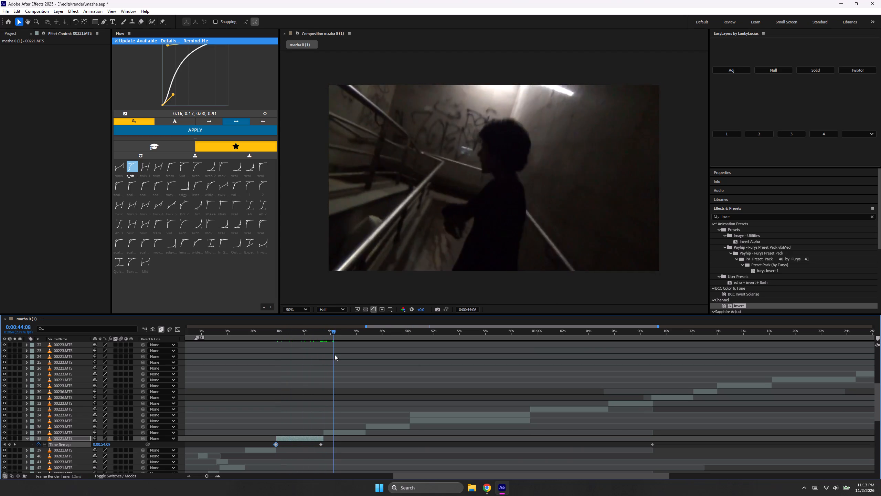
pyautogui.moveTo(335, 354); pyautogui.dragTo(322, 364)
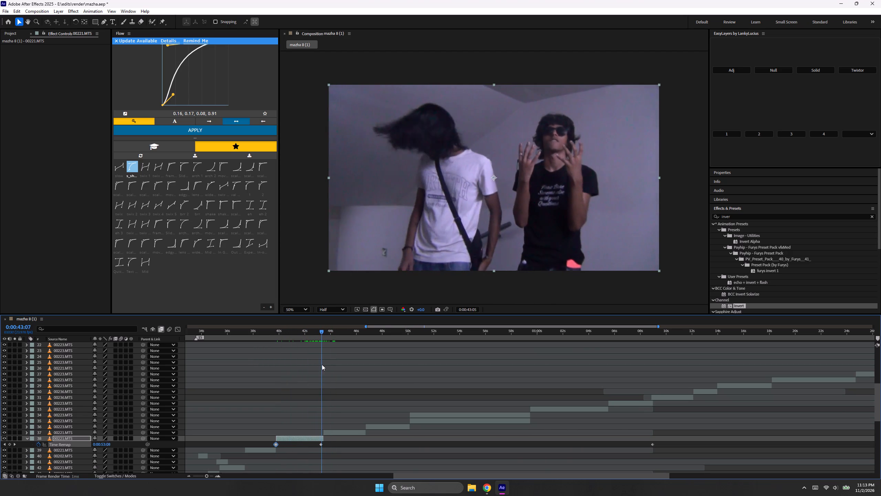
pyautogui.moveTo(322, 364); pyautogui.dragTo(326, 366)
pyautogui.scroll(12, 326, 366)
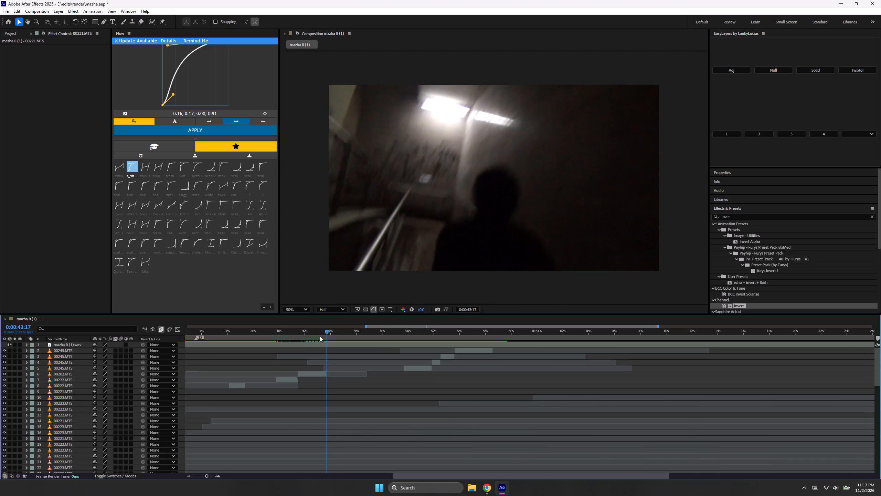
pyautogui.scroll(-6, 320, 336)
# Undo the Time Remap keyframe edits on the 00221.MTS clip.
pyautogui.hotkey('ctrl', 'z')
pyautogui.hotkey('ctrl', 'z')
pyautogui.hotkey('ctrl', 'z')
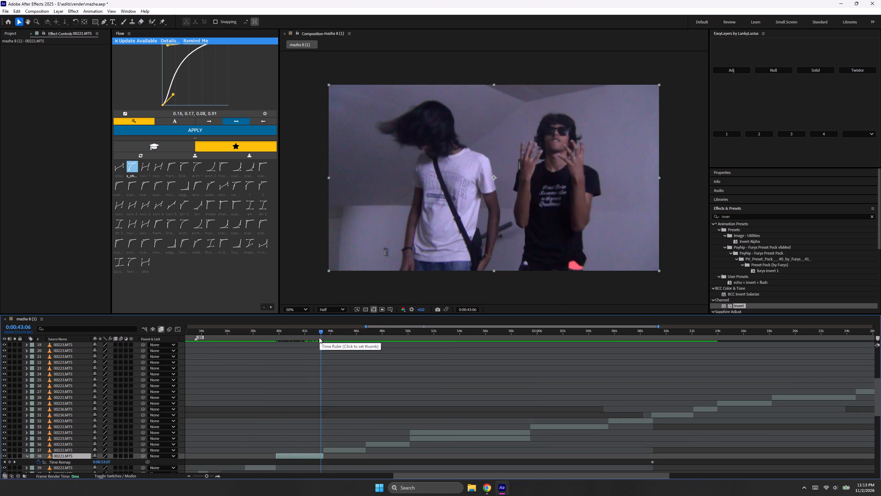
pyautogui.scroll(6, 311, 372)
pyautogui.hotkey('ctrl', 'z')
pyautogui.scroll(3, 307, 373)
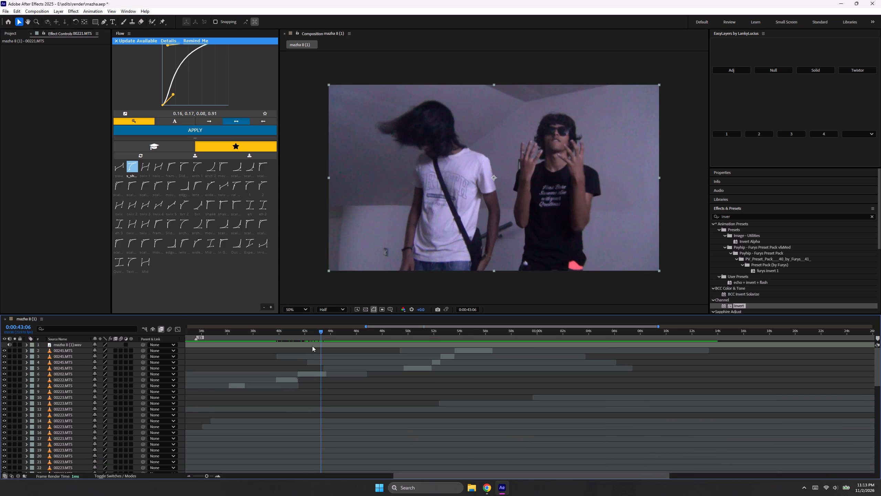
# Delete the 00222.MTS clip that spans about 0:00:39:19 to 0:00:41:11.
pyautogui.moveTo(314, 332); pyautogui.dragTo(290, 346)
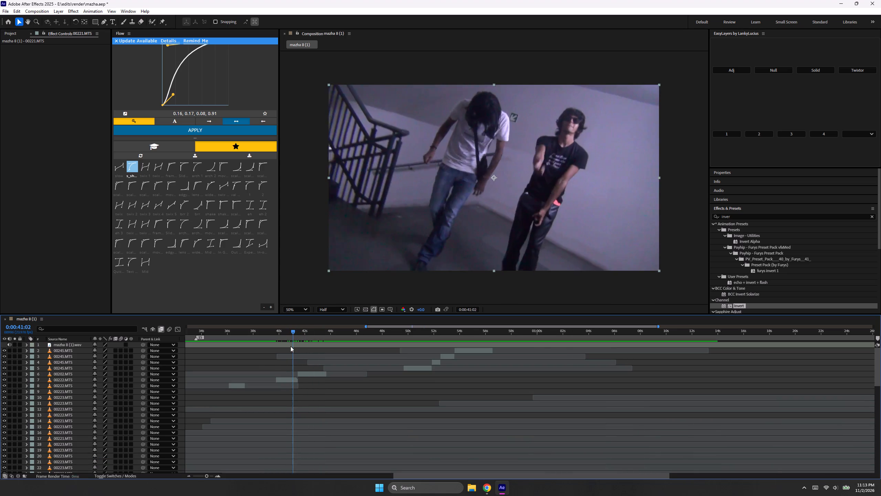
pyautogui.moveTo(290, 346); pyautogui.dragTo(286, 349)
pyautogui.click(283, 380)
pyautogui.press('Delete')
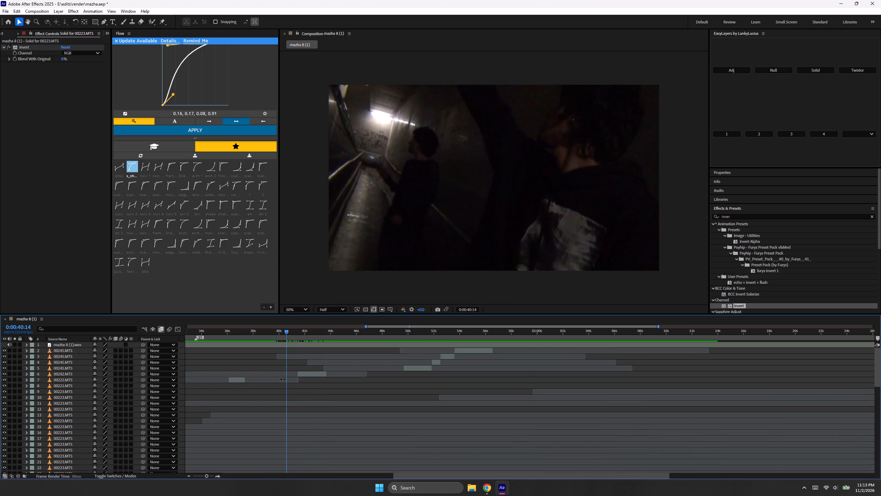
# Enable time remapping on the 00202.MTS clip that starts near 0:00:41:12 and add a Time Remap keyframe at 0:00:42:17.
pyautogui.moveTo(286, 332); pyautogui.dragTo(272, 359)
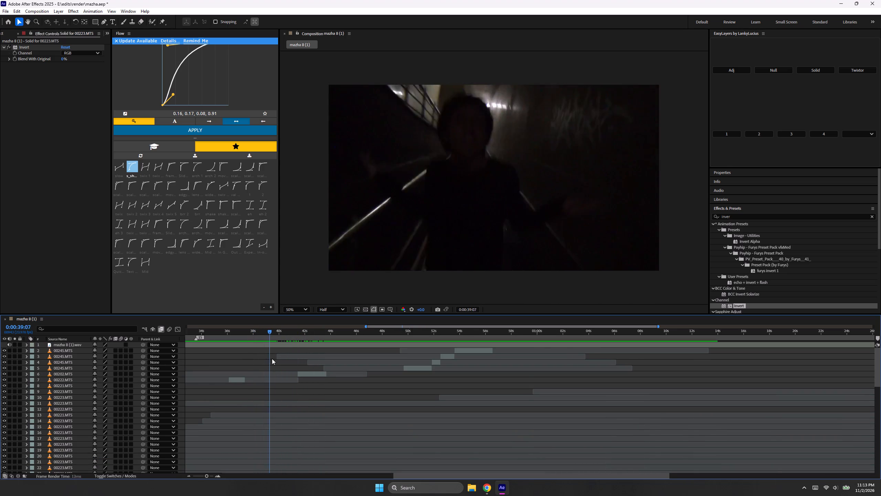
pyautogui.moveTo(272, 359); pyautogui.dragTo(307, 373)
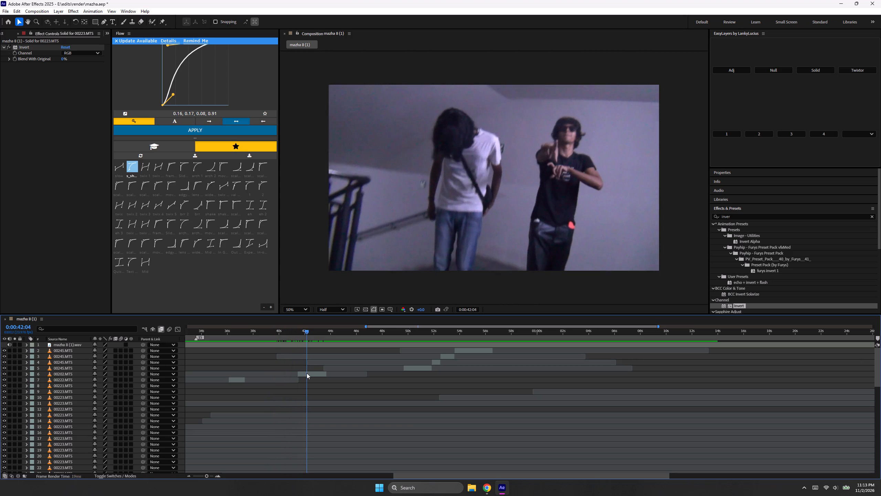
pyautogui.moveTo(307, 373); pyautogui.dragTo(314, 384)
pyautogui.click(318, 372)
pyautogui.hotkey('ctrl', 'alt', 't')
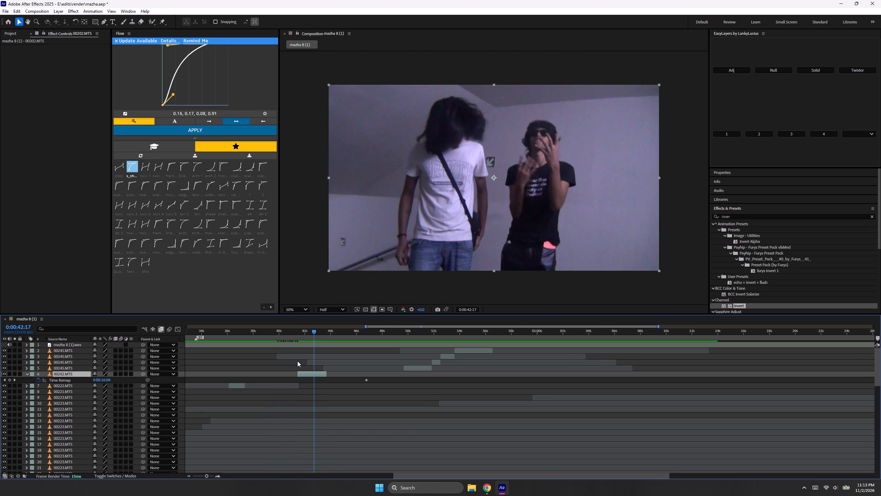
pyautogui.click(9, 380)
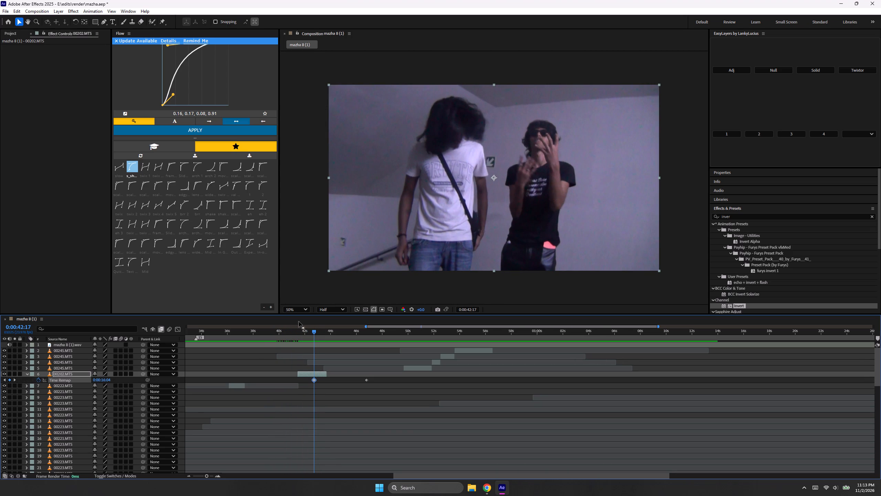
# Add a Time Remap keyframe at 0:00:41:12 on the 00202.MTS clip with the value 0:00:00:00.
pyautogui.moveTo(312, 333); pyautogui.dragTo(296, 339)
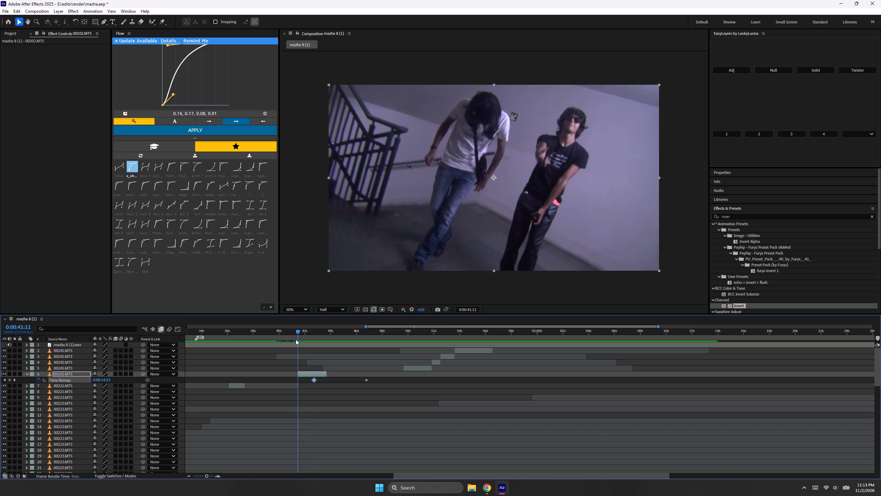
pyautogui.moveTo(296, 339); pyautogui.dragTo(296, 341)
pyautogui.moveTo(97, 381); pyautogui.dragTo(0, 391)
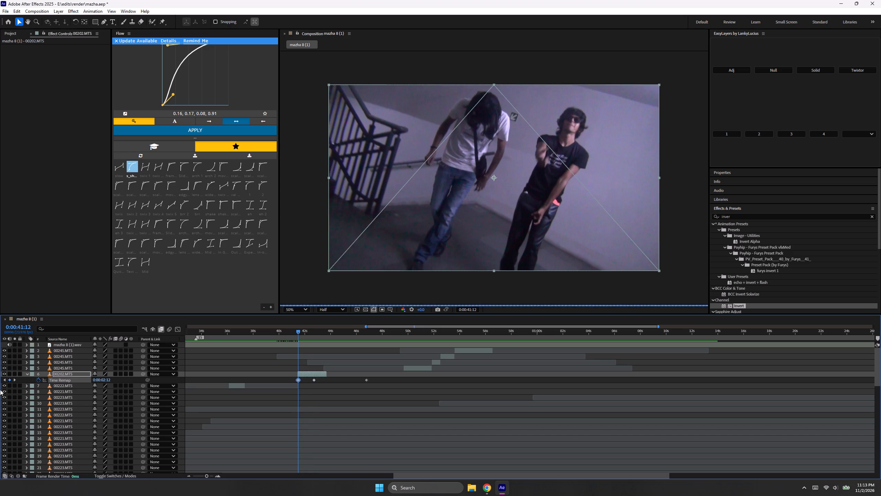
pyautogui.moveTo(105, 379); pyautogui.dragTo(51, 384)
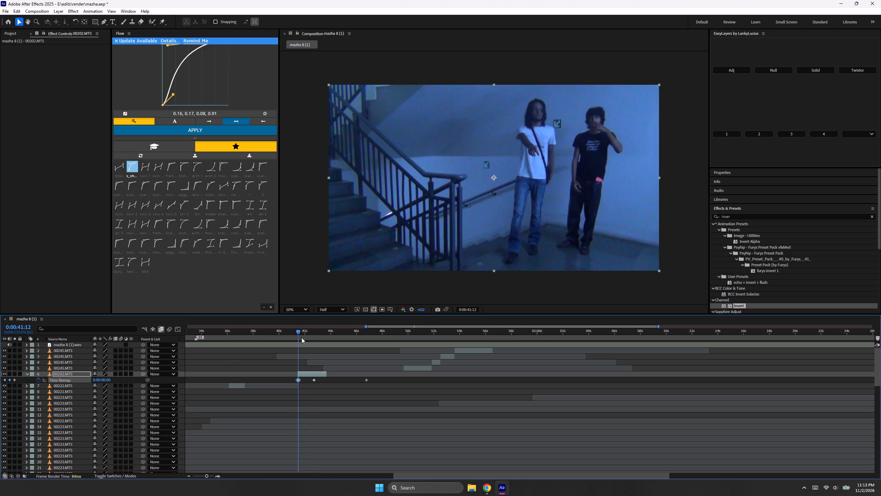
# Split the time-remapped 00202.MTS clip at the 0:00:42:17 keyframe.
pyautogui.moveTo(299, 328); pyautogui.dragTo(314, 341)
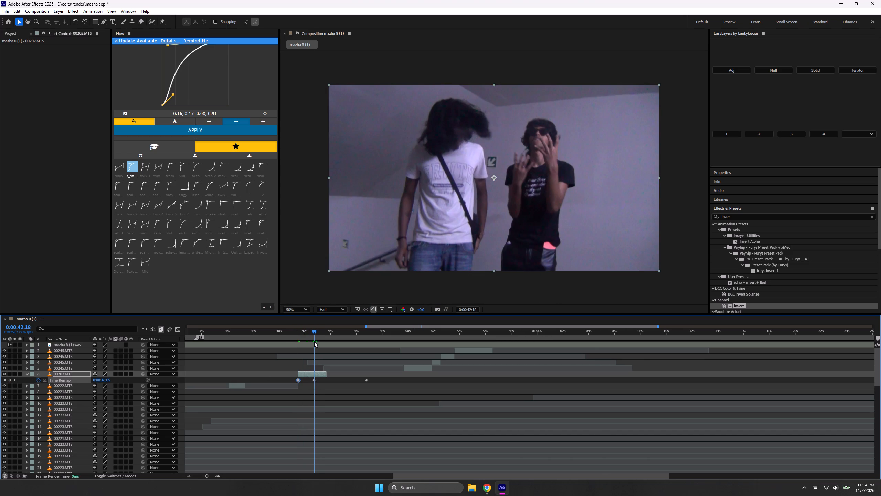
pyautogui.moveTo(314, 341); pyautogui.dragTo(314, 341)
pyautogui.hotkey('ctrl', 'shift', 'd')
# Enable frame blending on the first part of the split 00202.MTS clip and save the project.
pyautogui.click(311, 332)
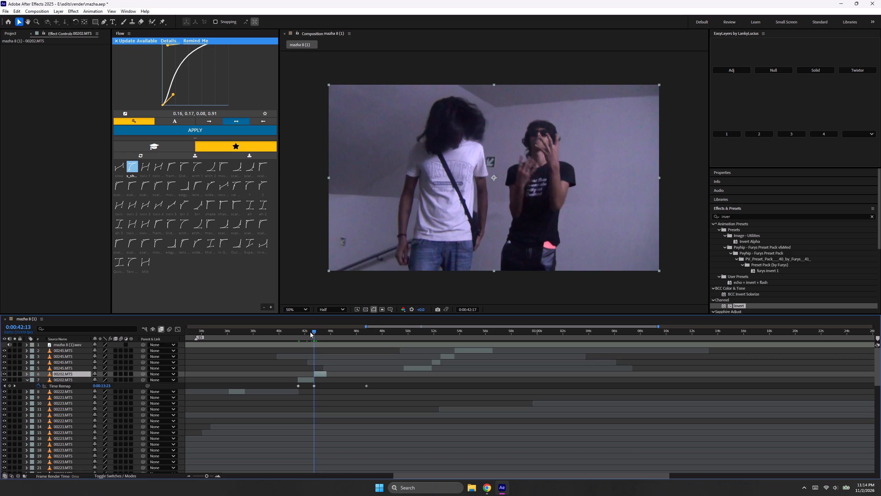
pyautogui.click(303, 379)
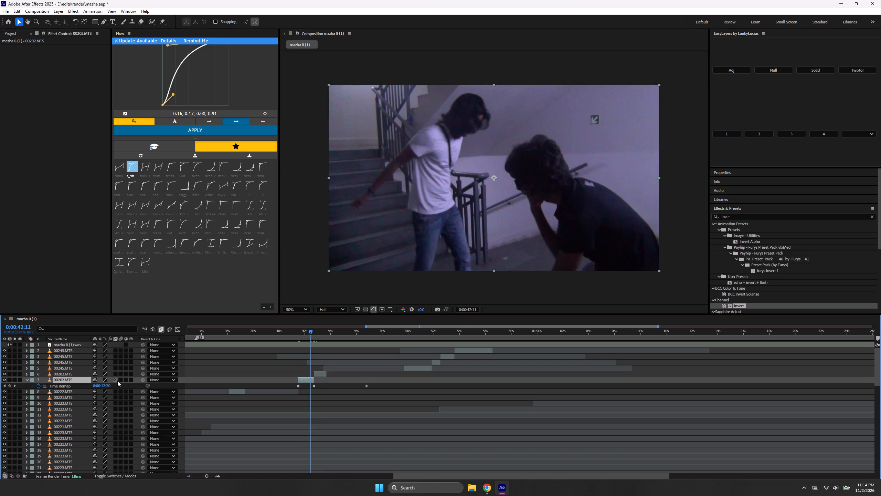
pyautogui.doubleClick(117, 380)
pyautogui.doubleClick(117, 380)
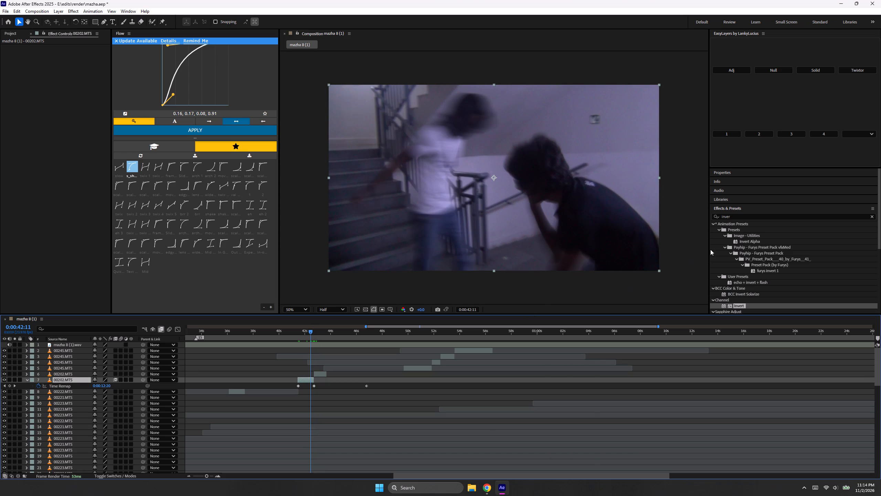
pyautogui.click(487, 430)
pyautogui.hotkey('ctrl', 's')
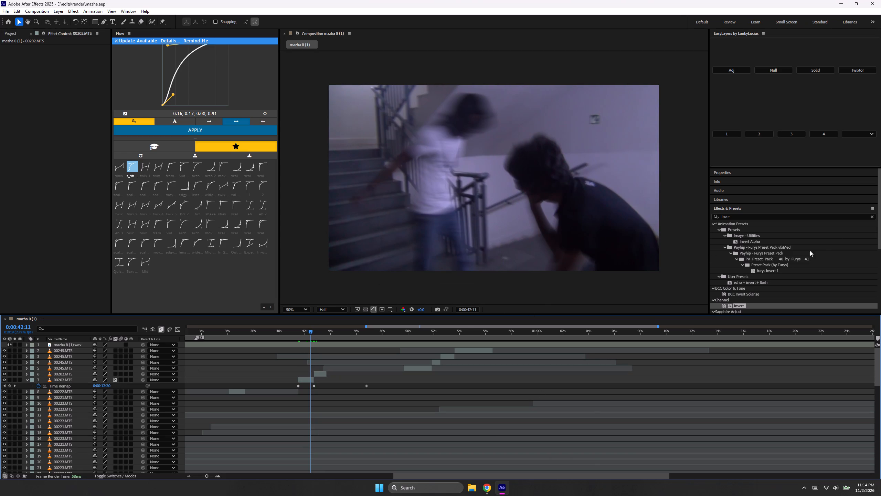
# Search the effects for "poster" and apply Posterize Time to the first part of the split 00202.MTS clip.
pyautogui.click(874, 217)
pyautogui.click(855, 219)
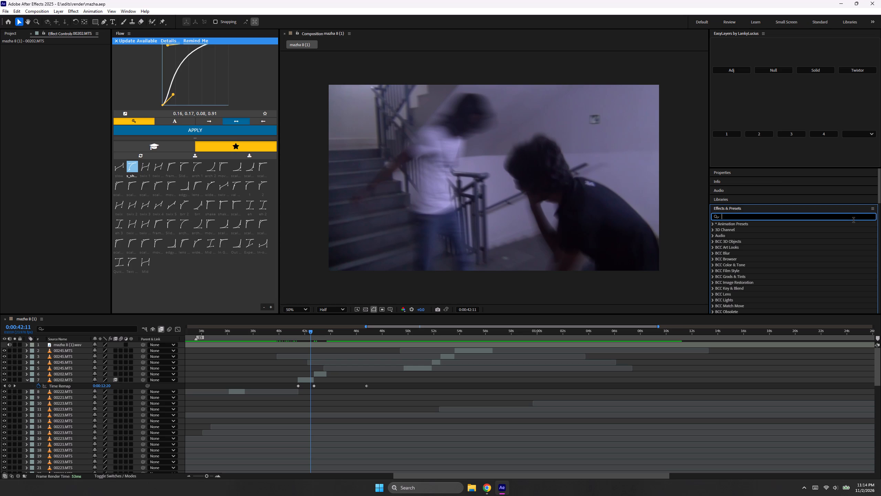
pyautogui.press('i')
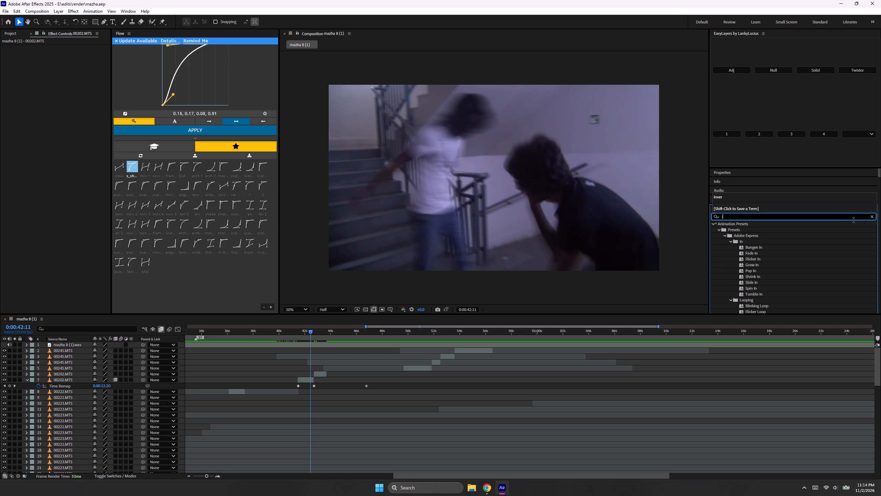
pyautogui.press('BackSpace')
pyautogui.write('pos')
pyautogui.write('te')
pyautogui.press('r')
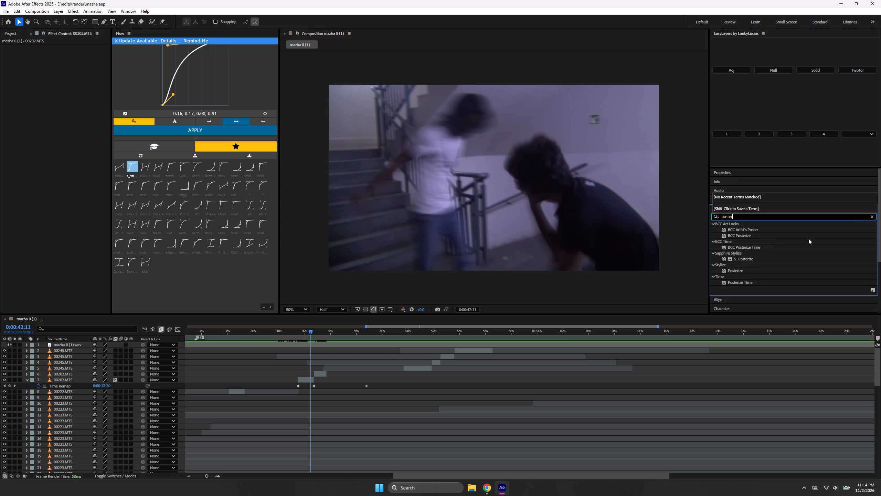
pyautogui.doubleClick(737, 286)
pyautogui.doubleClick(740, 281)
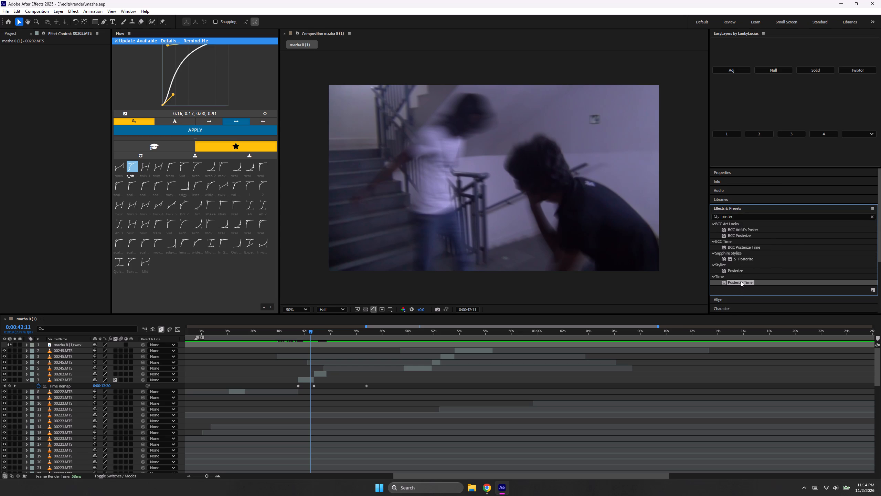
pyautogui.doubleClick(742, 282)
pyautogui.click(294, 381)
pyautogui.click(309, 379)
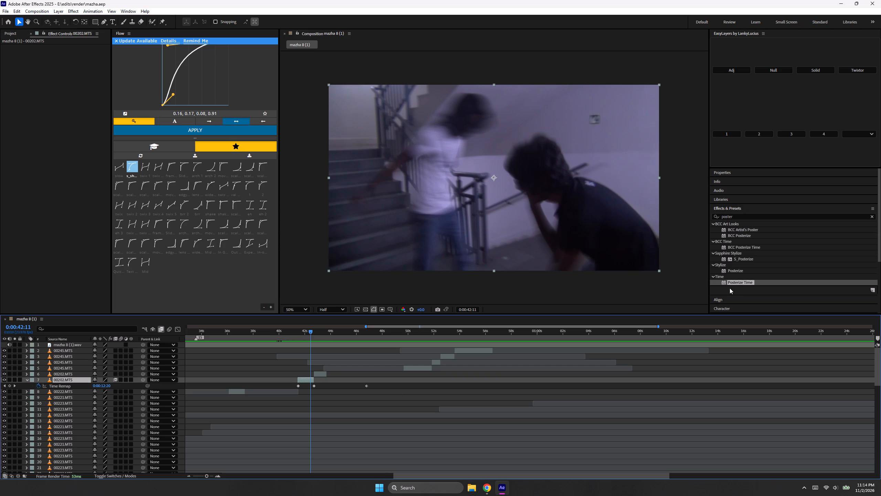
pyautogui.doubleClick(738, 283)
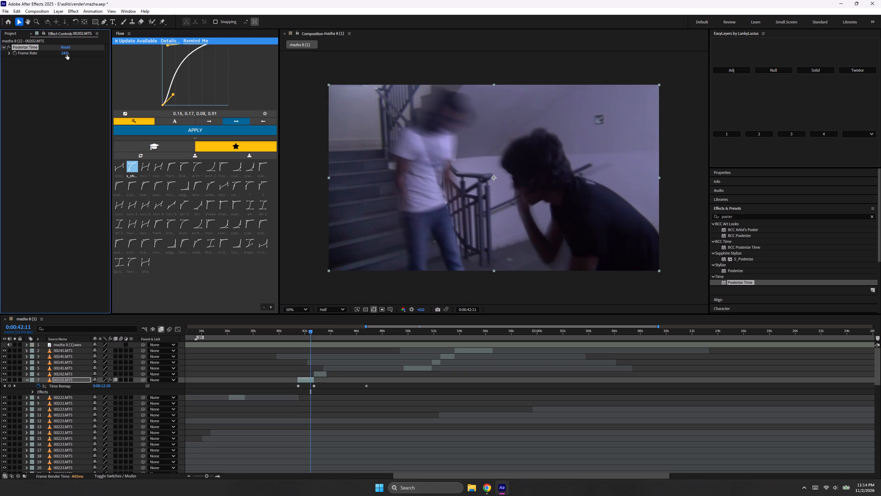
# Set the Posterize Time frame rate to 8.
pyautogui.click(66, 54)
pyautogui.press('BackSpace')
pyautogui.press('8')
pyautogui.press('Return')
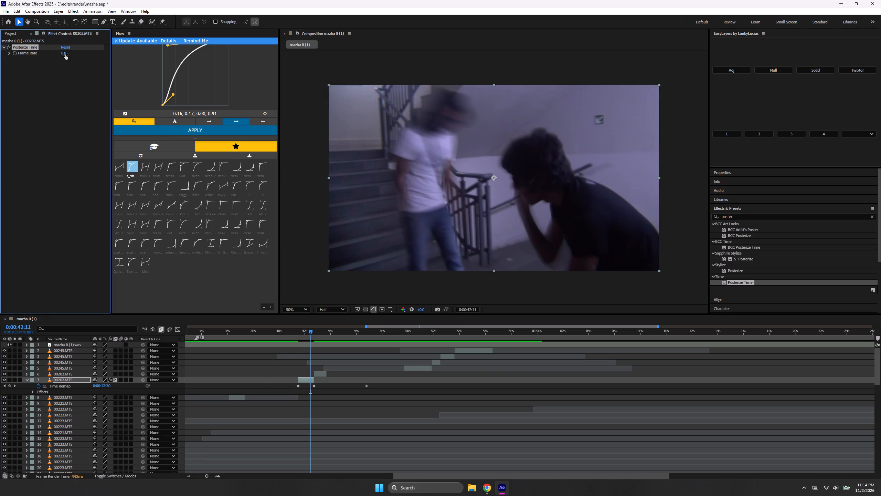
# Play the sequence from 0:00:39:23 and again from 0:00:41:14 to review the sped-up 00202.MTS section.
pyautogui.moveTo(308, 330); pyautogui.dragTo(302, 330)
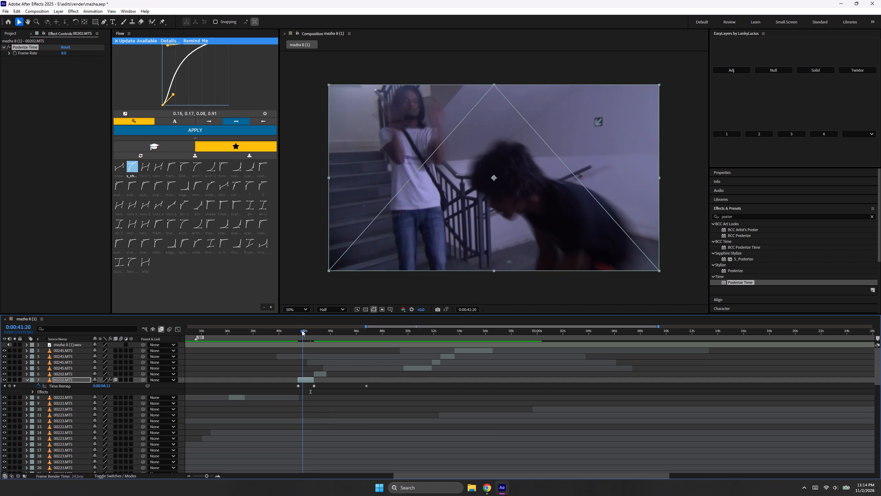
pyautogui.moveTo(302, 330); pyautogui.dragTo(278, 338)
pyautogui.press('space')
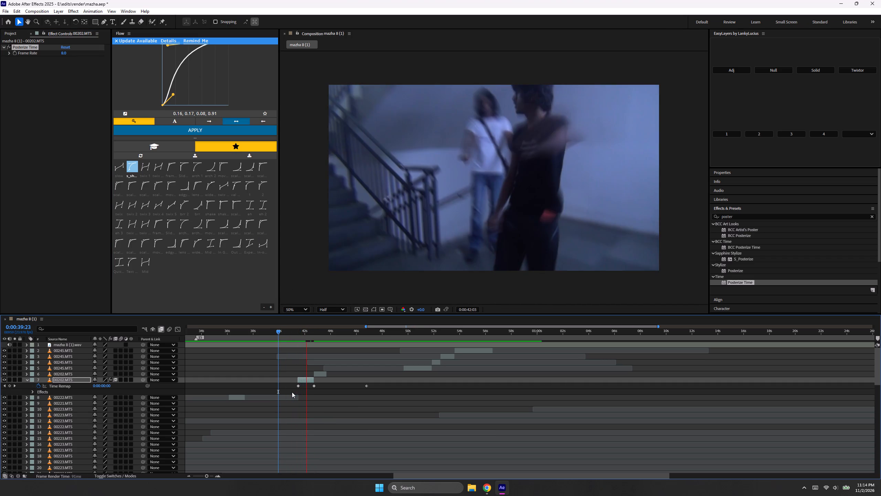
pyautogui.press('space')
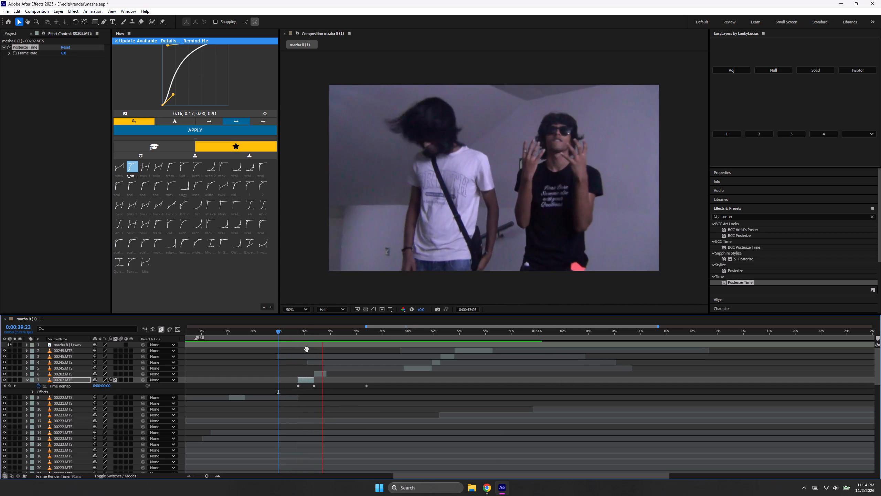
pyautogui.click(299, 337)
pyautogui.press('space')
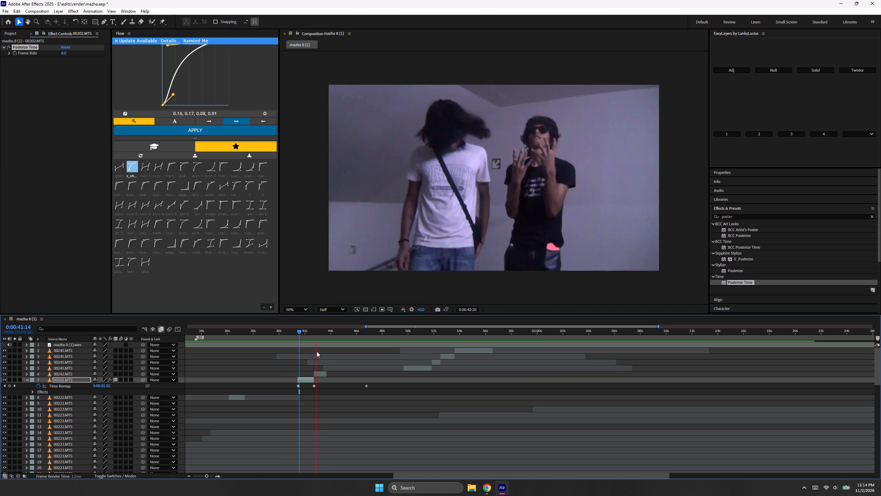
pyautogui.press('space')
pyautogui.moveTo(317, 336); pyautogui.dragTo(309, 336)
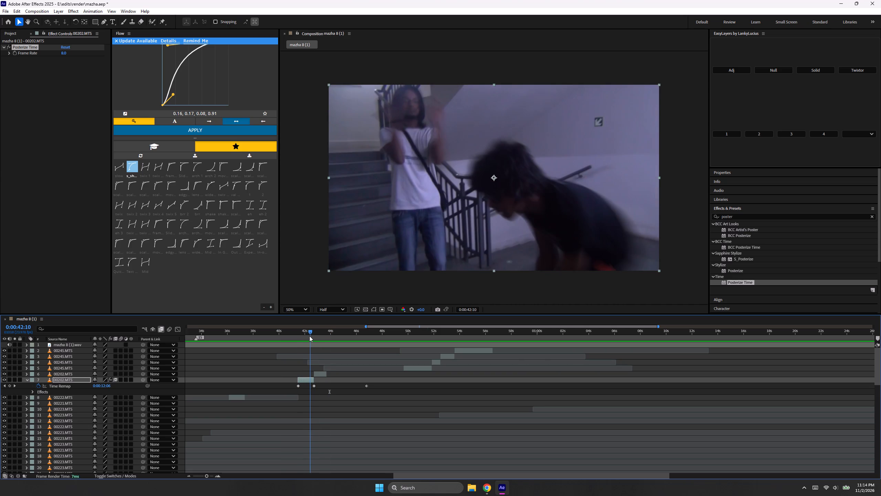
# Trim the start of the first part of the split 00202.MTS clip to 0:00:42:09 and play the section back.
pyautogui.moveTo(309, 336); pyautogui.dragTo(309, 337)
pyautogui.hotkey('alt', '[')
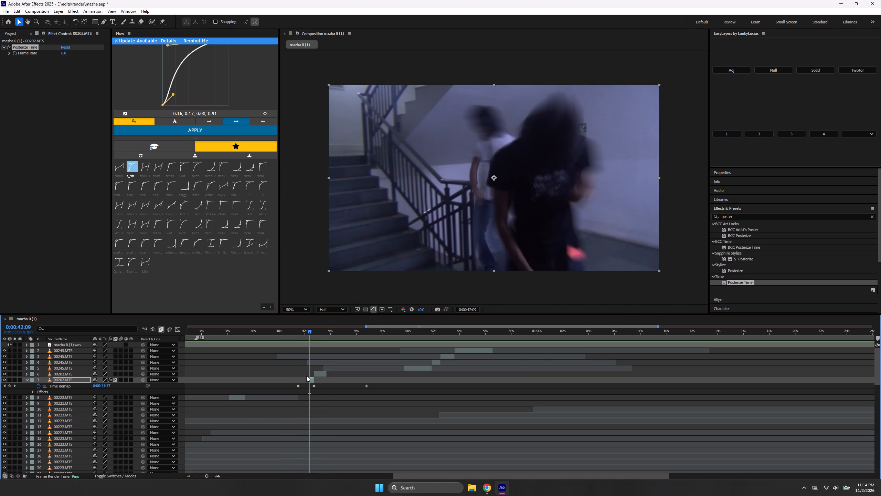
pyautogui.moveTo(309, 333); pyautogui.dragTo(295, 337)
pyautogui.press('space')
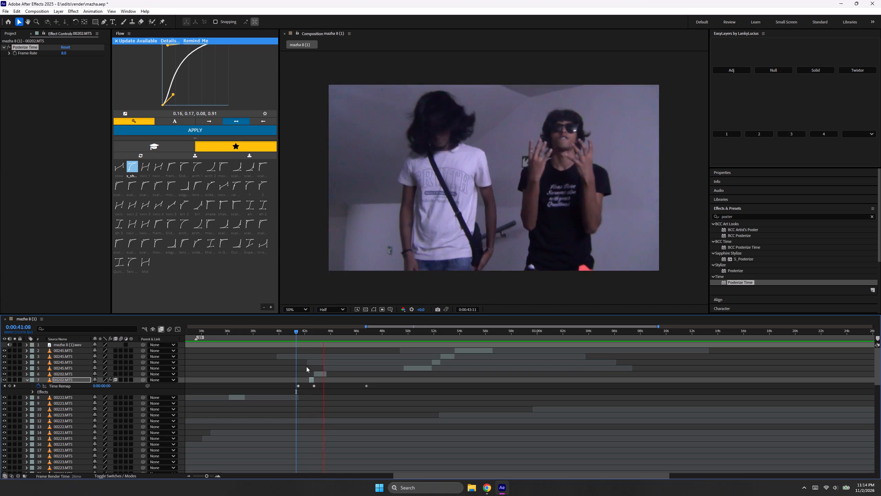
pyautogui.press('space')
pyautogui.click(301, 333)
pyautogui.press('space')
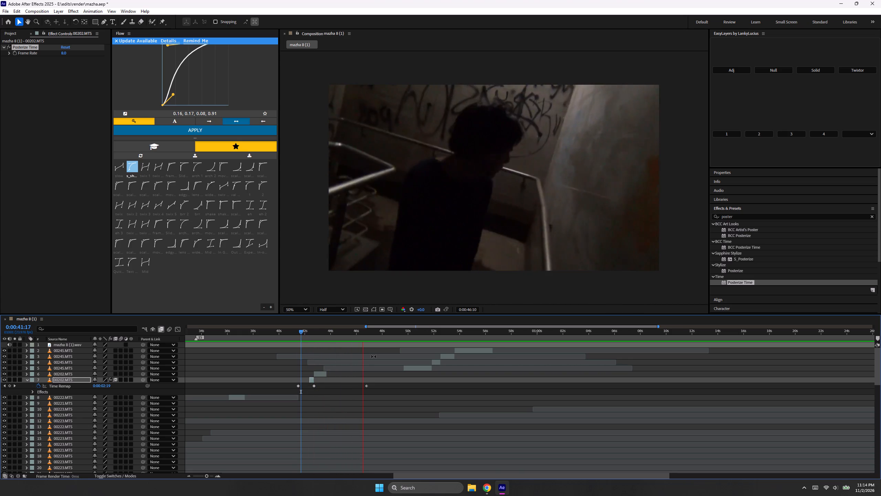
pyautogui.press('space')
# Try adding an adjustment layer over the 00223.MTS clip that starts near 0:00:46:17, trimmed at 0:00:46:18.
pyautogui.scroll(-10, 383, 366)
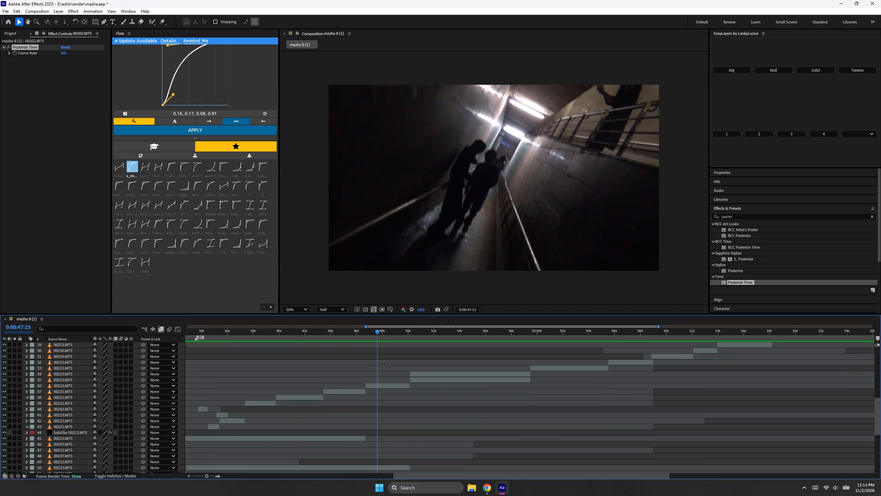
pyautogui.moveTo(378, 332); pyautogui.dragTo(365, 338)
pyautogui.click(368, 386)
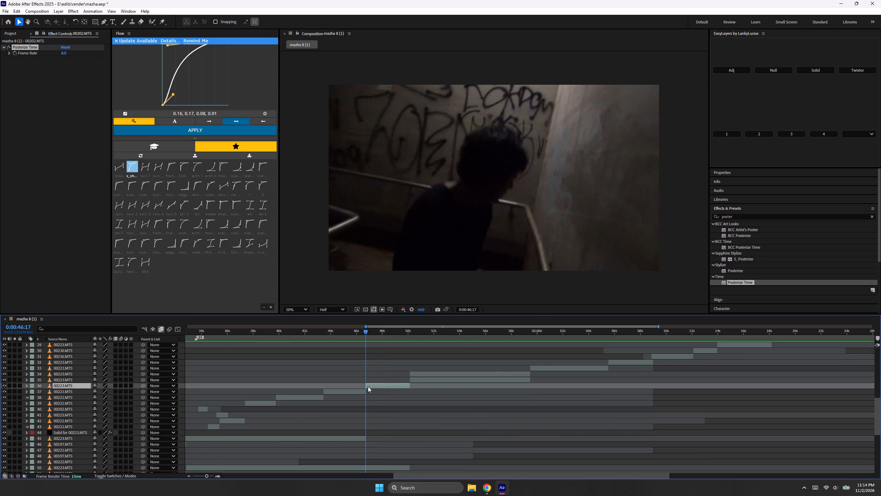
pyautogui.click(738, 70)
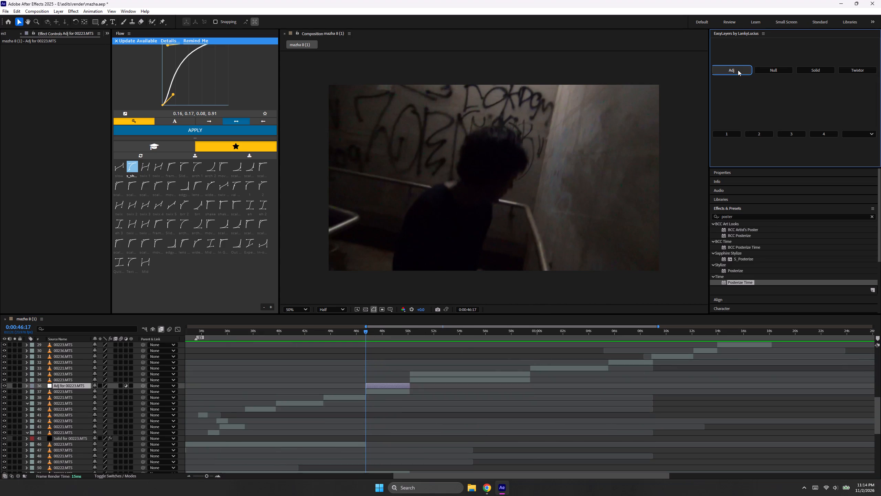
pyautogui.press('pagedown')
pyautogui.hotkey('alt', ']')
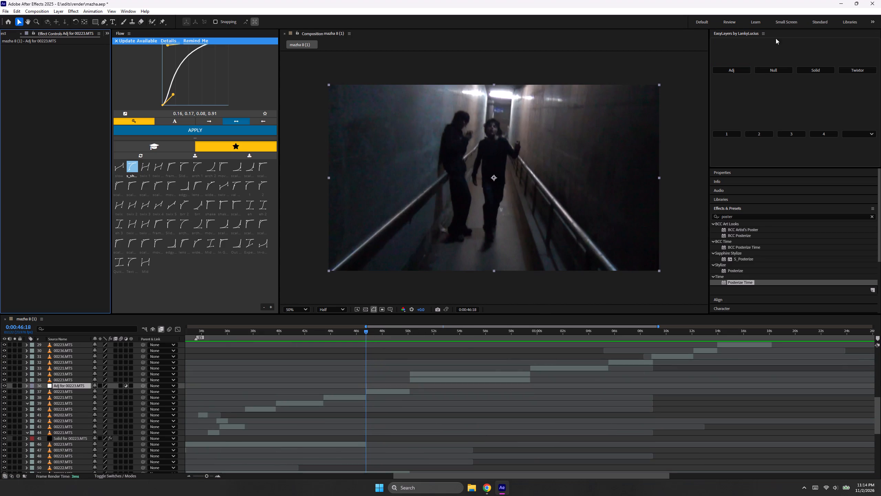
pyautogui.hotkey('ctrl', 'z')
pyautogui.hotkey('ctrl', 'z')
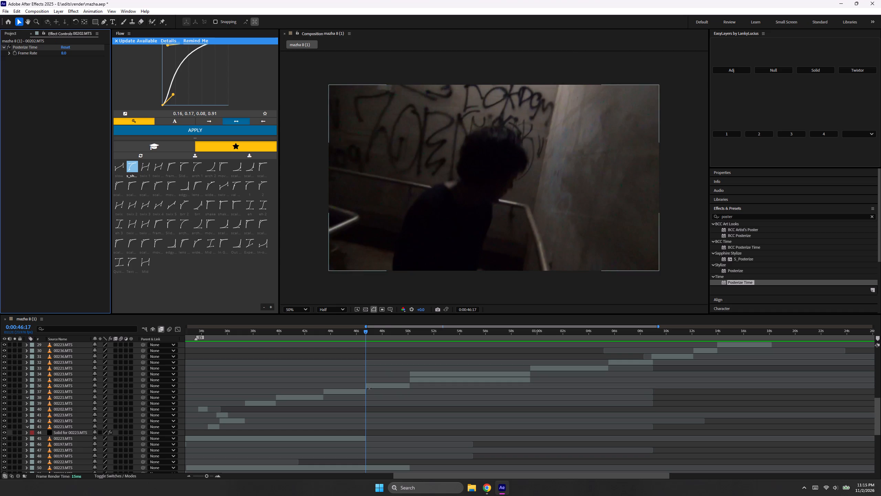
# Add a solid above the 00223.MTS clip at its start and trim it to about two frames from 0:00:46:18.
pyautogui.click(374, 383)
pyautogui.click(828, 71)
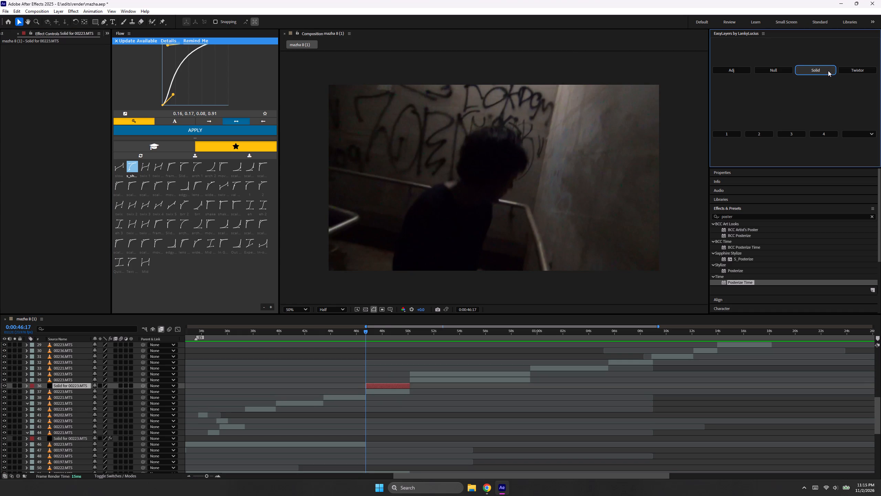
pyautogui.press('pagedown')
pyautogui.hotkey('alt', ']')
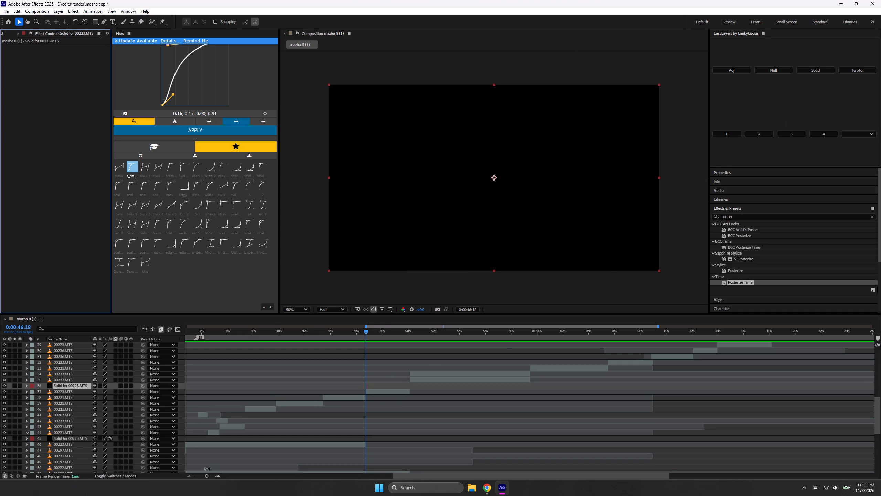
pyautogui.tripleClick(219, 479)
pyautogui.doubleClick(219, 476)
pyautogui.click(219, 474)
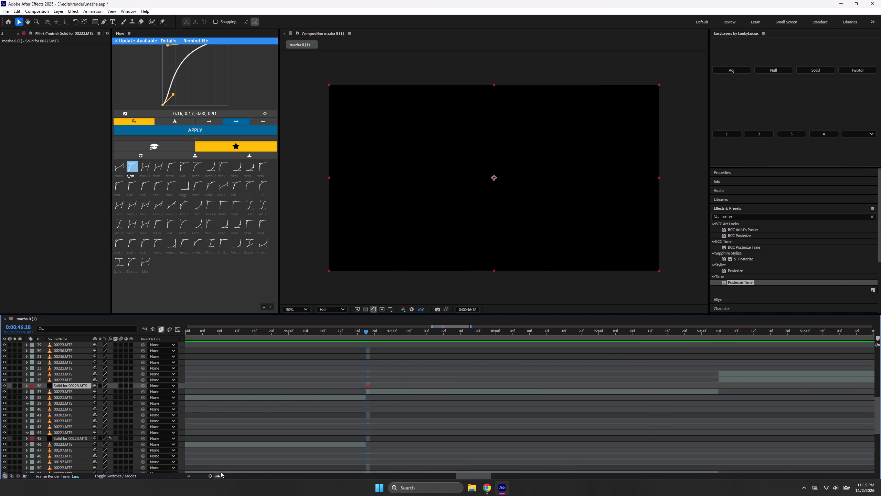
pyautogui.moveTo(373, 386); pyautogui.dragTo(378, 387)
# Search the effects for "inver", apply Invert to the new short solid, and play the flash from 0:00:46:08.
pyautogui.click(870, 216)
pyautogui.click(854, 221)
pyautogui.click(854, 218)
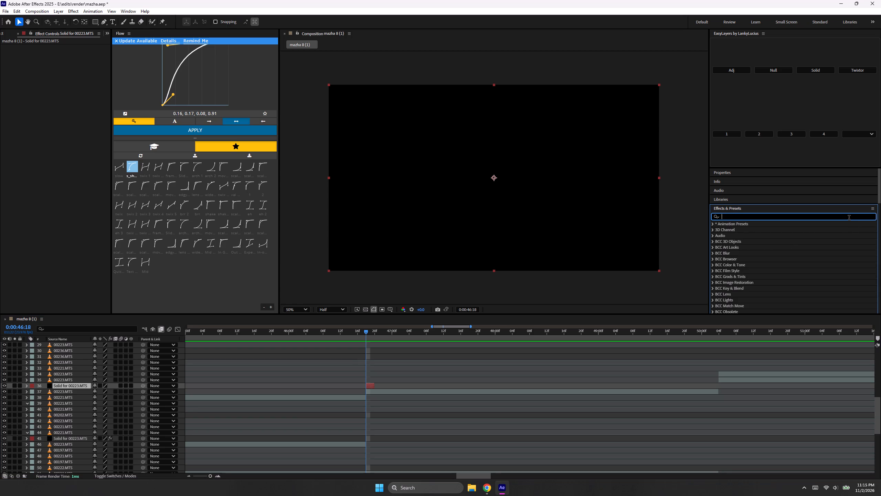
pyautogui.write('inver')
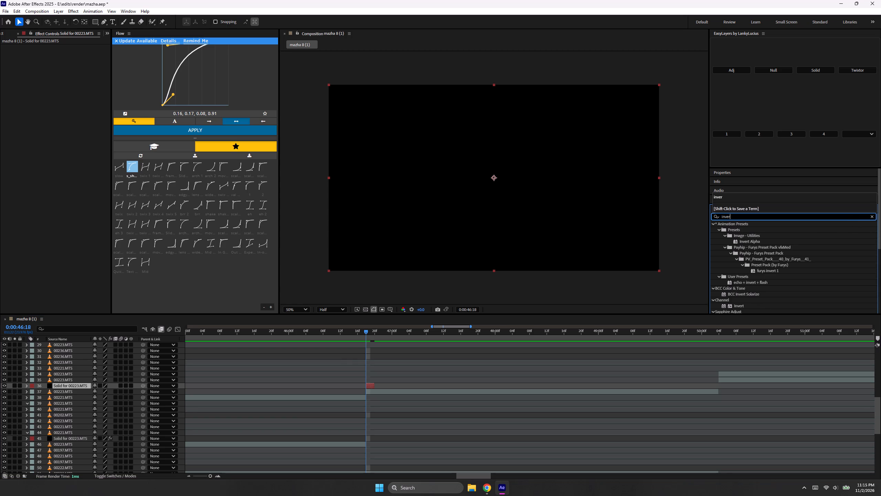
pyautogui.doubleClick(744, 307)
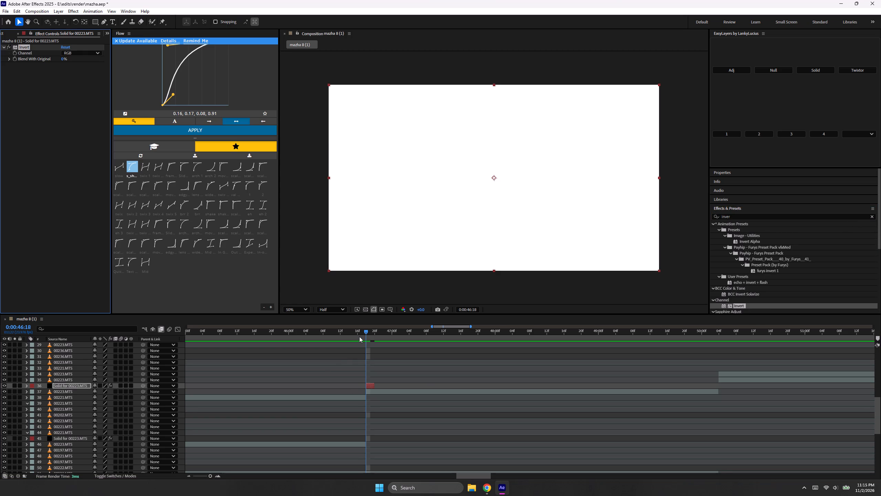
pyautogui.moveTo(359, 337); pyautogui.dragTo(321, 349)
pyautogui.press('space')
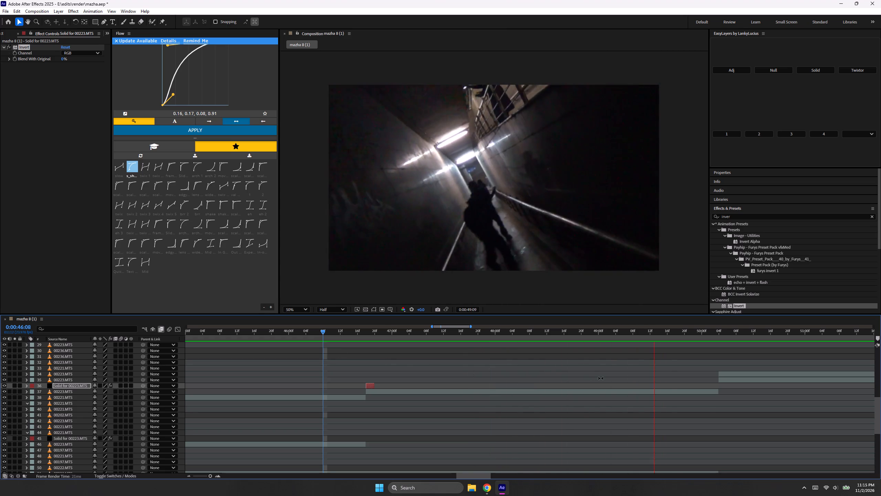
pyautogui.press('space')
# Split the 00245.MTS clip that starts at 0:00:49:16 at 0:00:49:18.
pyautogui.moveTo(703, 330); pyautogui.dragTo(688, 333)
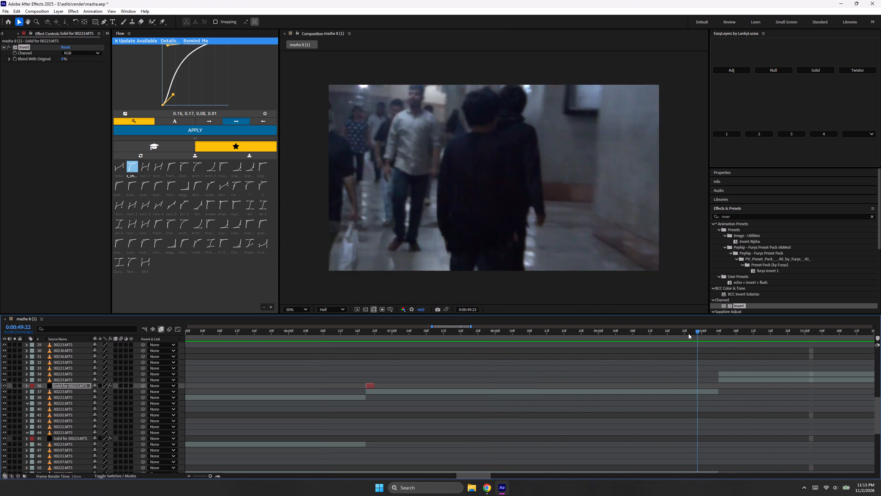
pyautogui.moveTo(688, 333); pyautogui.dragTo(669, 354)
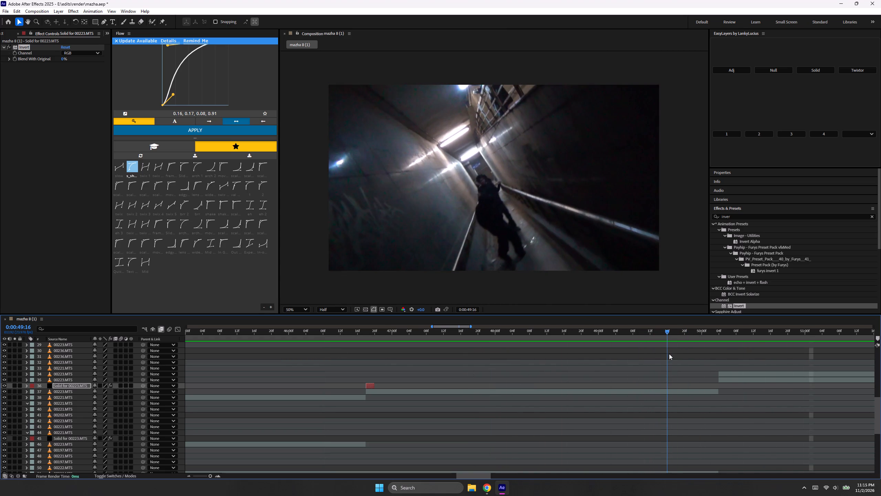
pyautogui.moveTo(669, 354); pyautogui.dragTo(676, 353)
pyautogui.scroll(14, 677, 373)
pyautogui.click(701, 366)
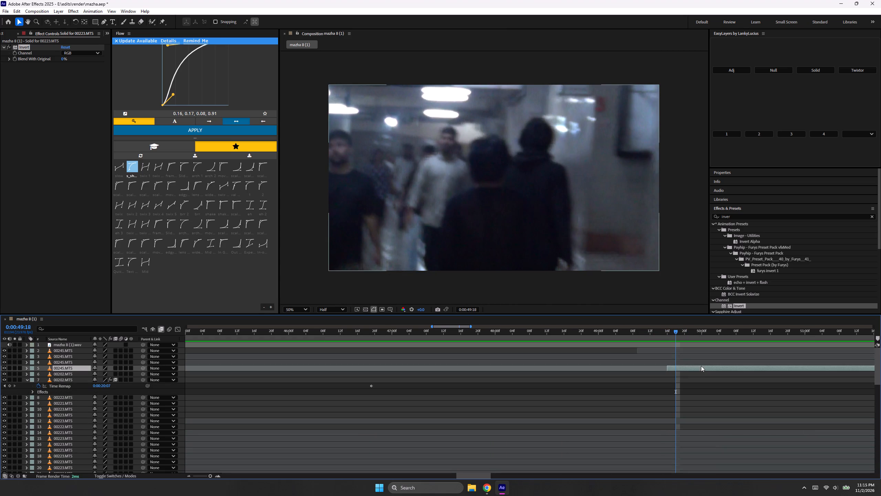
pyautogui.hotkey('ctrl', 'shift', 'd')
# Search the effects for "vhs", apply uni.VHS Transition to the short first part of the split 00245.MTS clip, and preview it.
pyautogui.moveTo(673, 338); pyautogui.dragTo(668, 339)
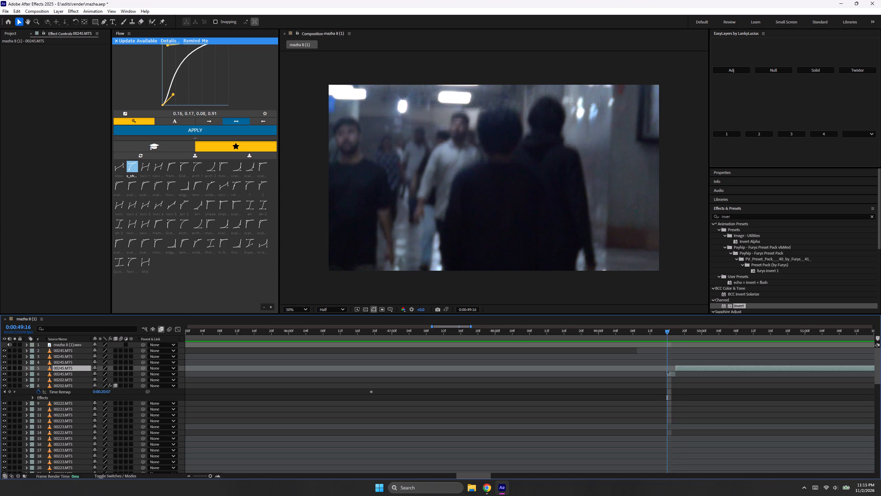
pyautogui.click(667, 372)
pyautogui.click(763, 216)
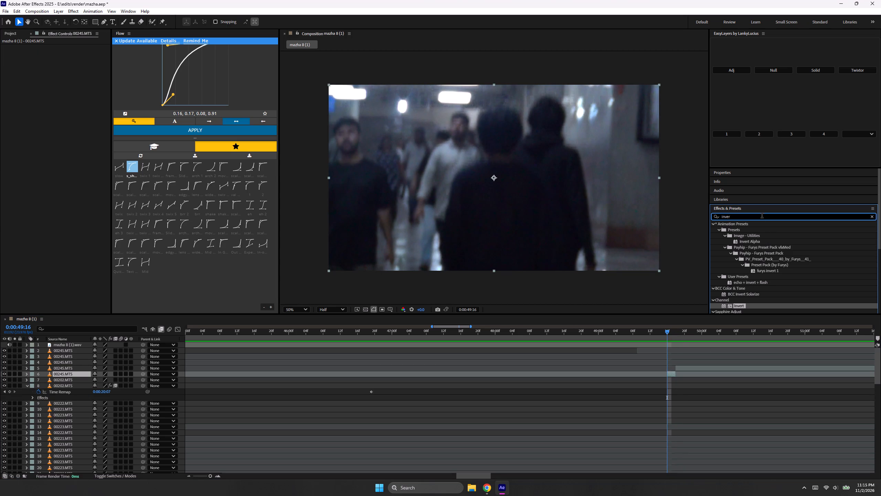
pyautogui.press('BackSpace')
pyautogui.press('BackSpace')
pyautogui.press('BackSpace')
pyautogui.press('BackSpace')
pyautogui.press('BackSpace')
pyautogui.press('BackSpace')
pyautogui.press('BackSpace')
pyautogui.press('BackSpace')
pyautogui.press('BackSpace')
pyautogui.press('BackSpace')
pyautogui.write('vhs')
pyautogui.press('space')
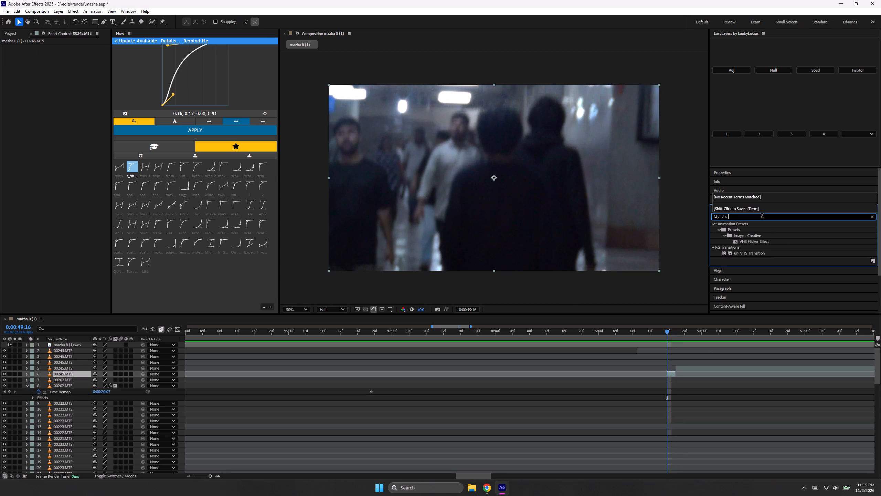
pyautogui.doubleClick(751, 254)
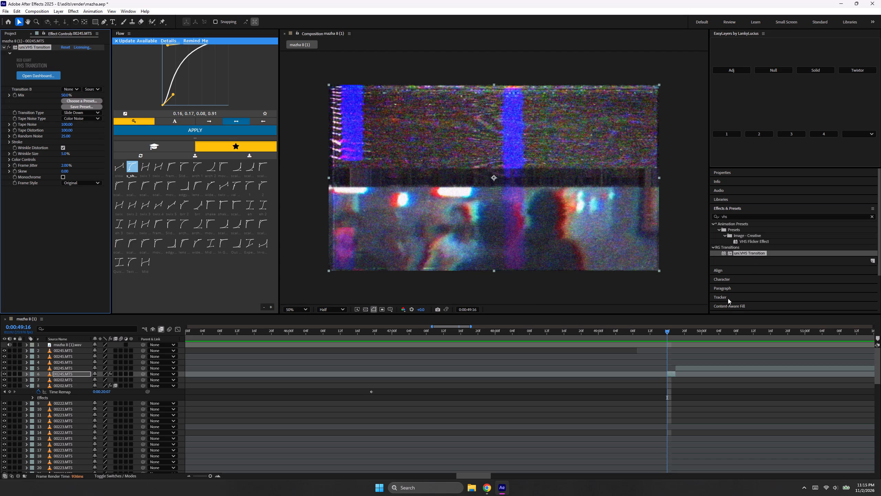
pyautogui.moveTo(662, 333); pyautogui.dragTo(625, 346)
pyautogui.press('space')
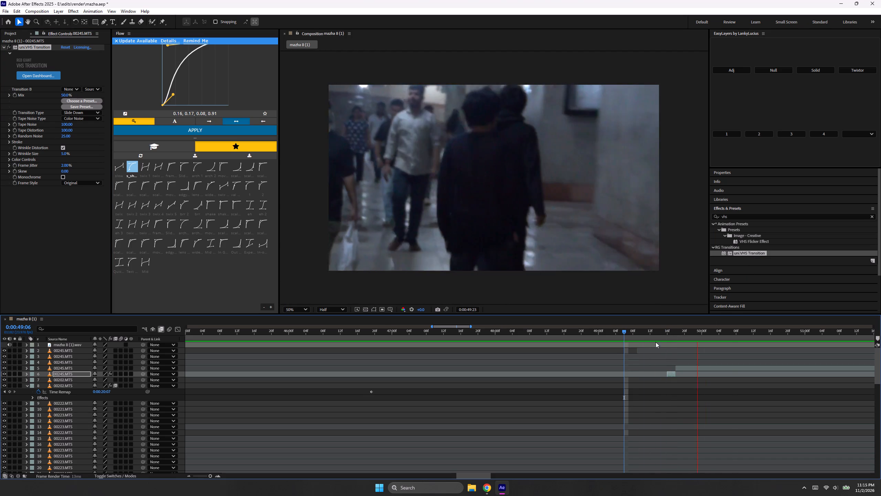
pyautogui.press('space')
# Search the effects for "tint", apply the tint grain preset to the same short 00245.MTS part, and preview the result.
pyautogui.moveTo(672, 337); pyautogui.dragTo(669, 338)
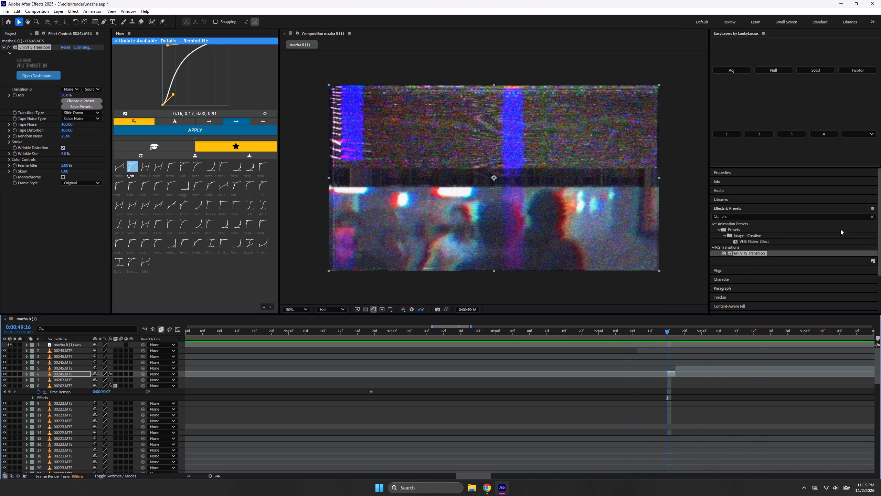
pyautogui.click(871, 216)
pyautogui.click(852, 218)
pyautogui.write('tint')
pyautogui.scroll(-1, 756, 289)
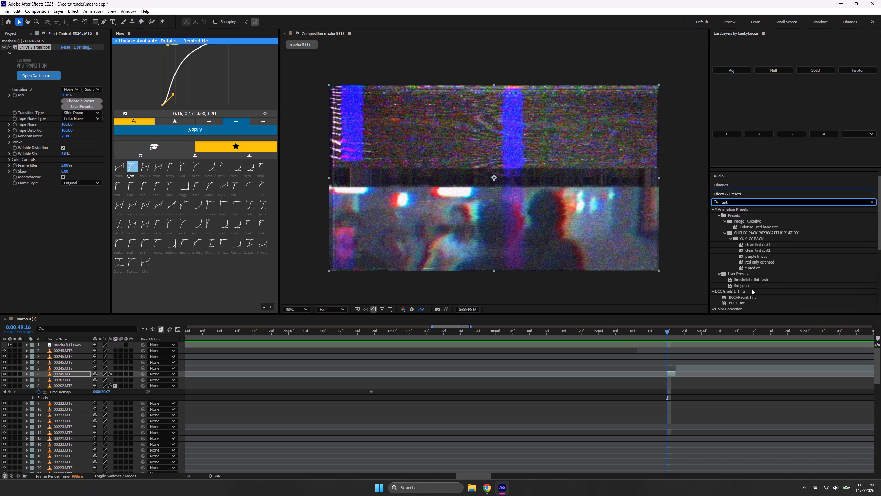
pyautogui.doubleClick(750, 288)
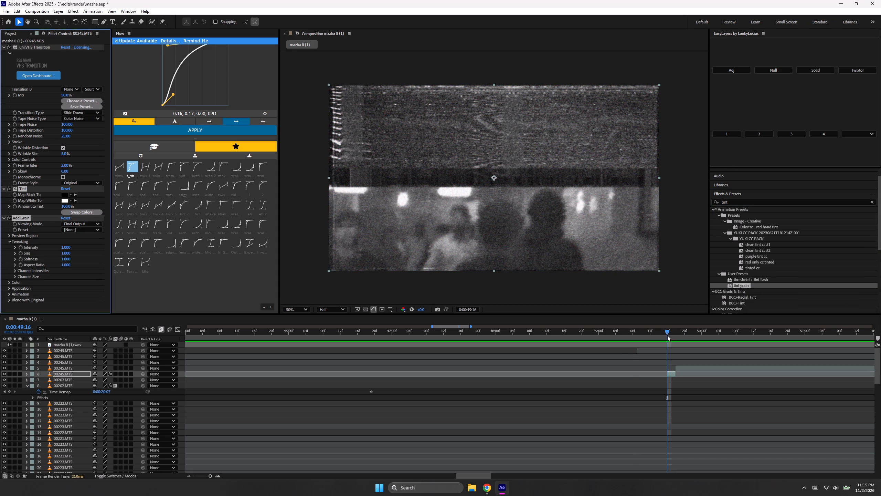
pyautogui.moveTo(665, 334); pyautogui.dragTo(618, 352)
pyautogui.press('space')
pyautogui.press('space')
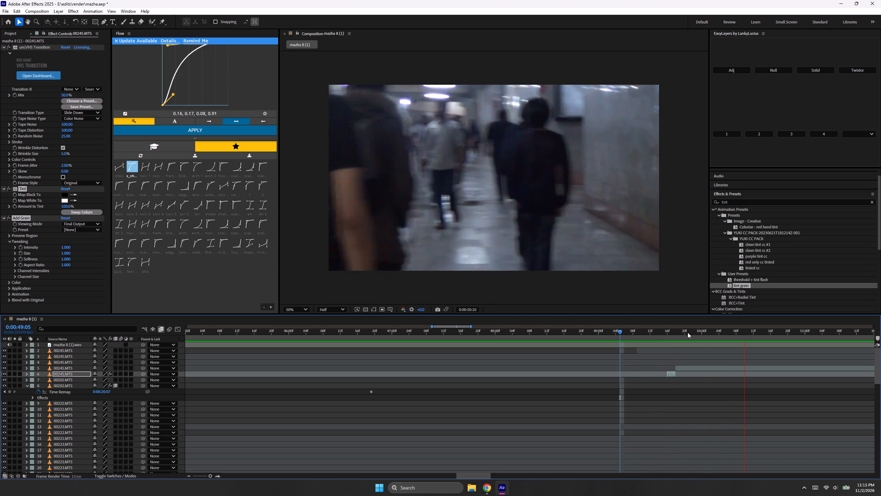
pyautogui.moveTo(688, 332); pyautogui.dragTo(626, 352)
pyautogui.press('space')
pyautogui.press('space')
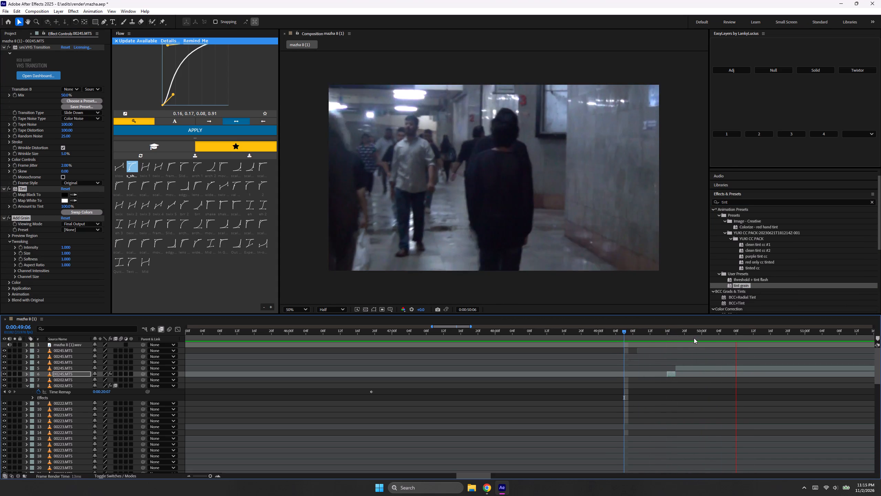
# Split the remaining part of the 00245.MTS clip at 0:00:49:19.
pyautogui.moveTo(694, 338); pyautogui.dragTo(670, 352)
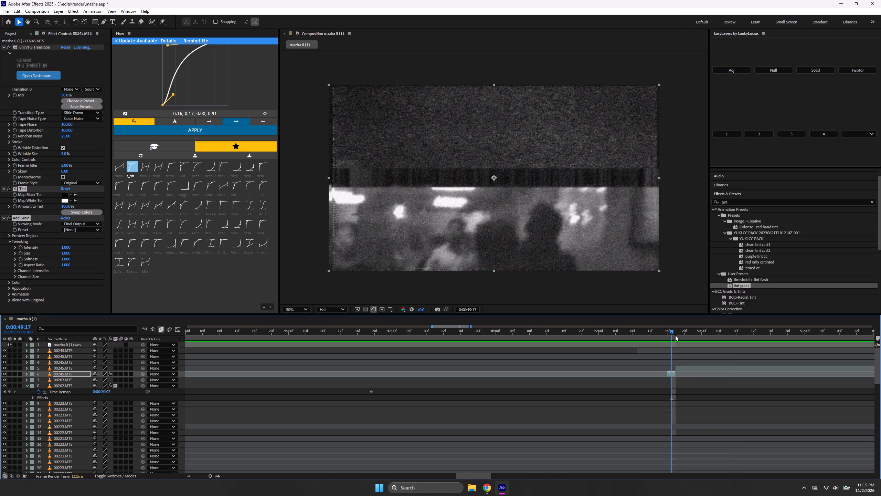
pyautogui.moveTo(675, 335); pyautogui.dragTo(680, 337)
pyautogui.click(690, 366)
pyautogui.hotkey('ctrl', 'shift', 'd')
# Search the effects for "tv", apply BCC Damaged TV to the one-frame 00245.MTS piece at 0:00:49:18, and play from 0:00:49:12.
pyautogui.moveTo(681, 331); pyautogui.dragTo(681, 331)
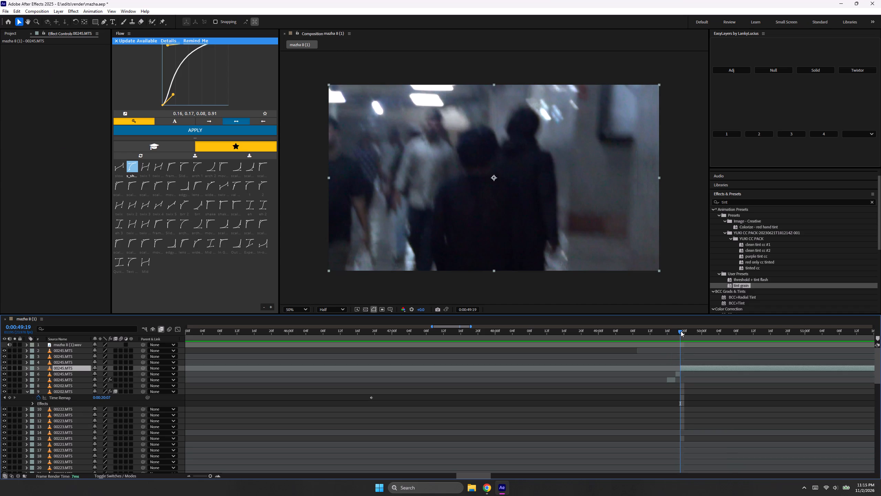
pyautogui.moveTo(681, 331); pyautogui.dragTo(678, 331)
pyautogui.click(676, 372)
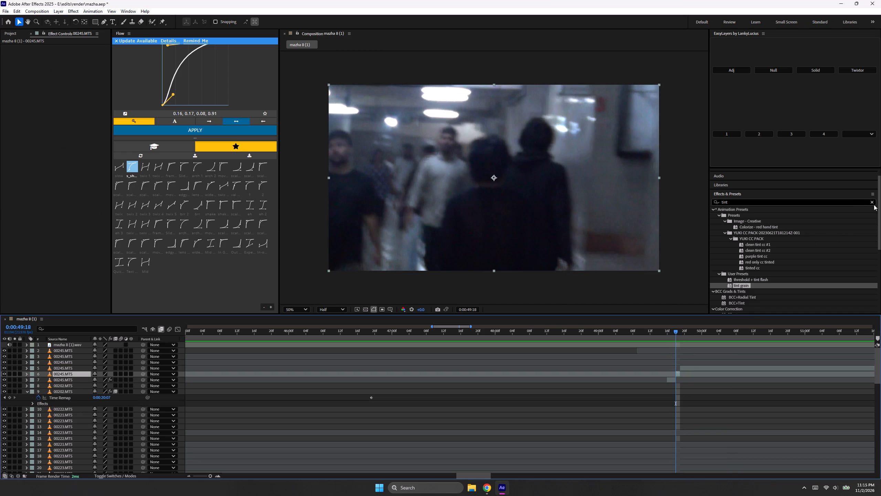
pyautogui.click(874, 205)
pyautogui.click(853, 205)
pyautogui.click(853, 205)
pyautogui.press('t')
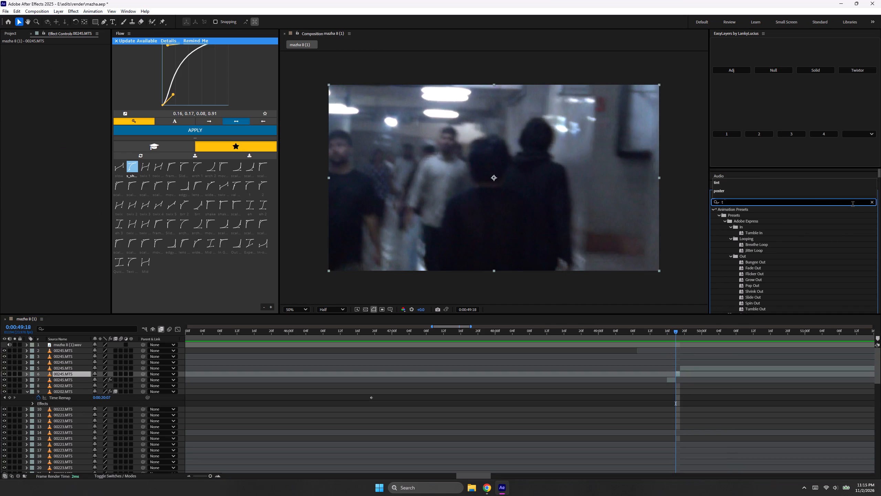
pyautogui.press('v')
pyautogui.doubleClick(748, 251)
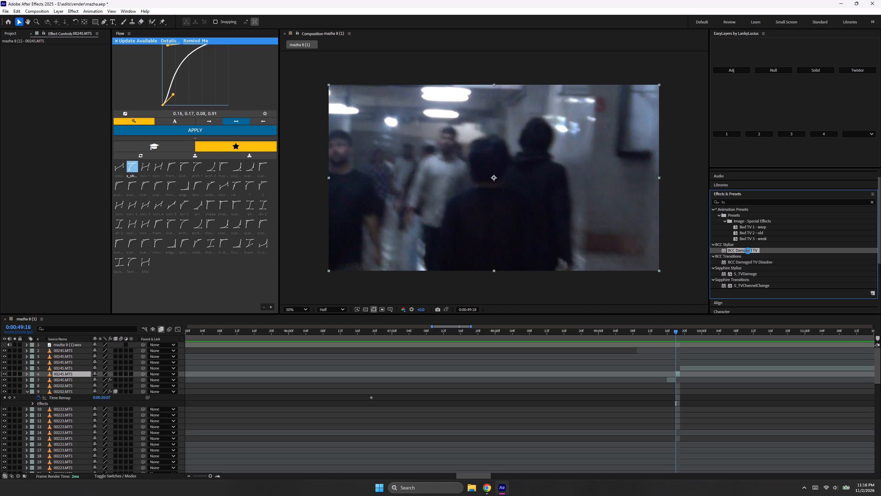
pyautogui.moveTo(670, 332); pyautogui.dragTo(651, 352)
pyautogui.press('space')
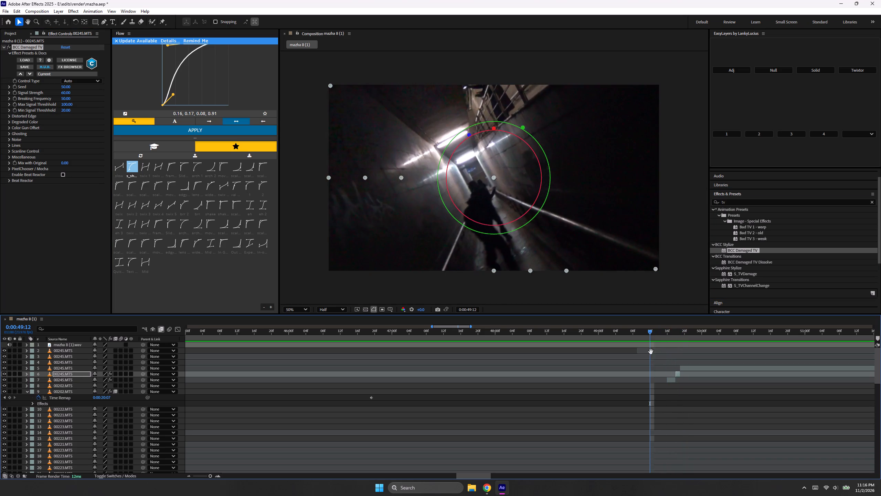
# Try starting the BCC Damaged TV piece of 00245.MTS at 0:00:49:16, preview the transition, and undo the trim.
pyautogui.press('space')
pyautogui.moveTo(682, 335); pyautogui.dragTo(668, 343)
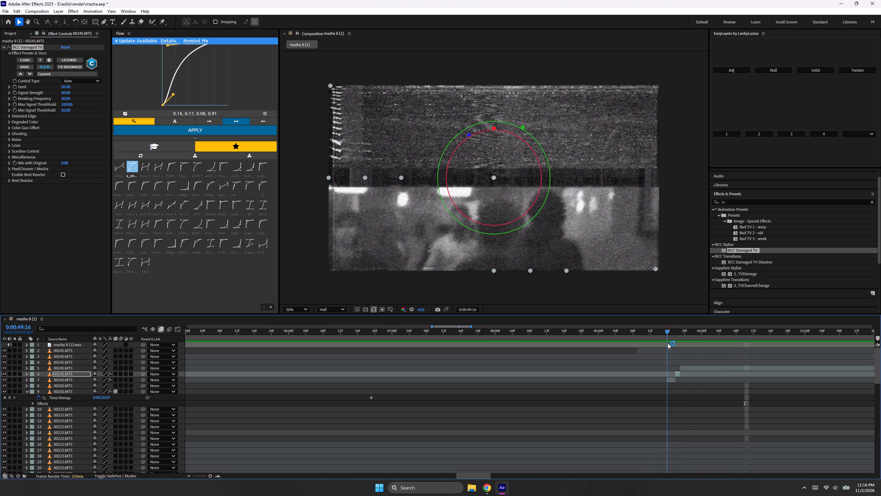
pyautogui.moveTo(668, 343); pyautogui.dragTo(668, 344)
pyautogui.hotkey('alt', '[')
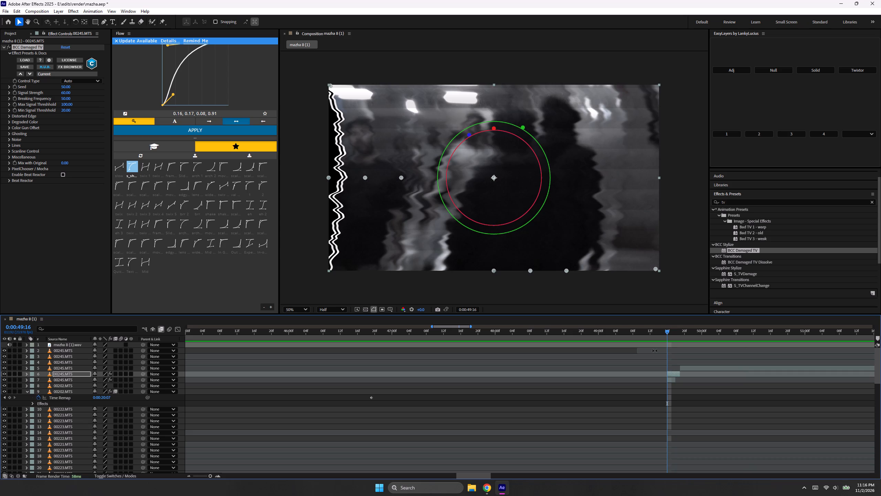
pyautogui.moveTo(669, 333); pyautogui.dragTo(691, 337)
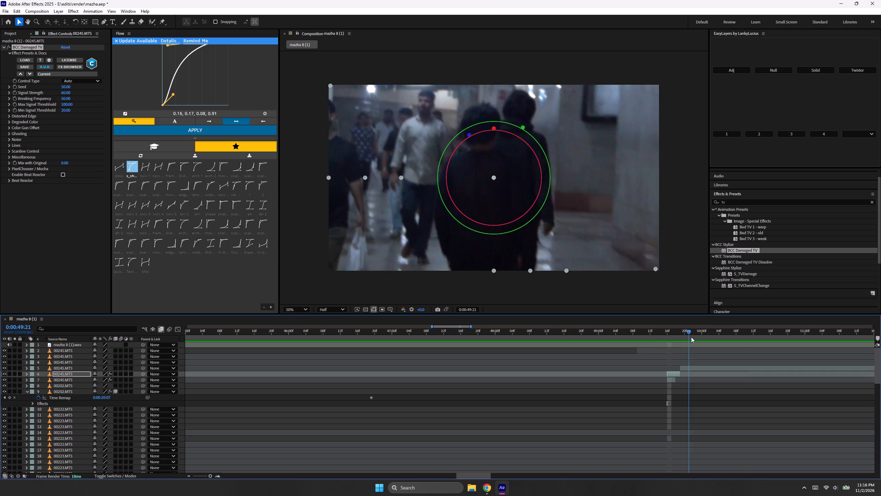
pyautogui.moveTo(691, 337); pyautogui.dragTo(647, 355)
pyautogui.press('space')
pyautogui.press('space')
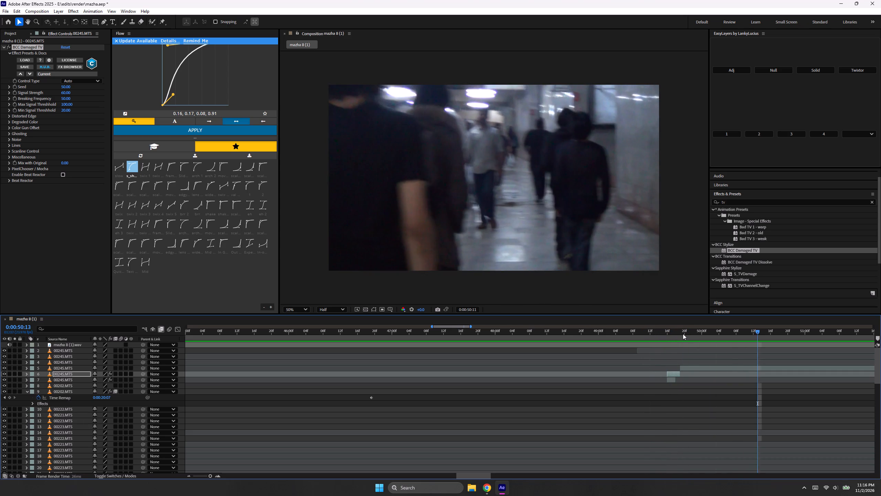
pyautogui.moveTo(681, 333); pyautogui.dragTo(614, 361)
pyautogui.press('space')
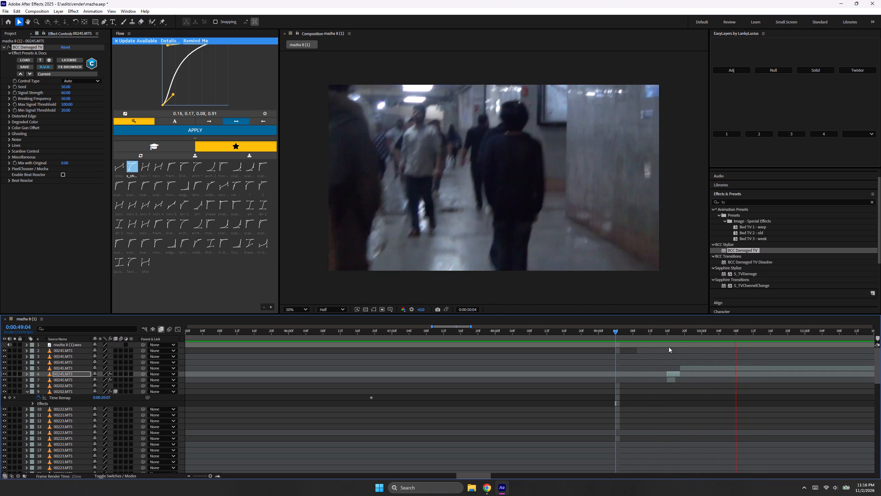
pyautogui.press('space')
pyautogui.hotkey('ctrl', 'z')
# Extend the start of the BCC Damaged TV piece of 00245.MTS to 0:00:49:17 and preview from 0:00:49:02.
pyautogui.click(670, 333)
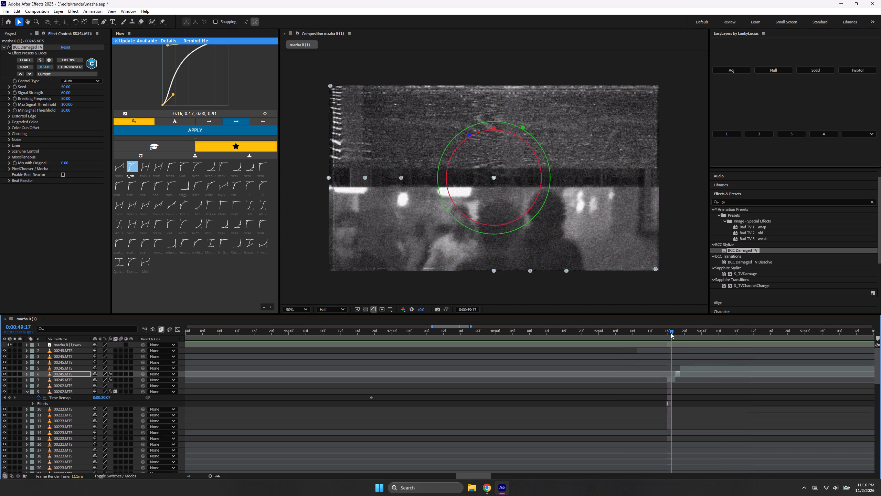
pyautogui.hotkey('alt', '[')
pyautogui.moveTo(671, 333); pyautogui.dragTo(659, 333)
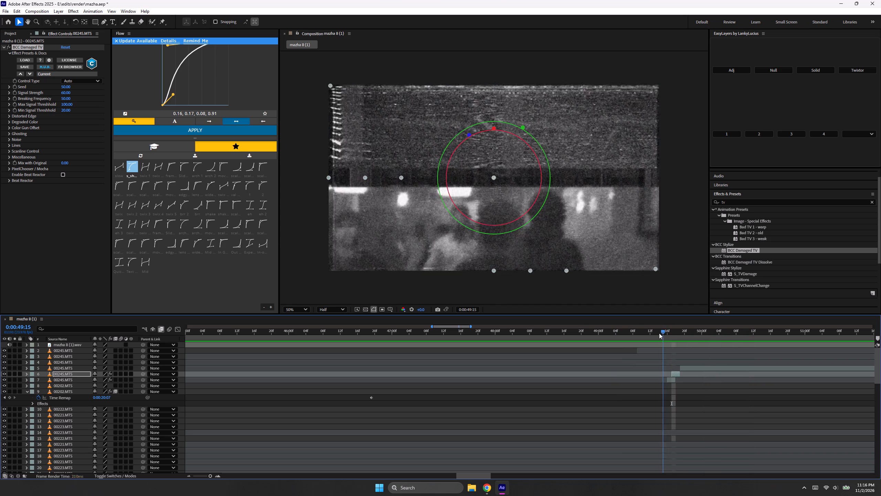
pyautogui.moveTo(659, 333); pyautogui.dragTo(657, 333)
pyautogui.press('space')
pyautogui.press('space')
pyautogui.moveTo(650, 328); pyautogui.dragTo(607, 341)
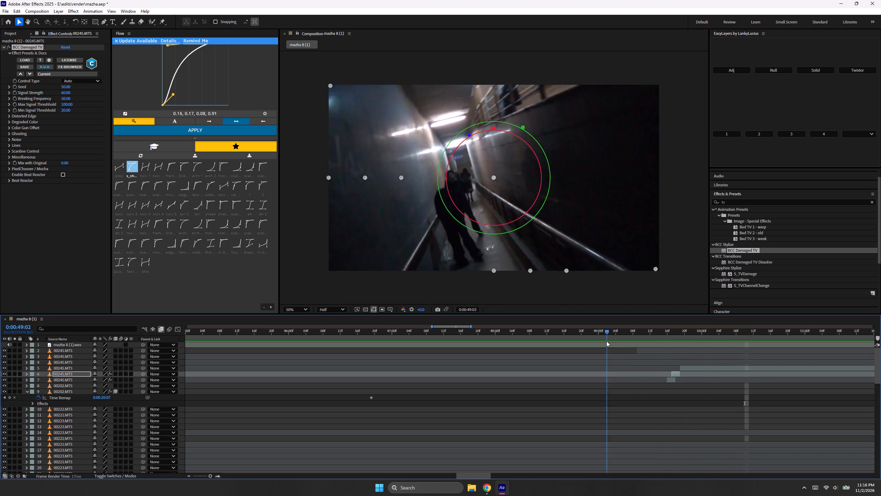
pyautogui.press('space')
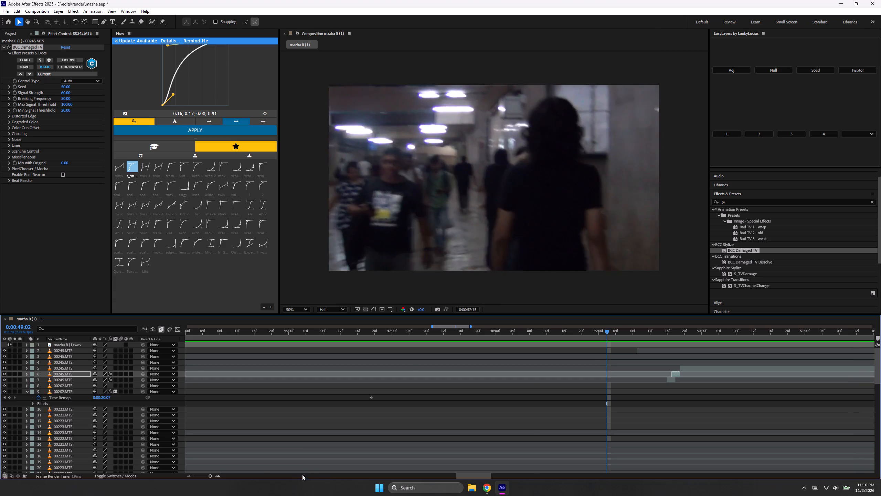
pyautogui.press('space')
# Add an adjustment layer over the 00245.MTS clip starting at 0:00:51:21 and trim its end to 0:00:51:22.
pyautogui.moveTo(437, 335); pyautogui.dragTo(424, 337)
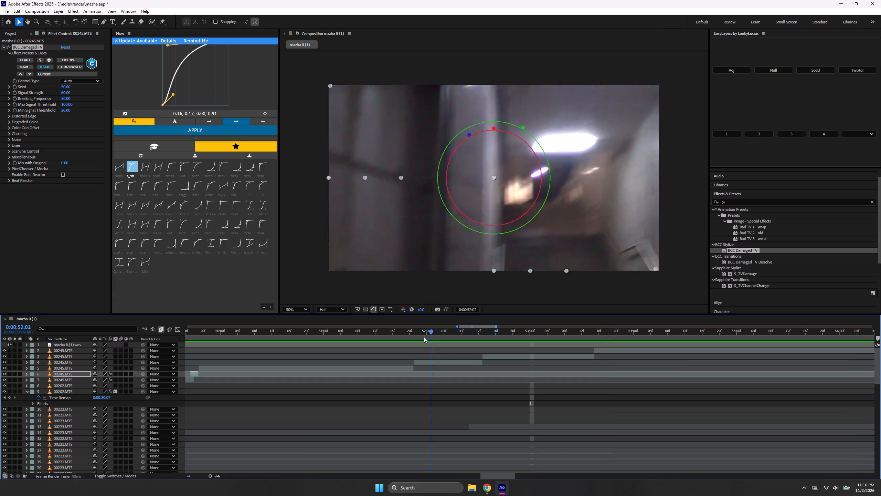
pyautogui.moveTo(424, 337); pyautogui.dragTo(415, 342)
pyautogui.click(435, 361)
pyautogui.click(726, 74)
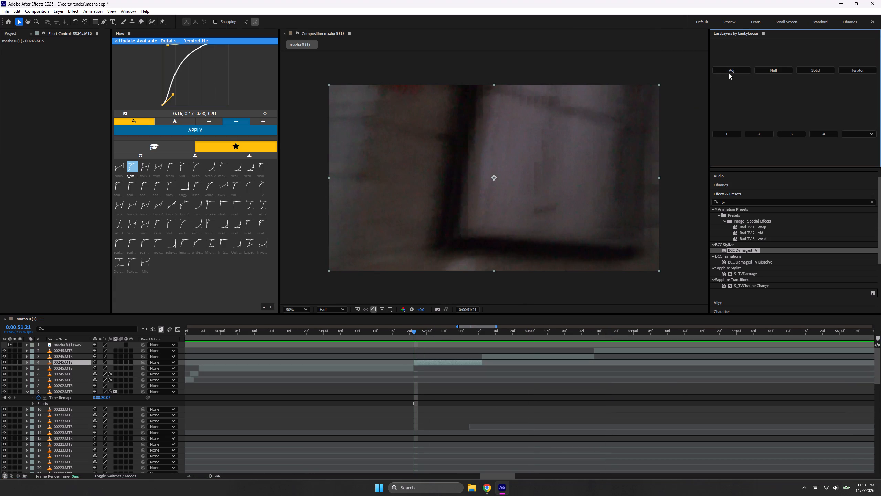
pyautogui.click(733, 71)
pyautogui.press('pagedown')
pyautogui.hotkey('alt', '\\')
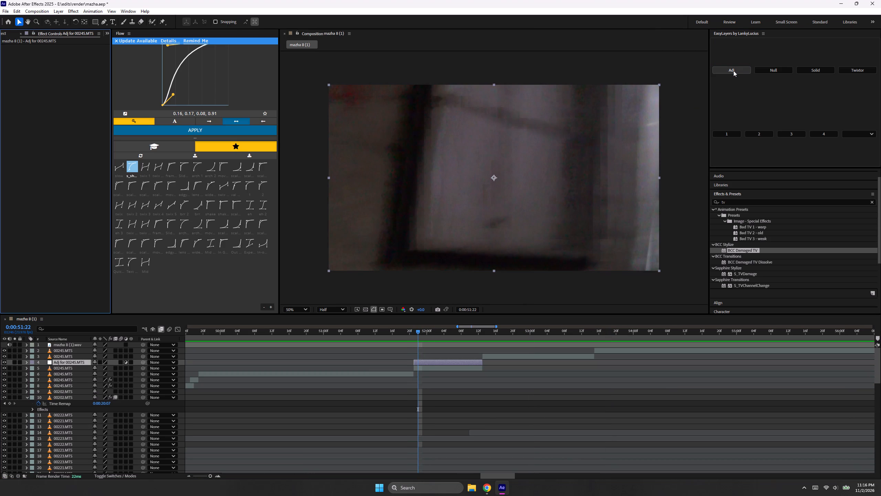
pyautogui.hotkey('alt', ']')
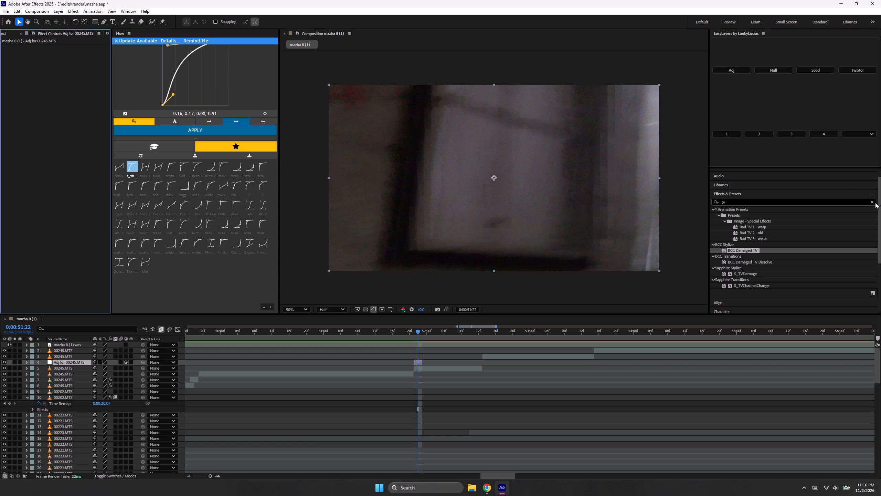
# Search the effects for "echo", try the echo flash preset on the adjustment layer, replace it with the plain Echo effect, and preview.
pyautogui.click(870, 201)
pyautogui.click(862, 203)
pyautogui.write('echo')
pyautogui.doubleClick(747, 227)
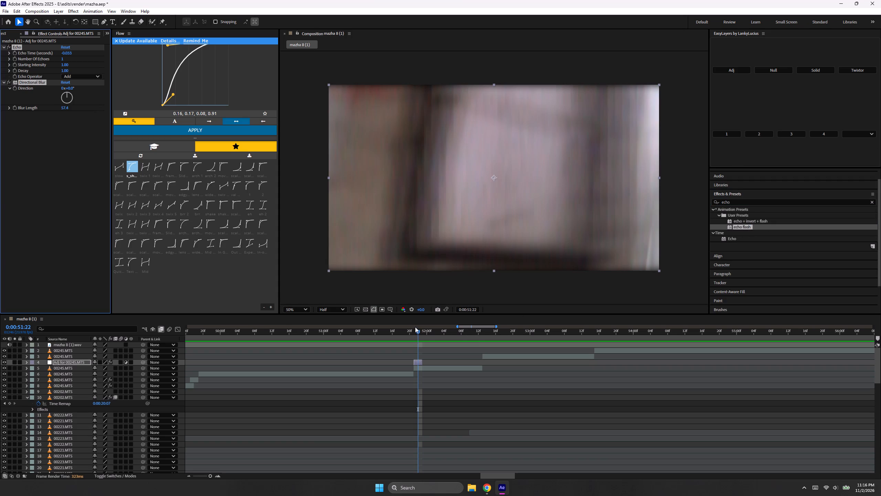
pyautogui.press('Delete')
pyautogui.doubleClick(730, 241)
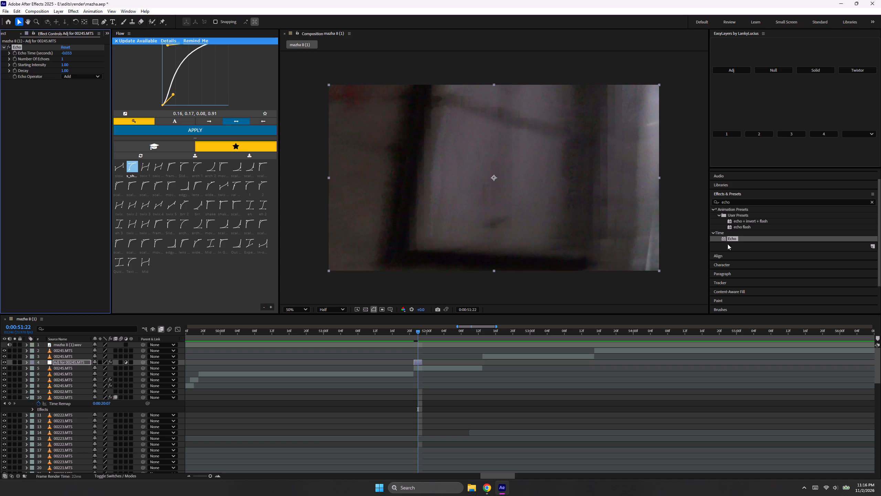
pyautogui.moveTo(415, 335); pyautogui.dragTo(421, 340)
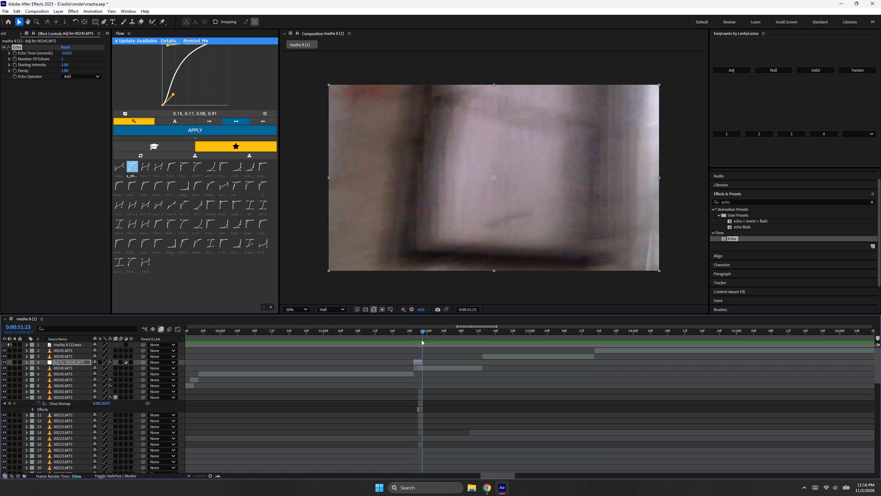
pyautogui.moveTo(421, 340); pyautogui.dragTo(384, 354)
pyautogui.press('space')
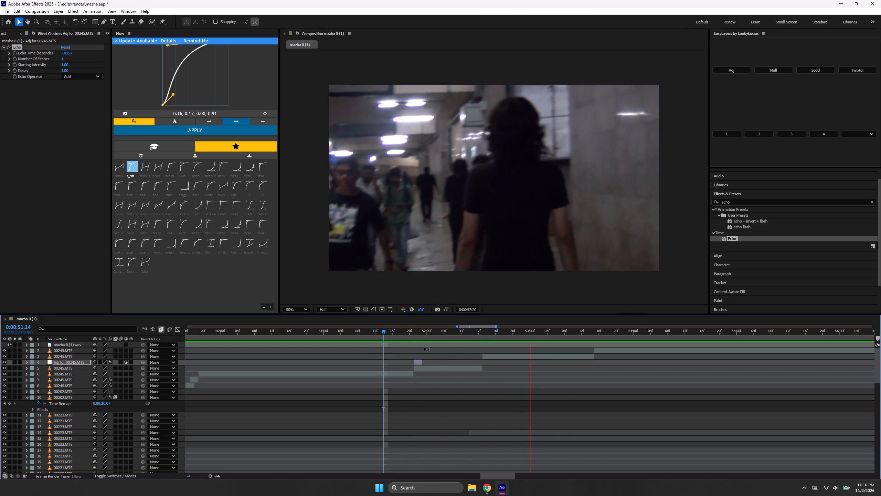
pyautogui.press('space')
# Shorten the adjustment layer to the single frame at 0:00:51:21.
pyautogui.moveTo(478, 332); pyautogui.dragTo(414, 368)
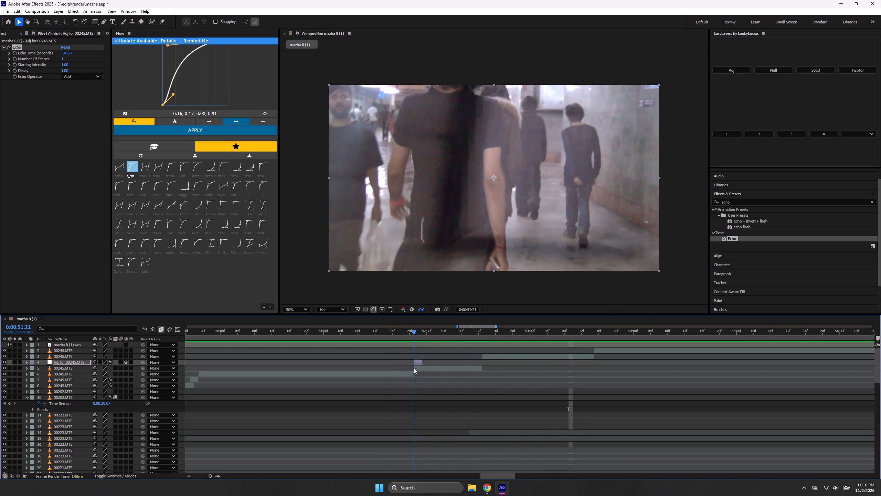
pyautogui.moveTo(414, 368); pyautogui.dragTo(414, 369)
pyautogui.hotkey('alt', ']')
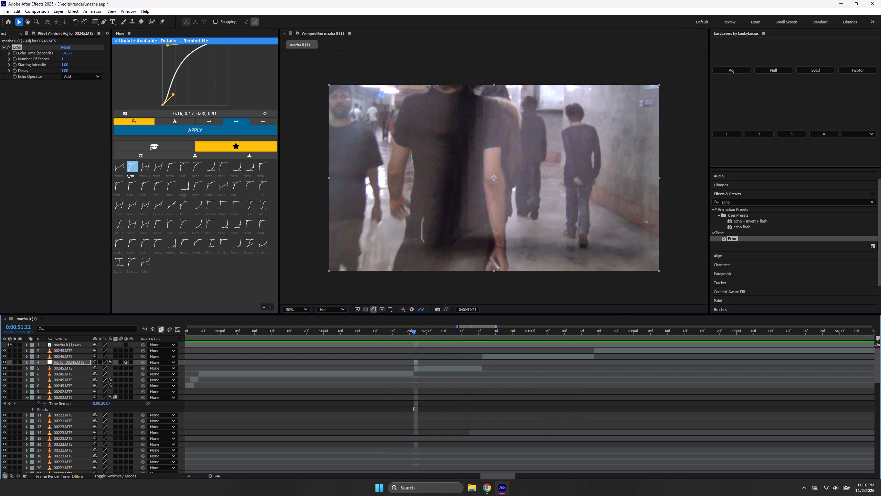
# Search the effects for "inver", apply the Channel Invert effect to the adjustment layer instead of S_Invert, and preview from 0:00:51:16.
pyautogui.click(870, 201)
pyautogui.click(863, 202)
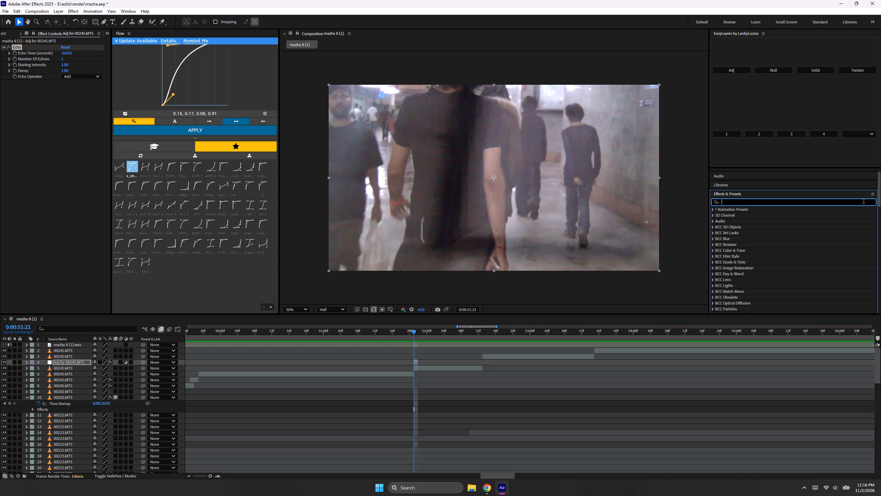
pyautogui.write('inver')
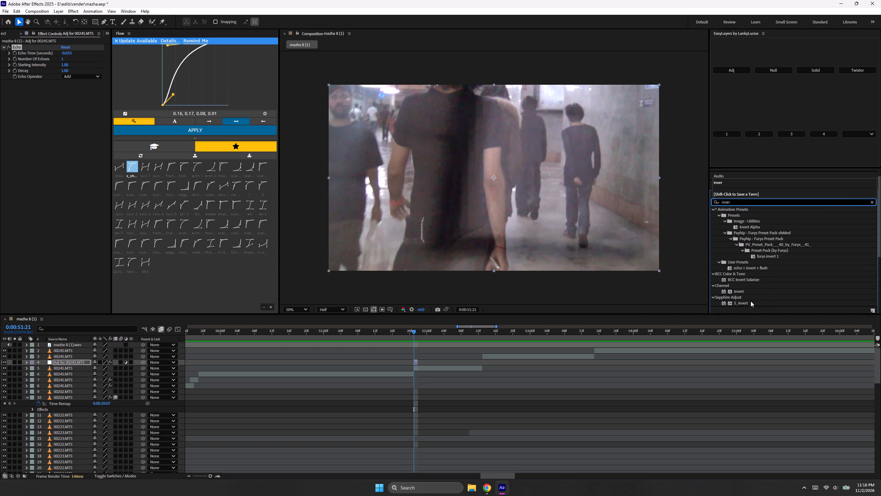
pyautogui.doubleClick(751, 301)
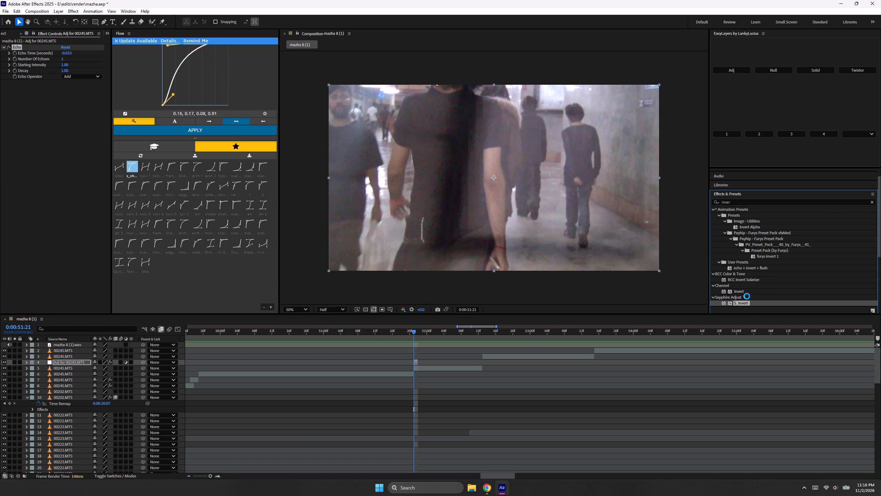
pyautogui.press('Delete')
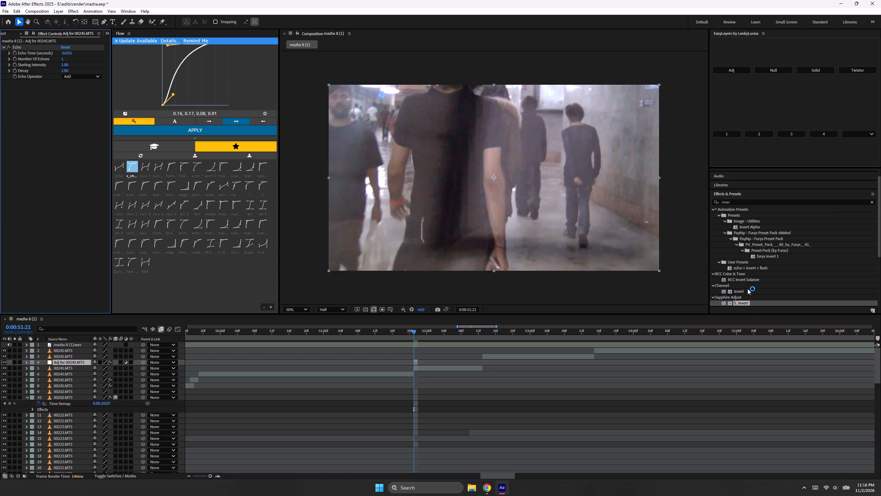
pyautogui.doubleClick(744, 290)
pyautogui.moveTo(405, 332); pyautogui.dragTo(391, 340)
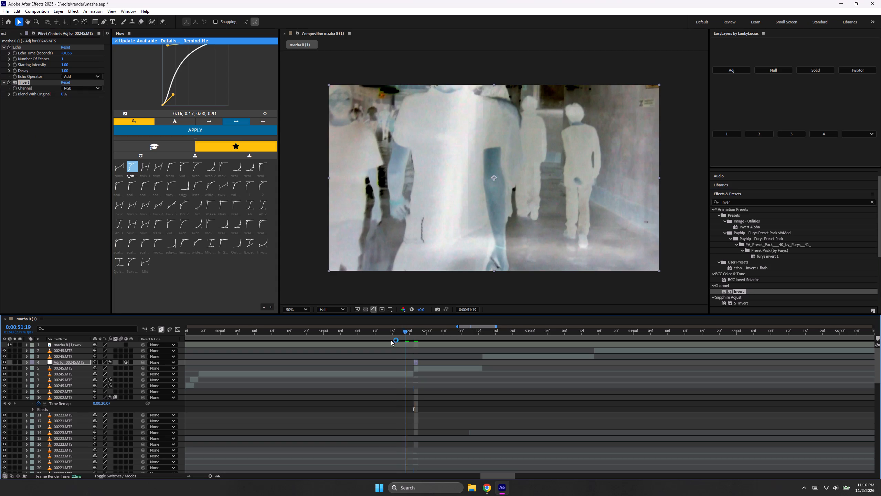
pyautogui.moveTo(391, 340); pyautogui.dragTo(391, 340)
pyautogui.press('space')
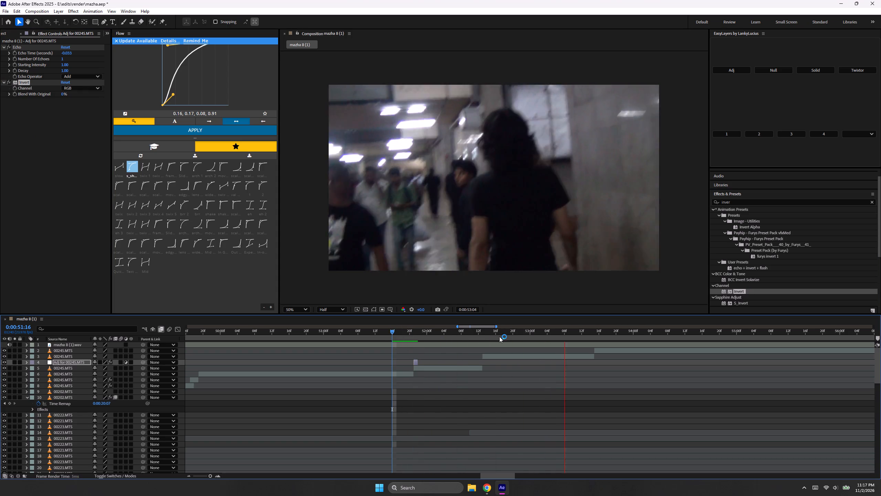
pyautogui.press('space')
# Add a black solid over the 00245.MTS clip starting at 0:00:52:13, trim it to one frame, and preview the cuts.
pyautogui.moveTo(505, 333); pyautogui.dragTo(486, 351)
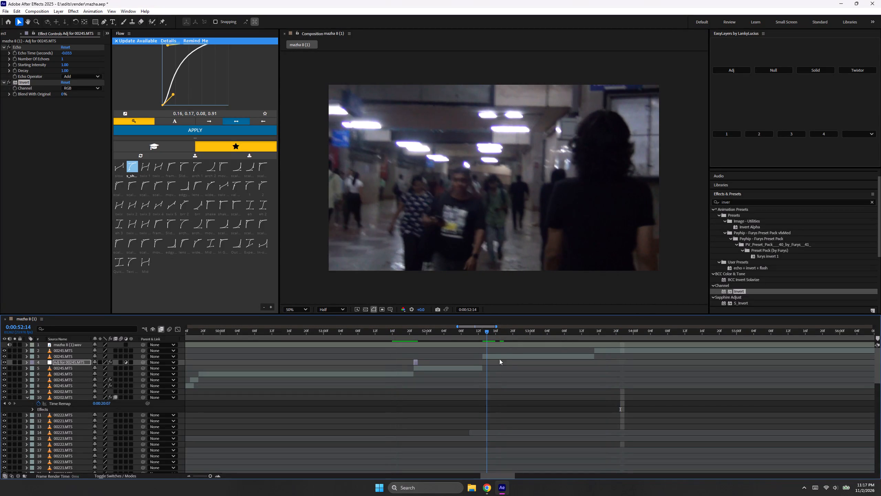
pyautogui.click(505, 360)
pyautogui.moveTo(487, 341); pyautogui.dragTo(482, 342)
pyautogui.click(485, 333)
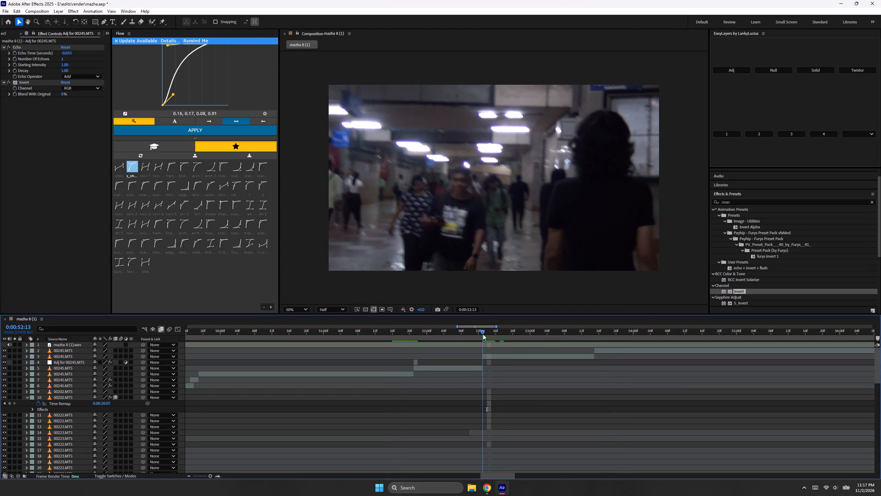
pyautogui.click(514, 356)
pyautogui.click(829, 70)
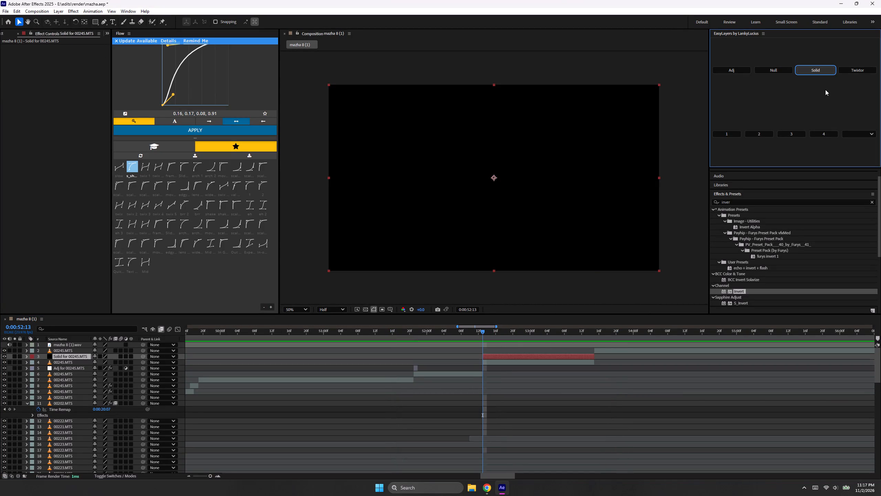
pyautogui.hotkey('alt', ']')
pyautogui.scroll(-1, 852, 97)
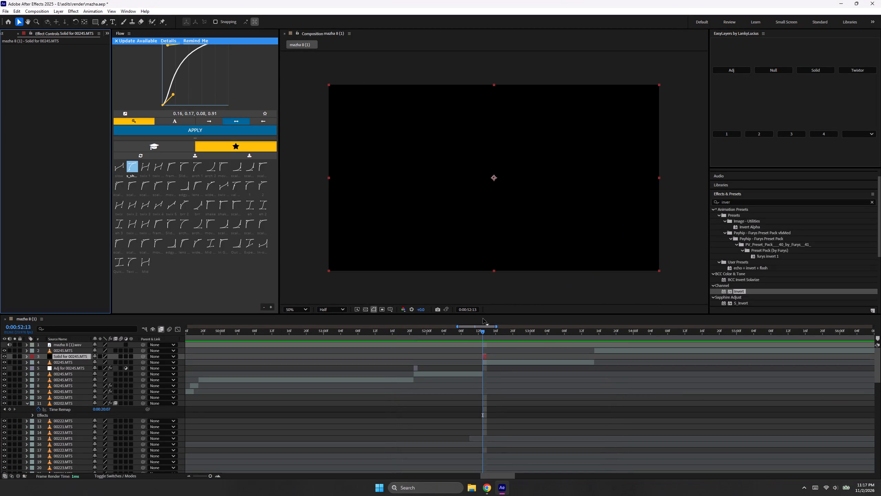
pyautogui.moveTo(478, 334); pyautogui.dragTo(465, 340)
pyautogui.press('space')
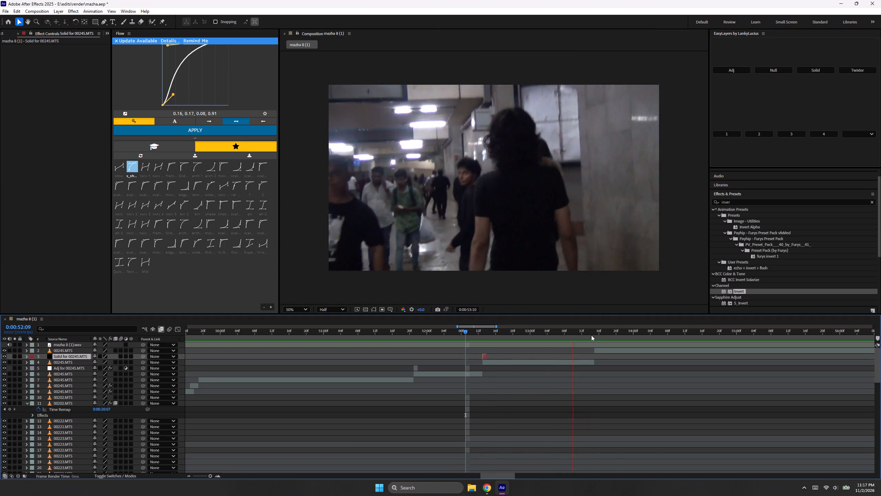
pyautogui.moveTo(595, 334); pyautogui.dragTo(386, 362)
pyautogui.press('space')
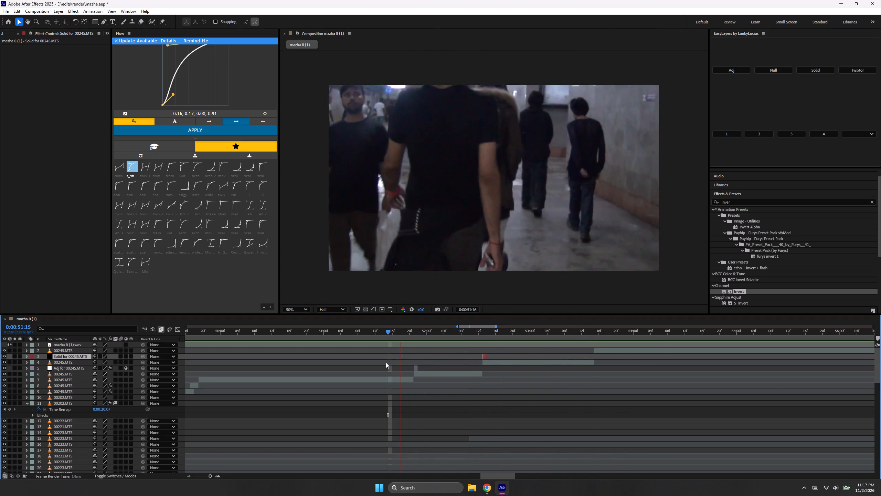
pyautogui.press('space')
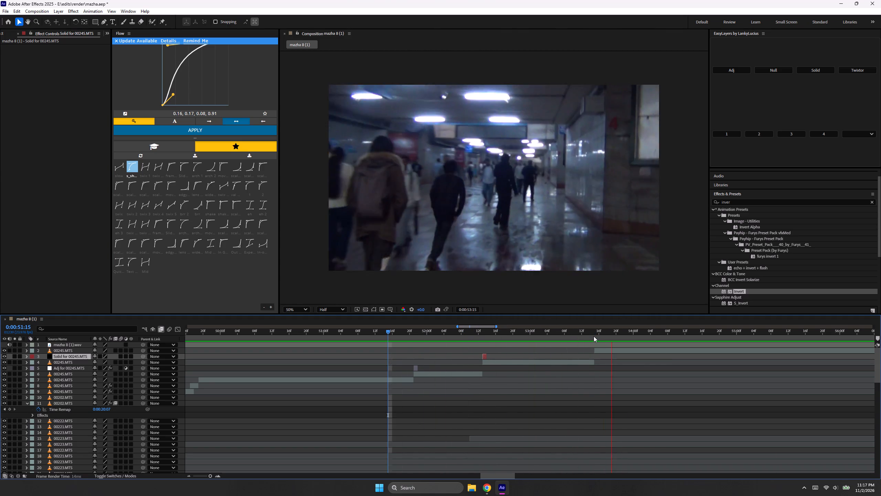
# Move the one-frame black solid to start at 0:00:53:14 and check the frames at both cuts.
pyautogui.moveTo(594, 336); pyautogui.dragTo(591, 338)
pyautogui.press('[')
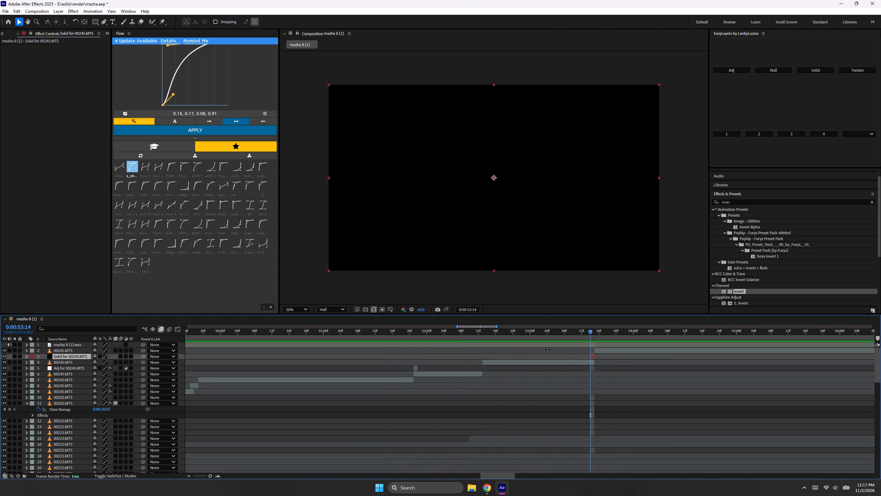
pyautogui.moveTo(589, 329); pyautogui.dragTo(600, 349)
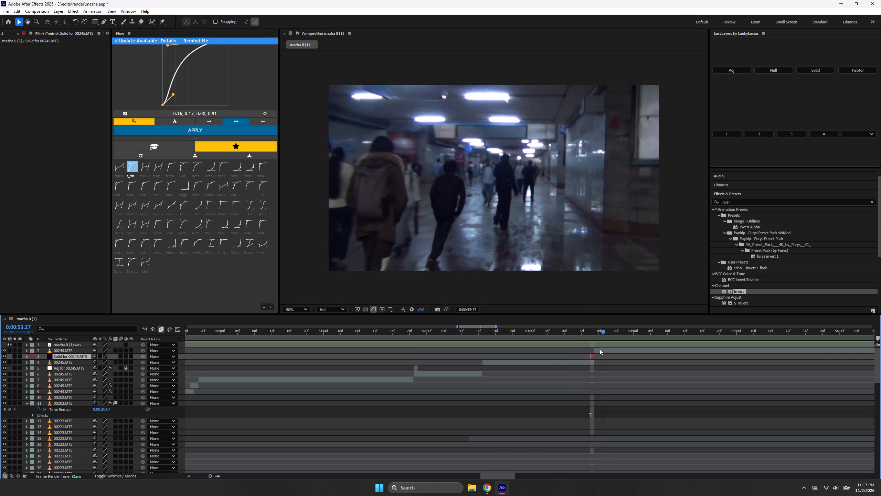
pyautogui.moveTo(600, 349); pyautogui.dragTo(482, 399)
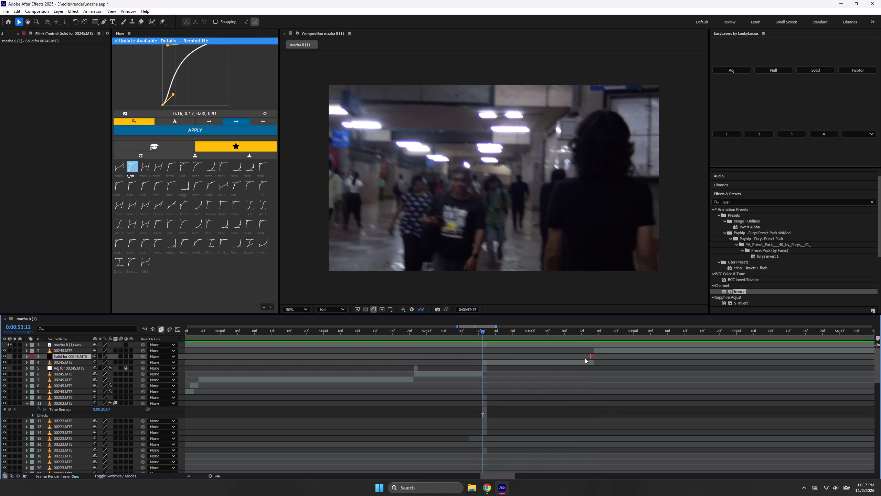
# Duplicate the black solid, move the copy to start at 0:00:52:13, and trim it to two frames ending before 0:00:52:15.
pyautogui.hotkey('ctrl', 'c')
pyautogui.hotkey('ctrl', 'v')
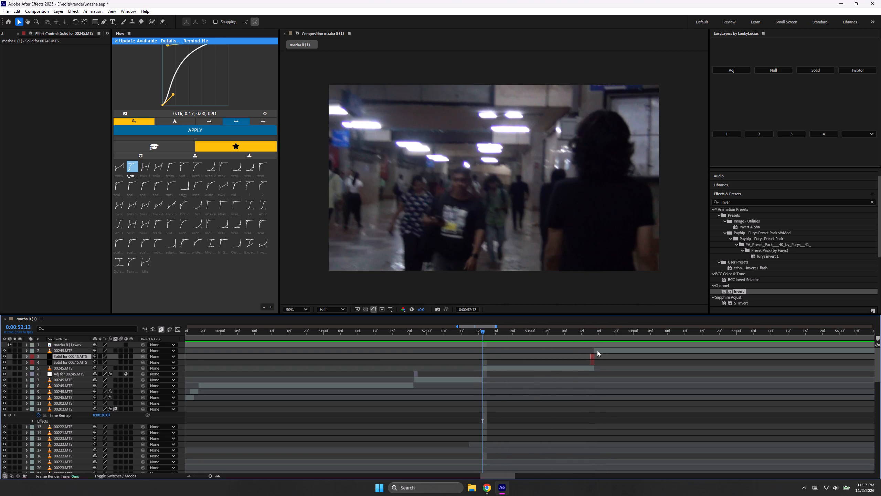
pyautogui.press('[')
pyautogui.click(490, 337)
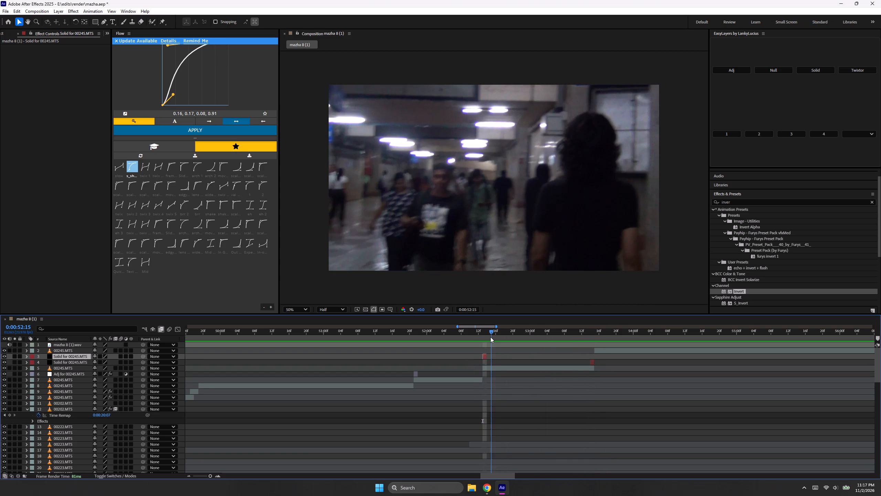
pyautogui.hotkey('alt', ']')
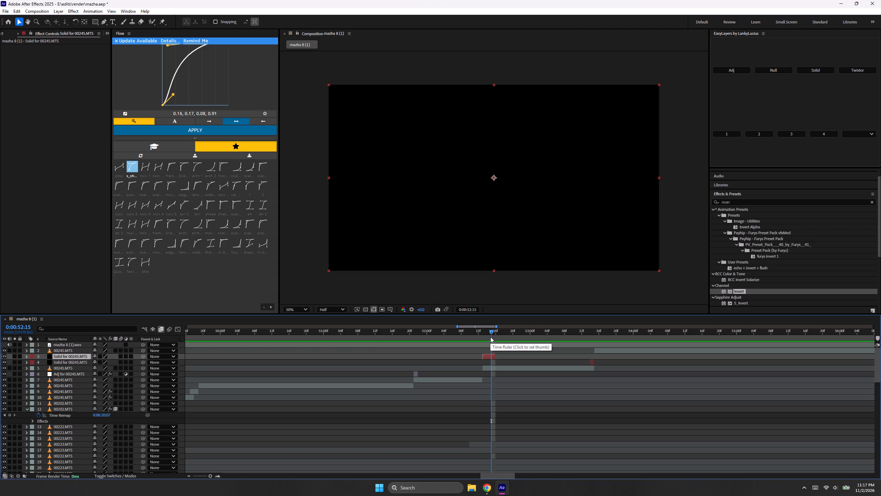
pyautogui.hotkey('ctrl', 'shift', 'd')
pyautogui.press('Delete')
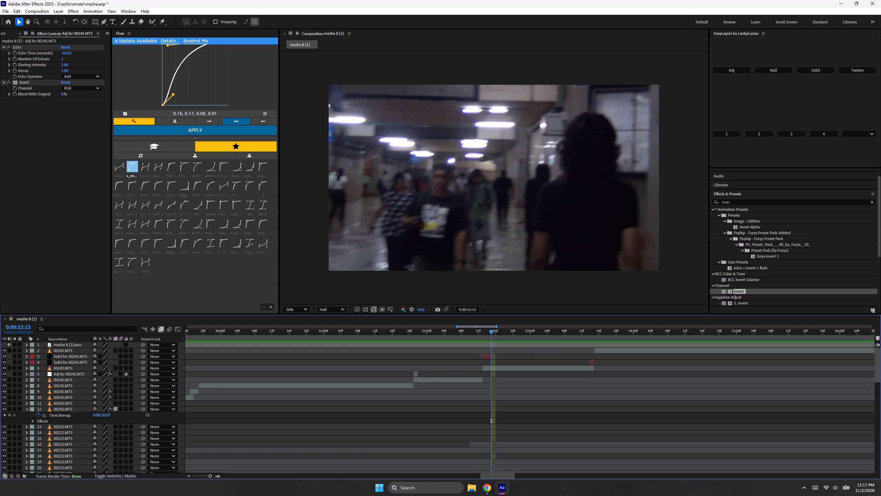
# Apply the Channel Invert effect to the two-frame solid at 0:00:52:13 and preview the cuts from 0:00:51:16.
pyautogui.click(481, 355)
pyautogui.doubleClick(739, 290)
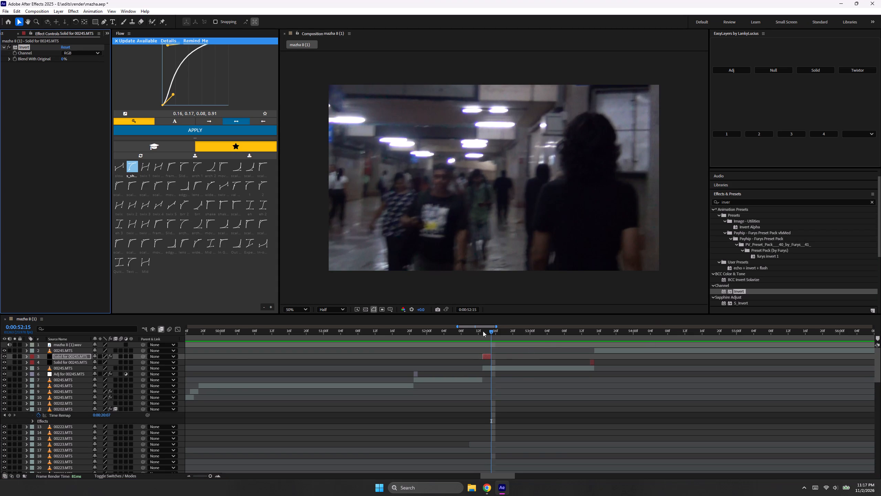
pyautogui.moveTo(481, 328); pyautogui.dragTo(481, 332)
pyautogui.moveTo(513, 337); pyautogui.dragTo(413, 362)
pyautogui.click(413, 362)
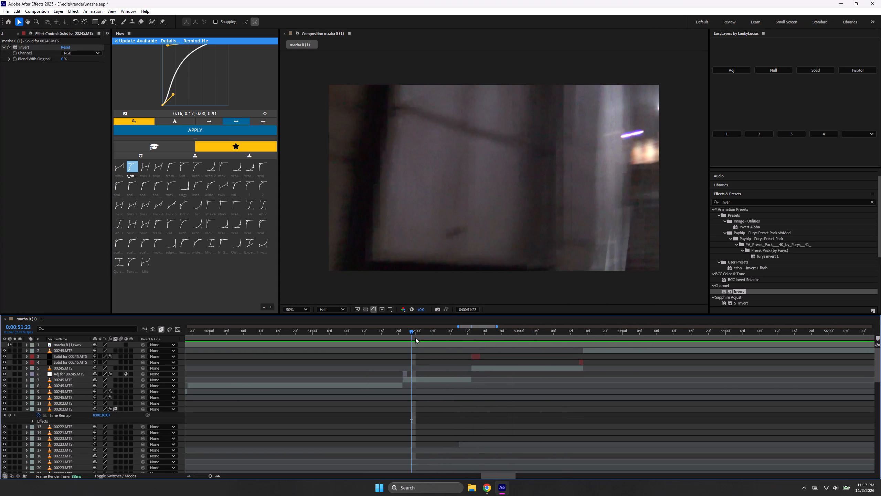
pyautogui.moveTo(413, 335); pyautogui.dragTo(381, 345)
pyautogui.press('space')
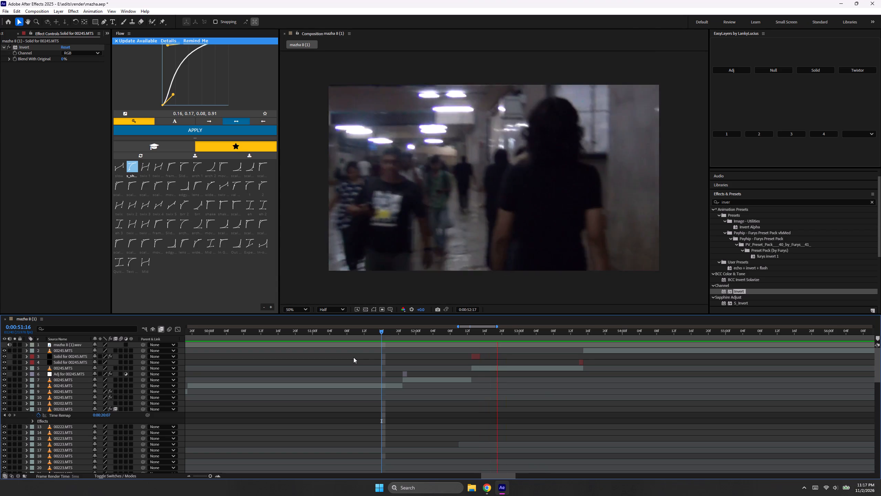
pyautogui.press('space')
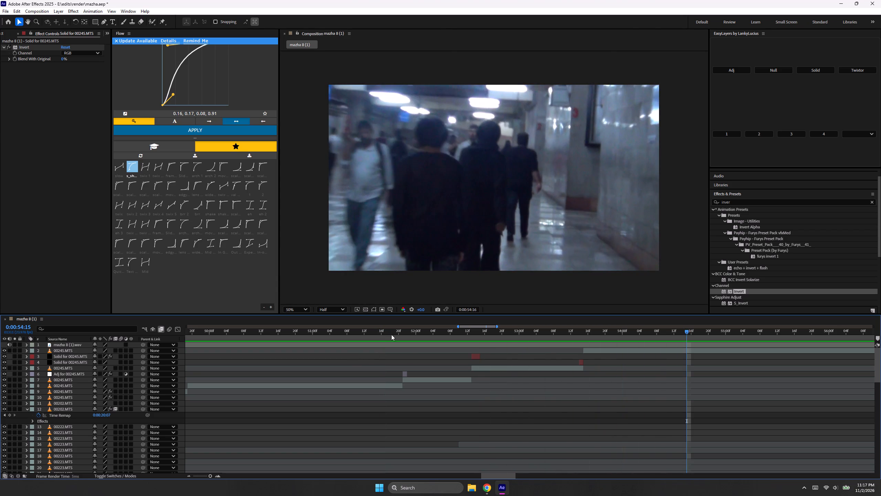
# Extend the adjustment layer one frame earlier to start at 0:00:51:20, and preview from 0:00:51:11.
pyautogui.moveTo(407, 332); pyautogui.dragTo(401, 336)
pyautogui.click(402, 375)
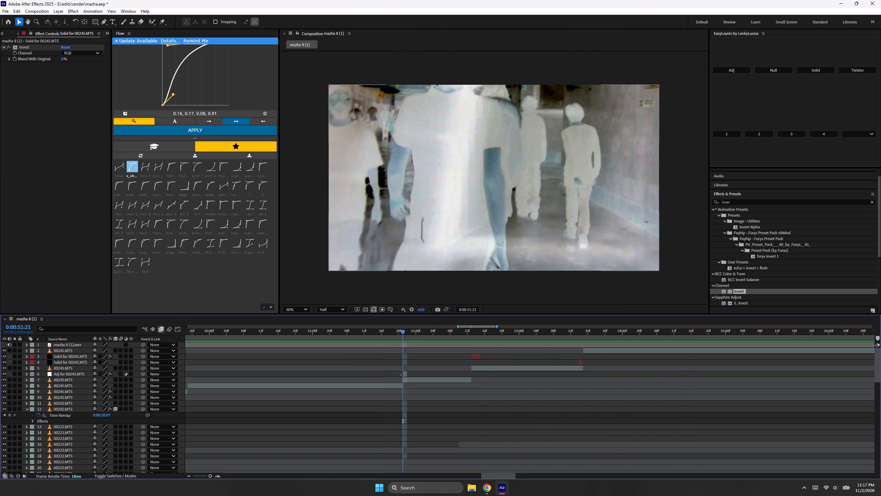
pyautogui.moveTo(402, 333); pyautogui.dragTo(399, 344)
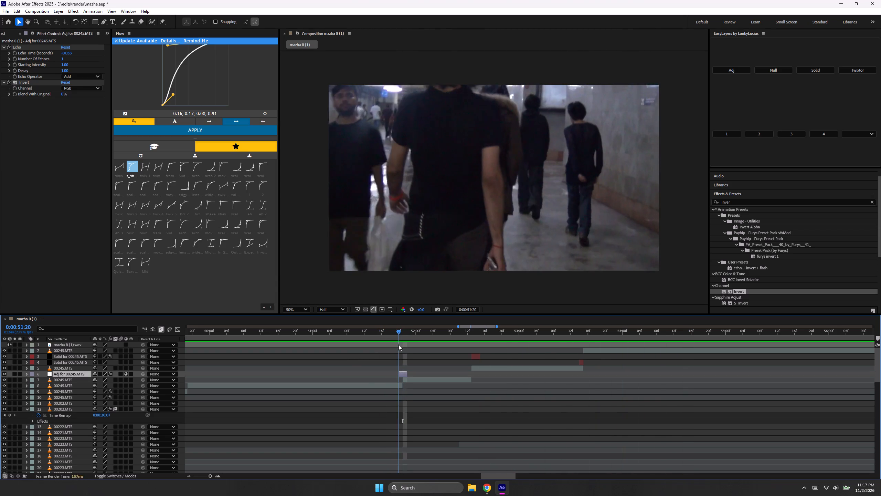
pyautogui.moveTo(399, 344); pyautogui.dragTo(361, 366)
pyautogui.press('space')
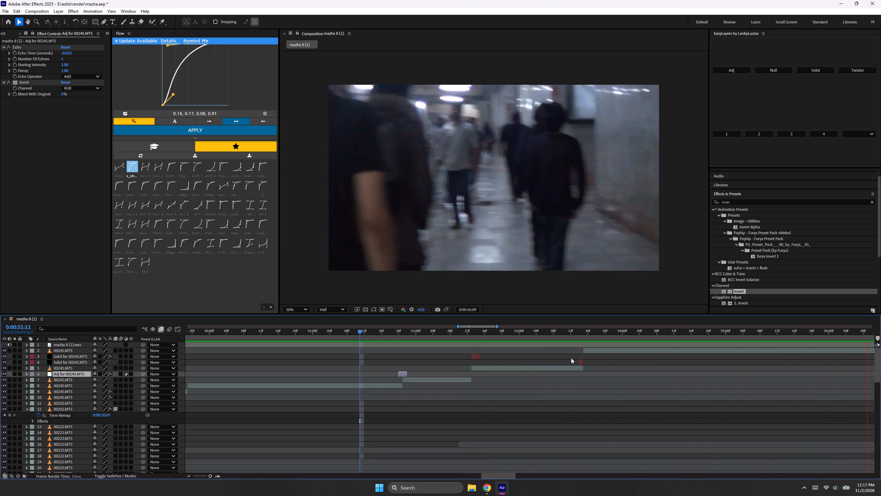
pyautogui.press('space')
# Split the topmost 00245.MTS clip at 0:00:55:02.
pyautogui.scroll(5, 526, 361)
pyautogui.moveTo(523, 333); pyautogui.dragTo(510, 338)
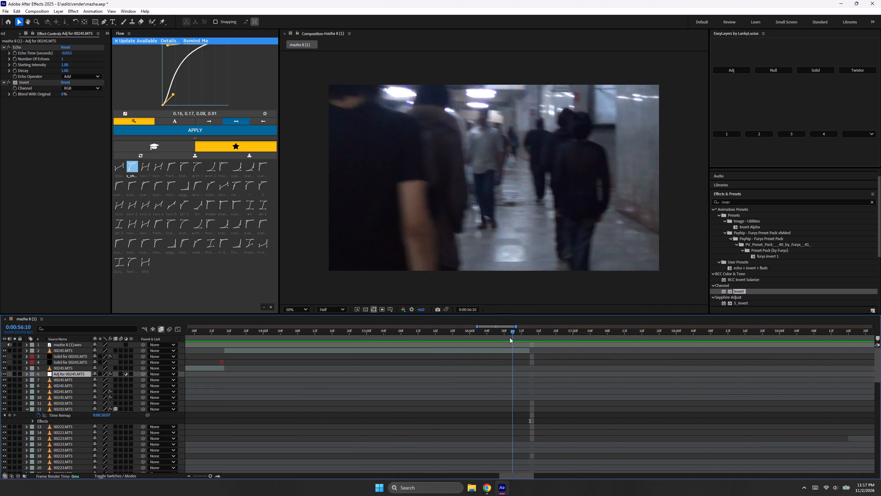
pyautogui.moveTo(510, 338); pyautogui.dragTo(378, 415)
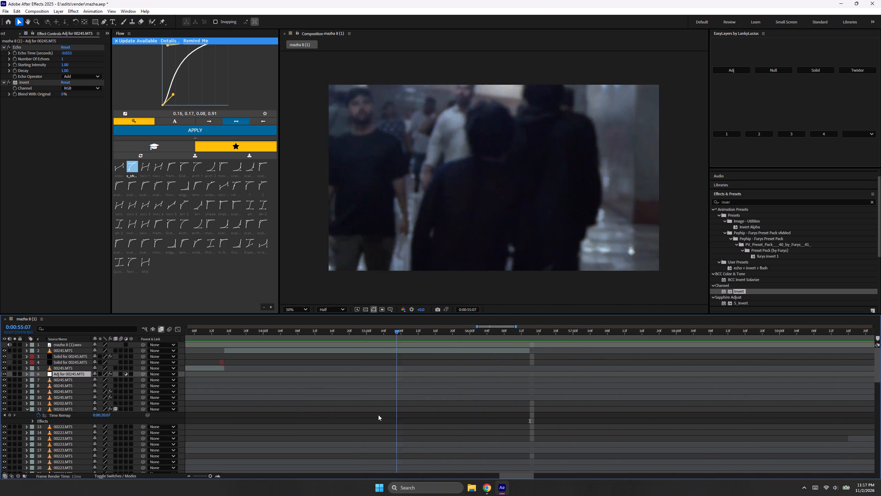
pyautogui.moveTo(378, 415); pyautogui.dragTo(374, 417)
pyautogui.scroll(3, 406, 388)
pyautogui.click(402, 350)
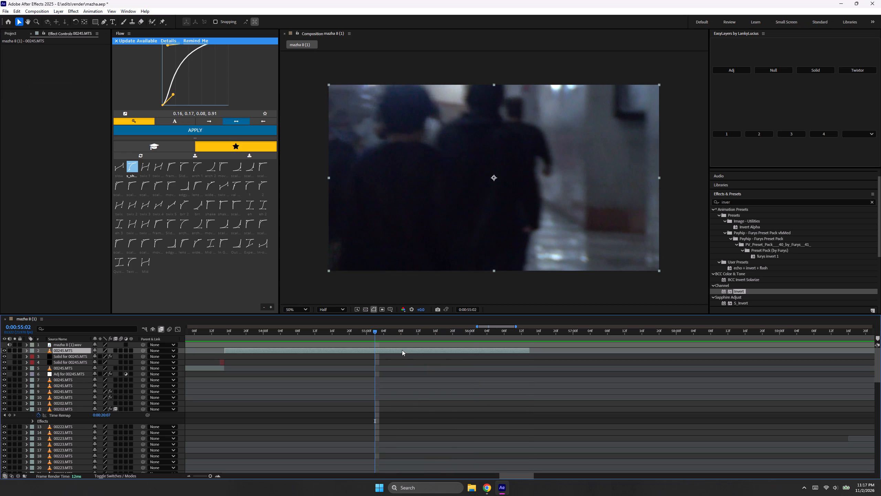
pyautogui.hotkey('ctrl', 'shift', 'd')
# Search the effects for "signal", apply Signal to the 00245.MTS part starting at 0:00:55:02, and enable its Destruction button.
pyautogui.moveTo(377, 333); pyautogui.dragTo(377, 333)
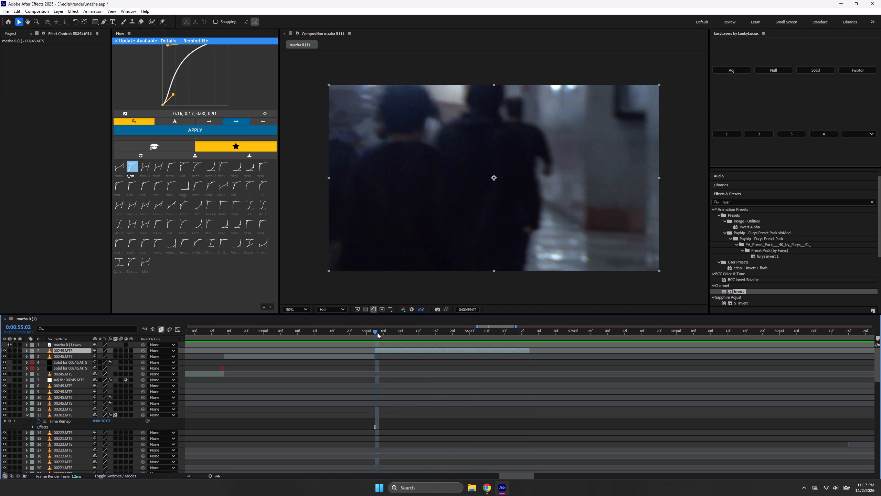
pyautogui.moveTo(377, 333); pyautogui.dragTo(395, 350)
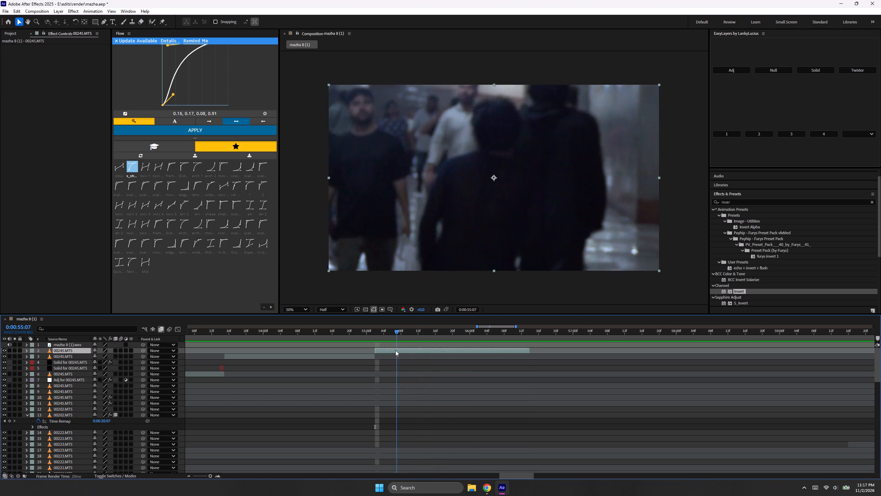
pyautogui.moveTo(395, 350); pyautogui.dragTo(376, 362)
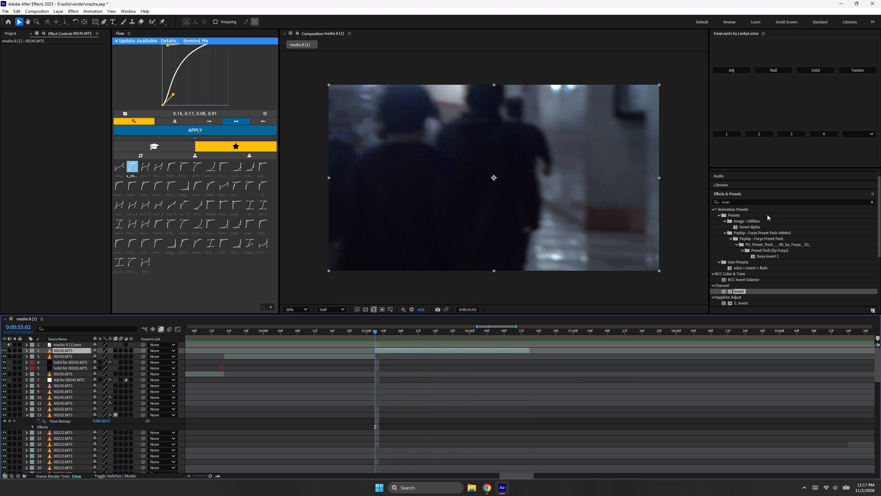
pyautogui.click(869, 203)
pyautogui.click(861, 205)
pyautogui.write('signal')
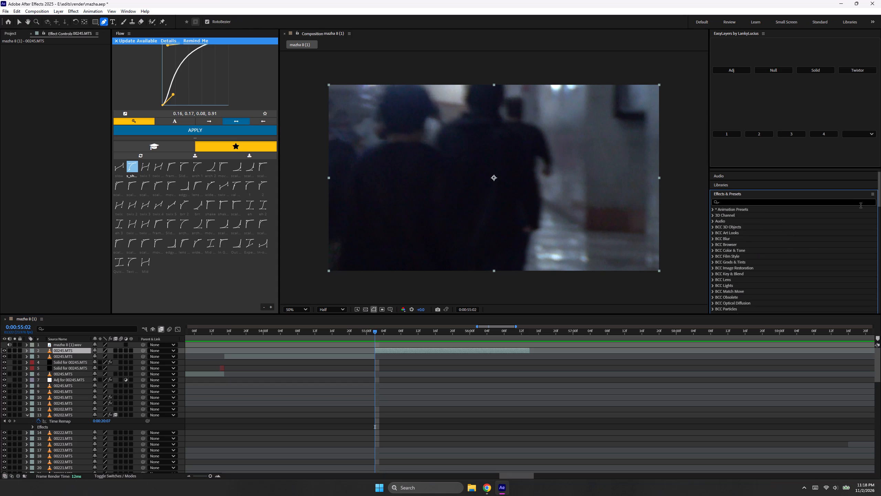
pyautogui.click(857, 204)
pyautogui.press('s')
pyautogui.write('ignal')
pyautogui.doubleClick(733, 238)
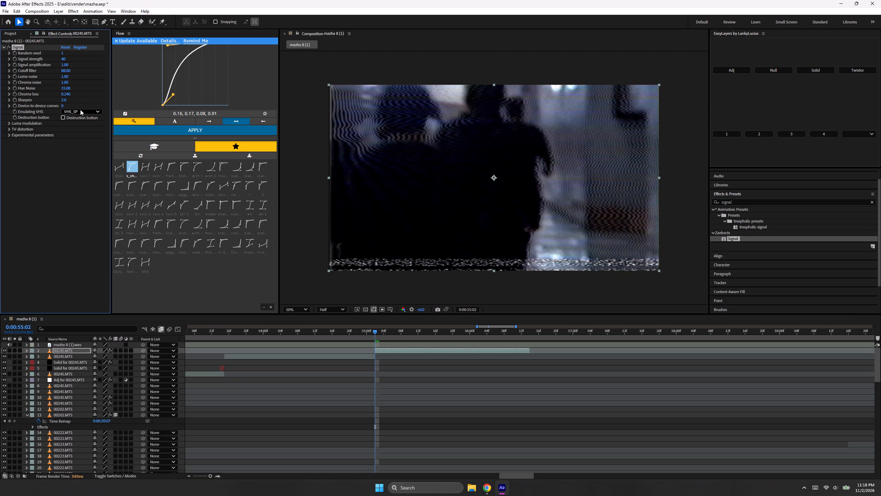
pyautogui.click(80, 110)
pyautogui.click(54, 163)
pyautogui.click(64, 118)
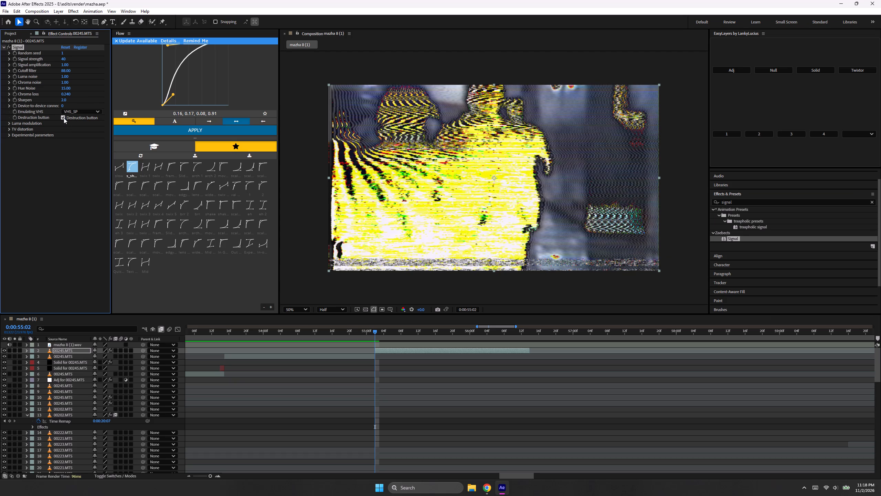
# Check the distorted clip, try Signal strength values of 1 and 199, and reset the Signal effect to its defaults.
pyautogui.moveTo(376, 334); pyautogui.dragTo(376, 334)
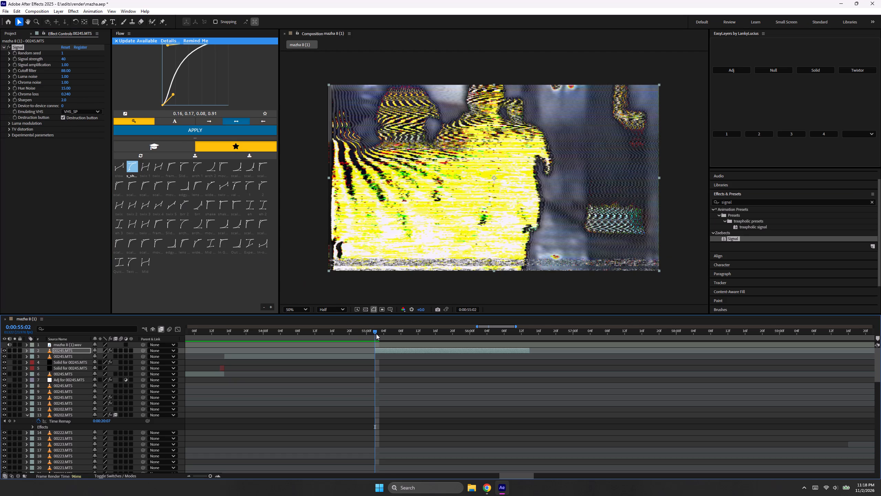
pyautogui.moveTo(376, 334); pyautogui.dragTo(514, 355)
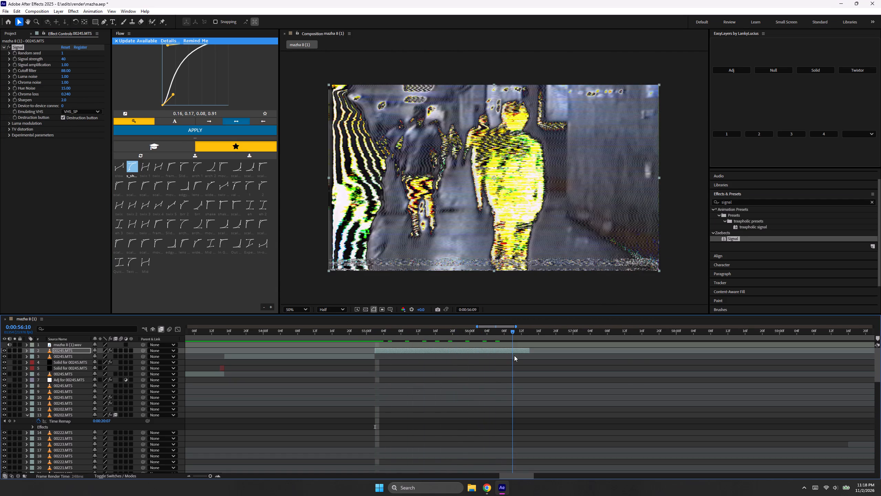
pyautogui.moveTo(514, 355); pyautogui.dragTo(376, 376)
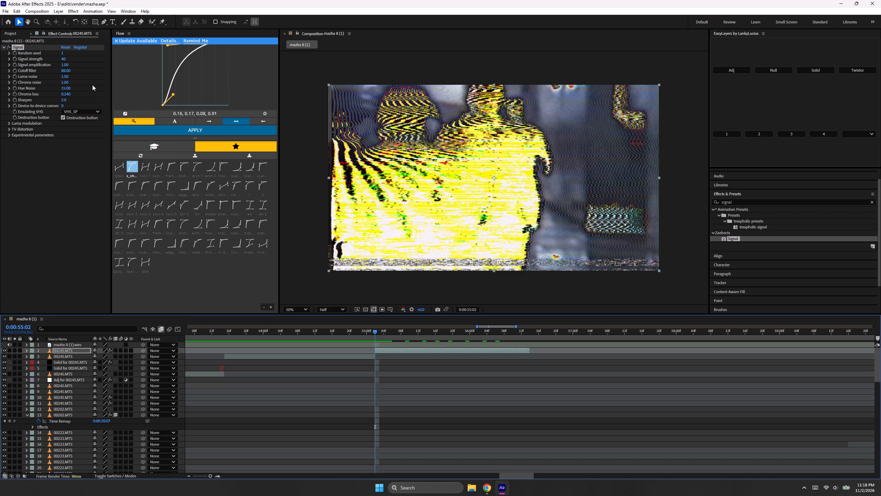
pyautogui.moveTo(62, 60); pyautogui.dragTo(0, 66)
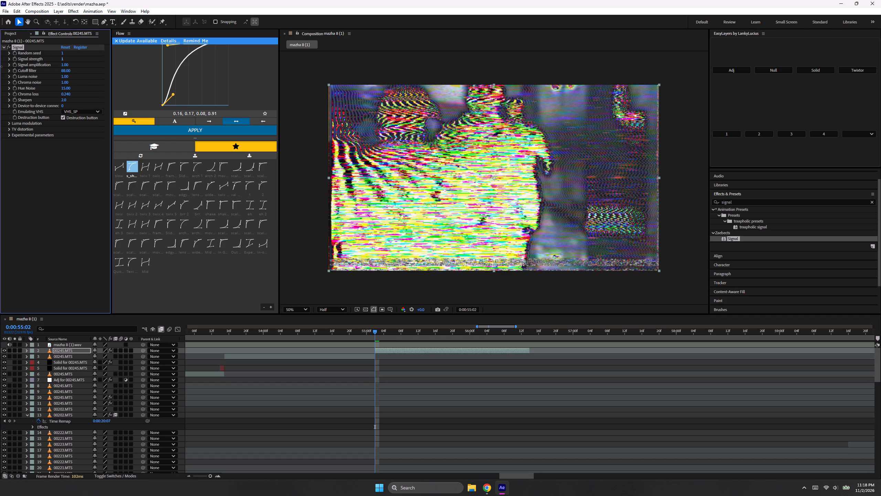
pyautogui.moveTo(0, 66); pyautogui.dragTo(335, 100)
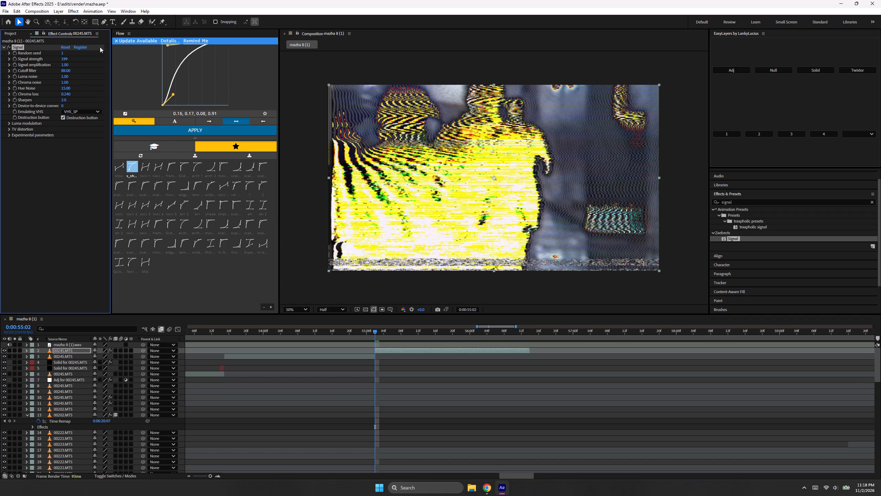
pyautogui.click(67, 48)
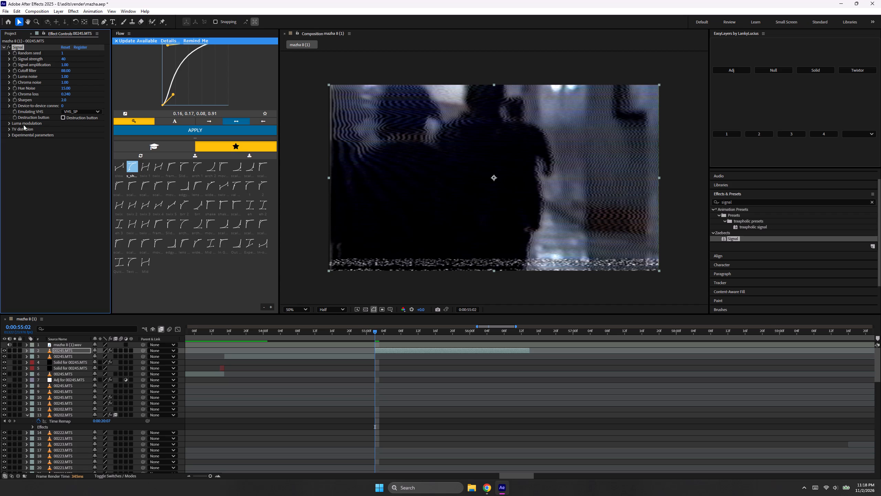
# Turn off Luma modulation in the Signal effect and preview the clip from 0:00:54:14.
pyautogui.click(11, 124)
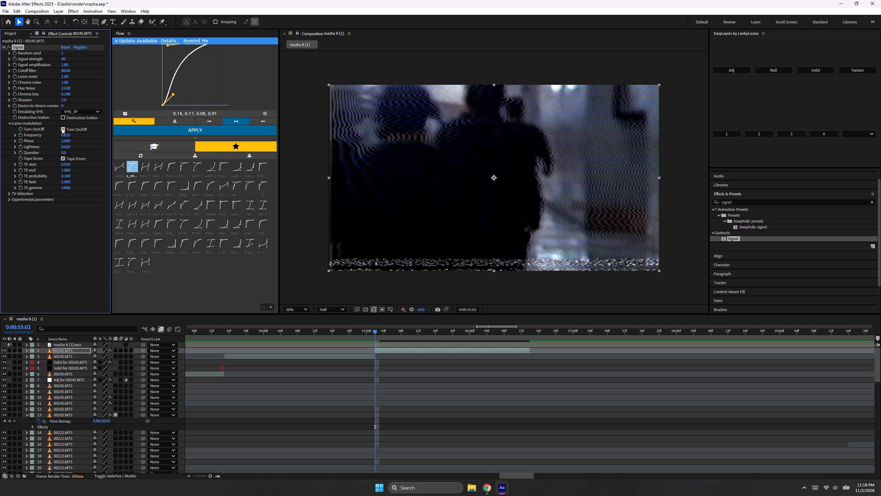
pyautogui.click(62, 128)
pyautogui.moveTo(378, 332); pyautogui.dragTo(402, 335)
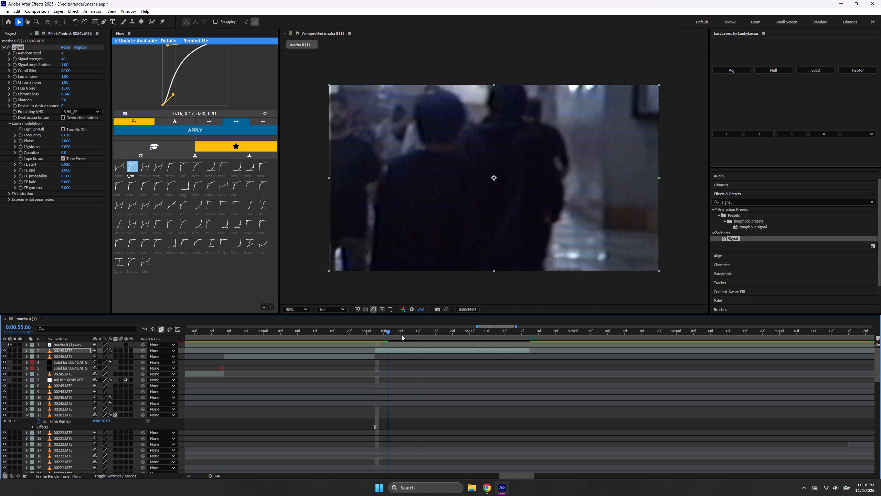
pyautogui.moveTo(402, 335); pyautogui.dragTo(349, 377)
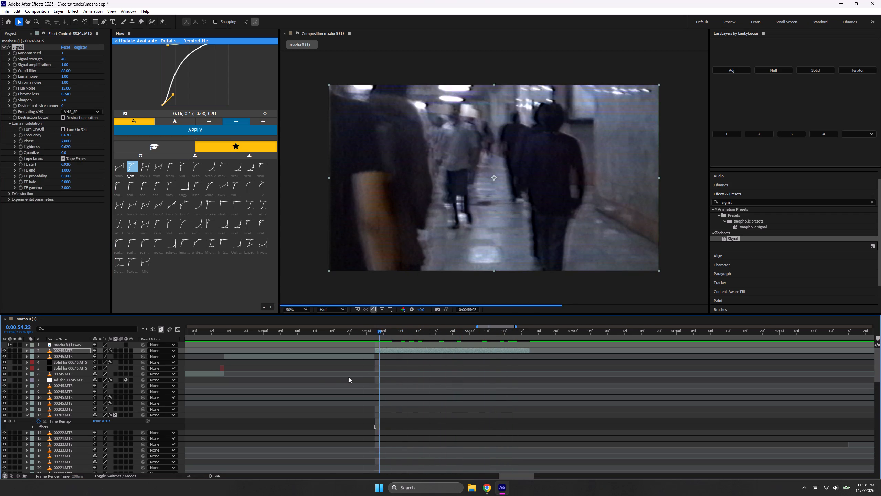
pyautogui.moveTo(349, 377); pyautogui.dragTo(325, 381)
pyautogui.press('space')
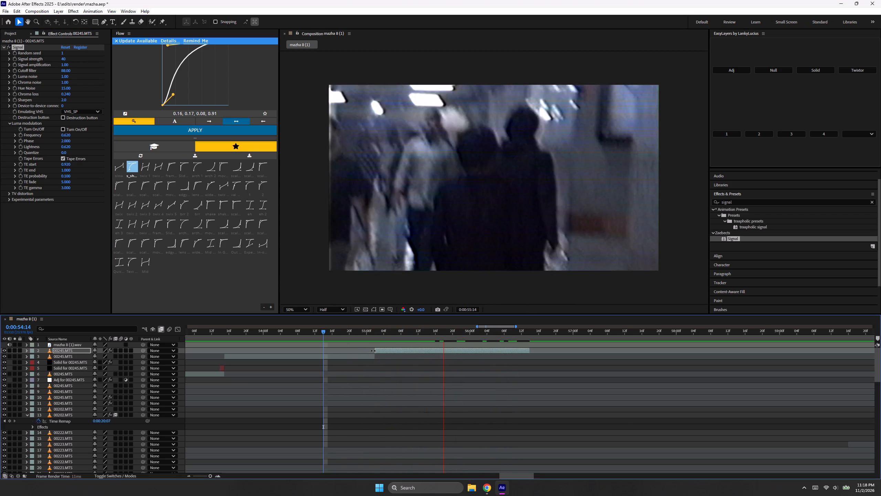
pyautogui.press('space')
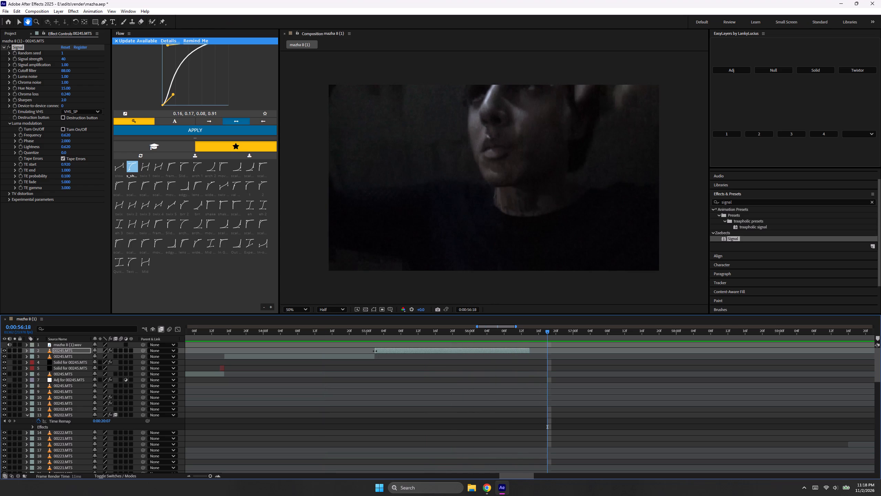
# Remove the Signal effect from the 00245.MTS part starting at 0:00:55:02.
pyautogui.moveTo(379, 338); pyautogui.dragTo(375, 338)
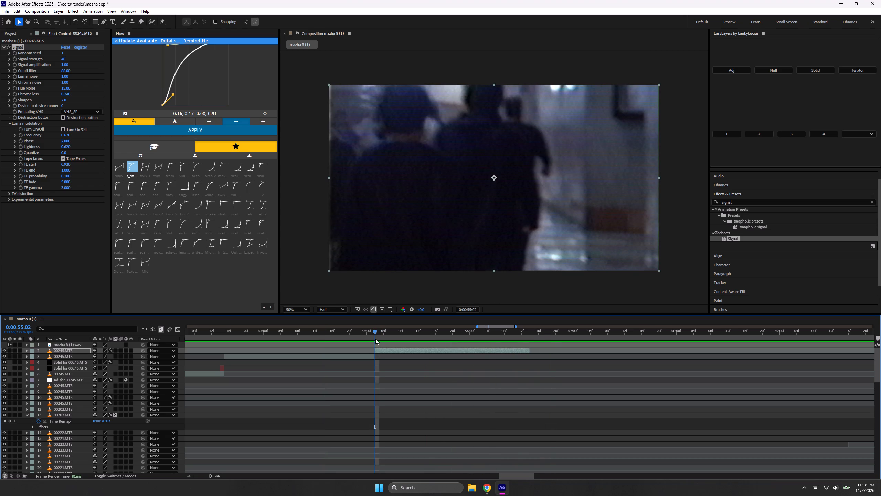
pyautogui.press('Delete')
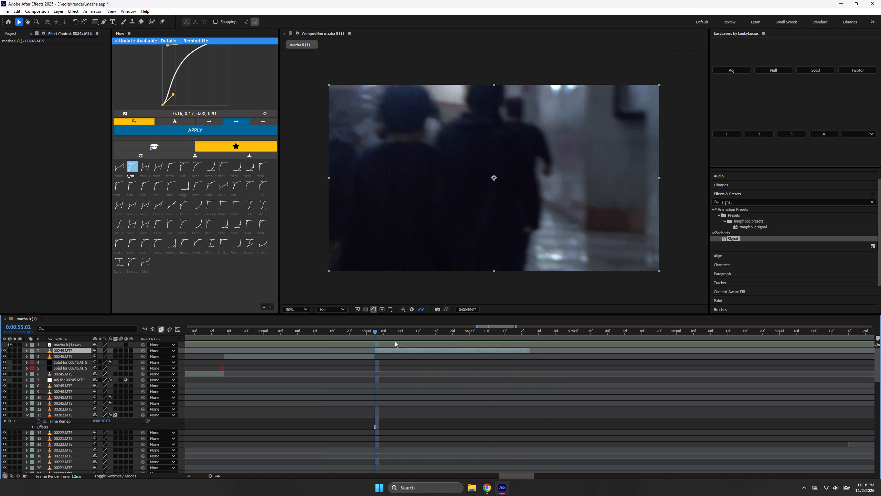
# Delete the 00245.MTS part starting at 0:00:55:02 and extend the preceding 00245.MTS clip's end to about 0:00:55:22.
pyautogui.moveTo(389, 339); pyautogui.dragTo(453, 367)
pyautogui.press('Delete')
pyautogui.click(371, 351)
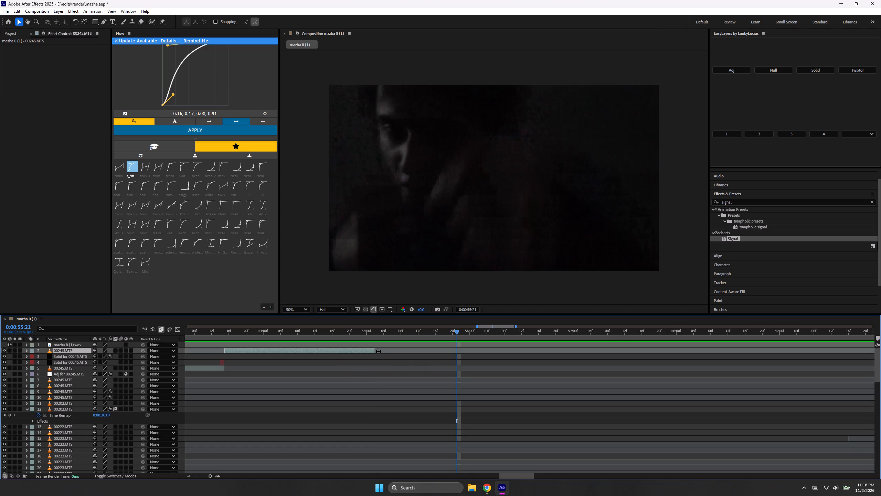
pyautogui.keyDown('alt'); pyautogui.moveTo(378, 351); pyautogui.dragTo(463, 357); pyautogui.keyUp('alt')
pyautogui.scroll(5, 463, 356)
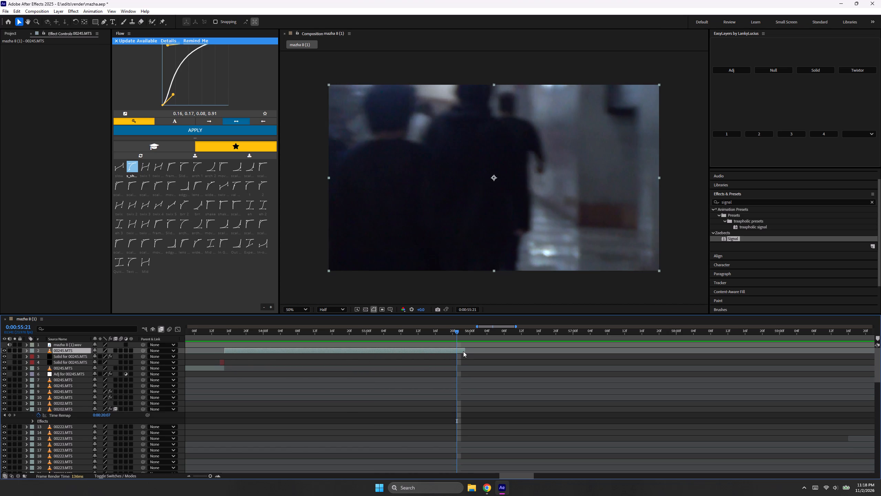
# Preview the extended 00245.MTS clip and its cut into the following shot, playing from 0:00:53:13 and 0:00:53:09.
pyautogui.scroll(4, 463, 349)
pyautogui.moveTo(458, 334); pyautogui.dragTo(436, 352)
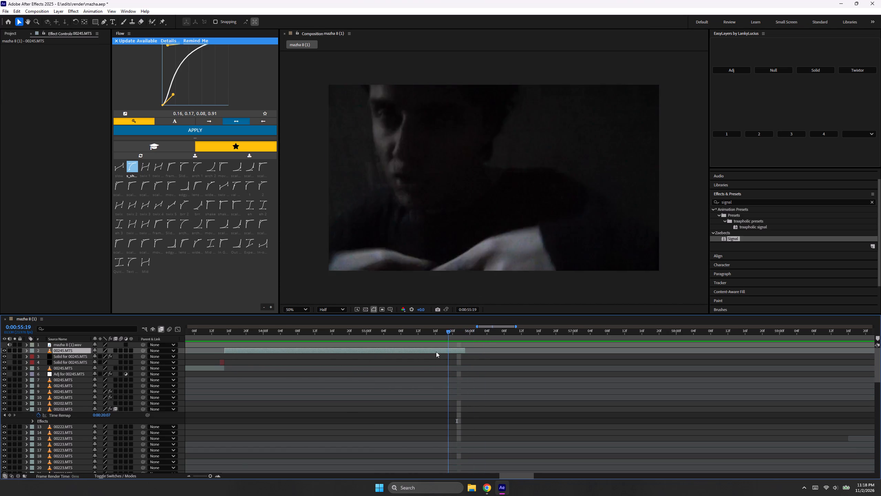
pyautogui.moveTo(436, 352); pyautogui.dragTo(215, 371)
pyautogui.press('space')
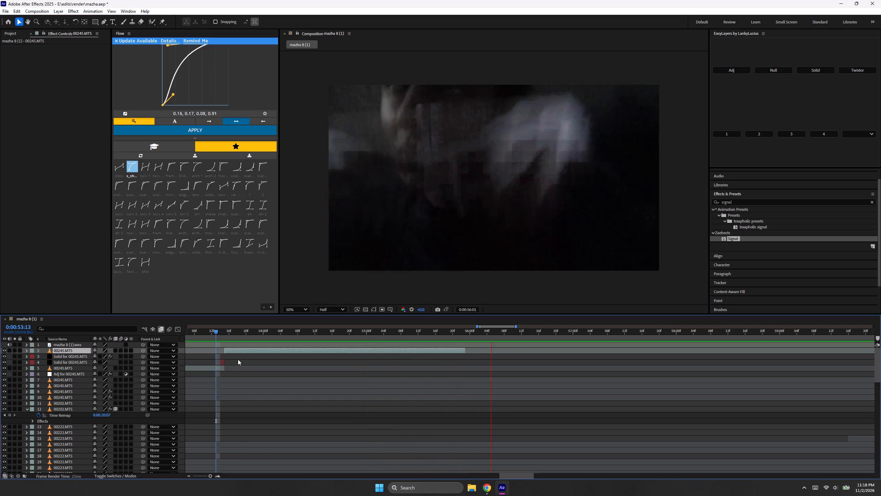
pyautogui.press('space')
pyautogui.moveTo(231, 338); pyautogui.dragTo(421, 349)
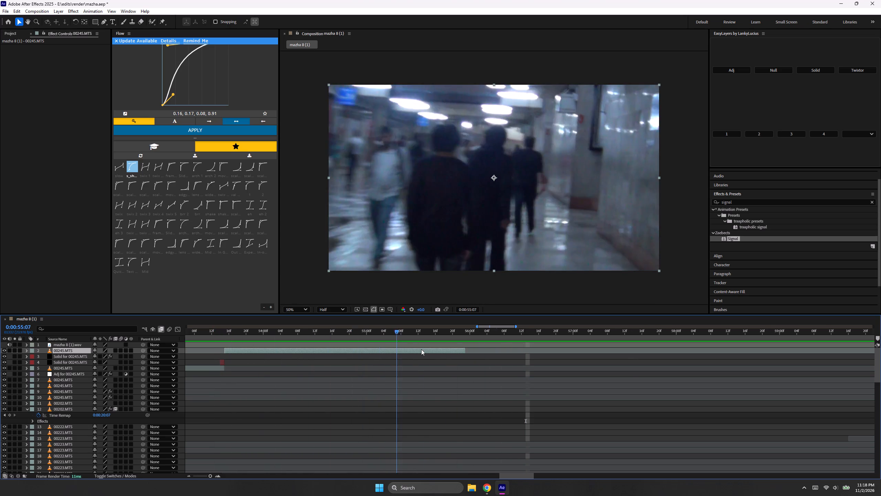
pyautogui.moveTo(421, 349); pyautogui.dragTo(300, 379)
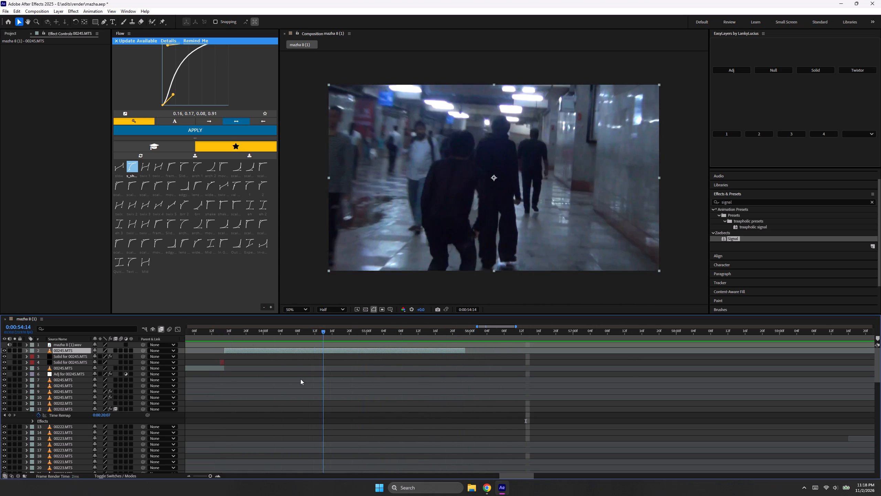
pyautogui.moveTo(300, 379); pyautogui.dragTo(200, 389)
pyautogui.press('space')
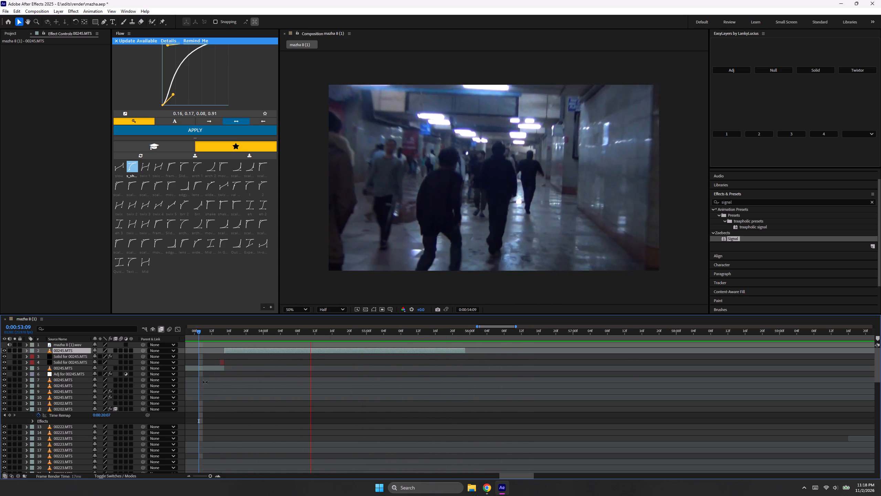
pyautogui.hotkey('ctrl', 'x')
pyautogui.hotkey('ctrl', 'z')
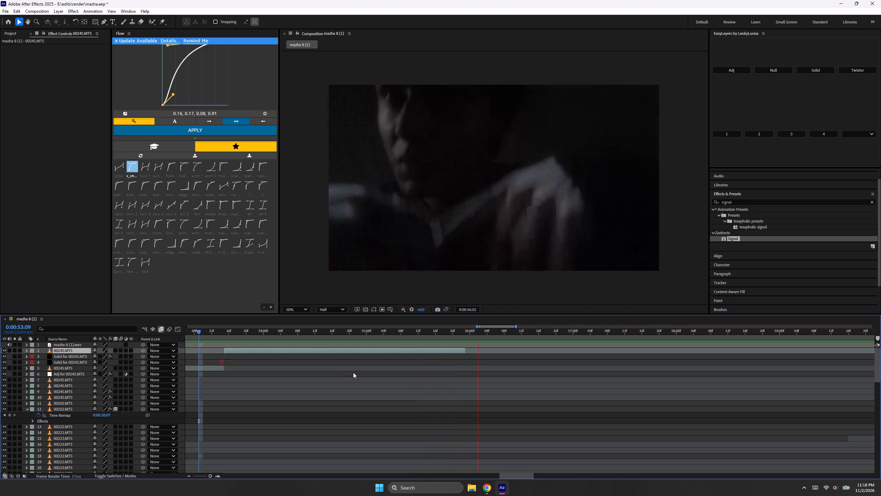
pyautogui.press('space')
# Undo the recent extension, deletion, Signal effect edits and split until 00245.MTS is one continuous clip past 0:00:55:02.
pyautogui.click(349, 335)
pyautogui.hotkey('ctrl', 'z')
pyautogui.hotkey('ctrl', 'z')
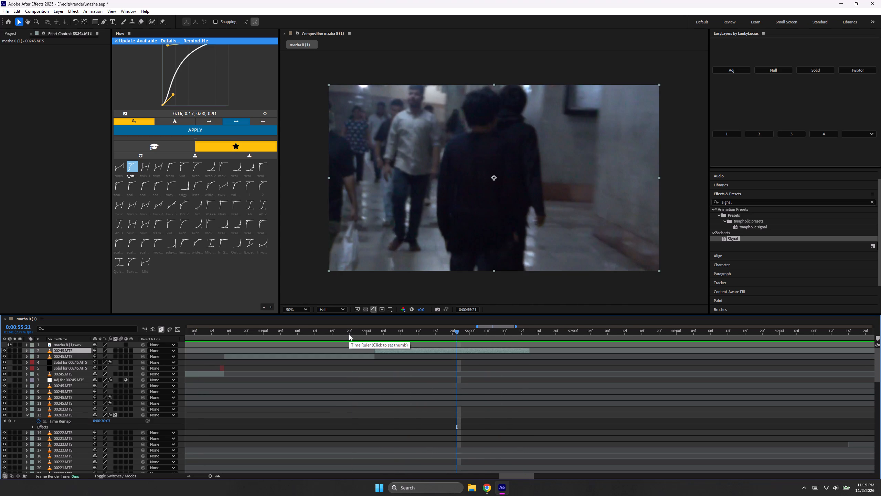
pyautogui.hotkey('ctrl', 'z')
pyautogui.hotkey('ctrl', 'z')
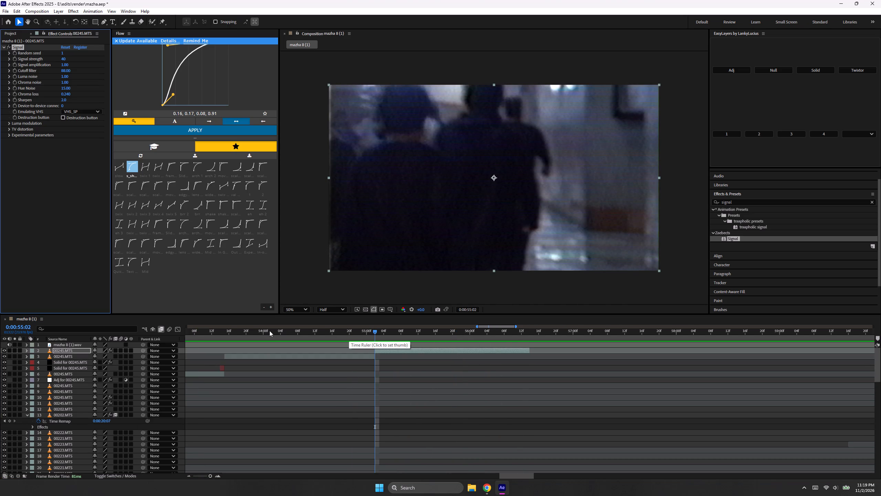
pyautogui.hotkey('ctrl', 'z')
pyautogui.hotkey('ctrl', 'z')
pyautogui.hotkey('ctrl', 'z')
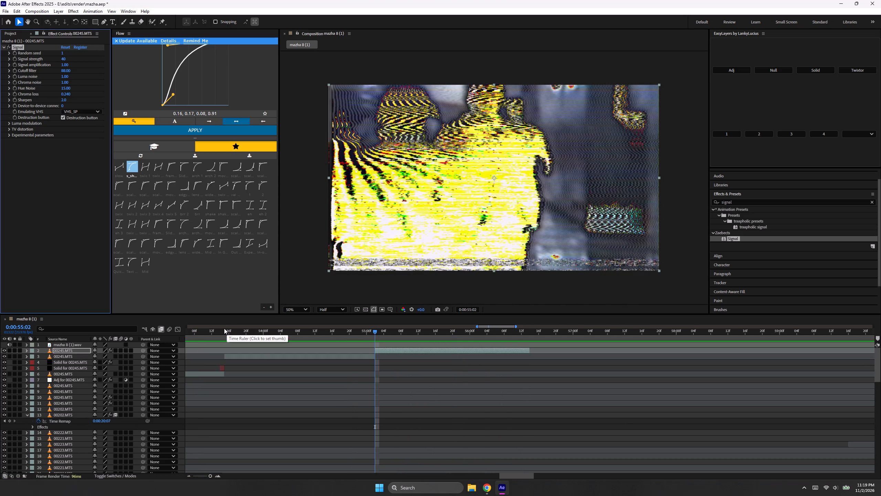
pyautogui.hotkey('ctrl', 'z')
pyautogui.hotkey('ctrl', 'z')
# Preview the 00245.MTS clip, split it at 0:00:56:08 and delete the part after the split.
pyautogui.click(212, 337)
pyautogui.press('space')
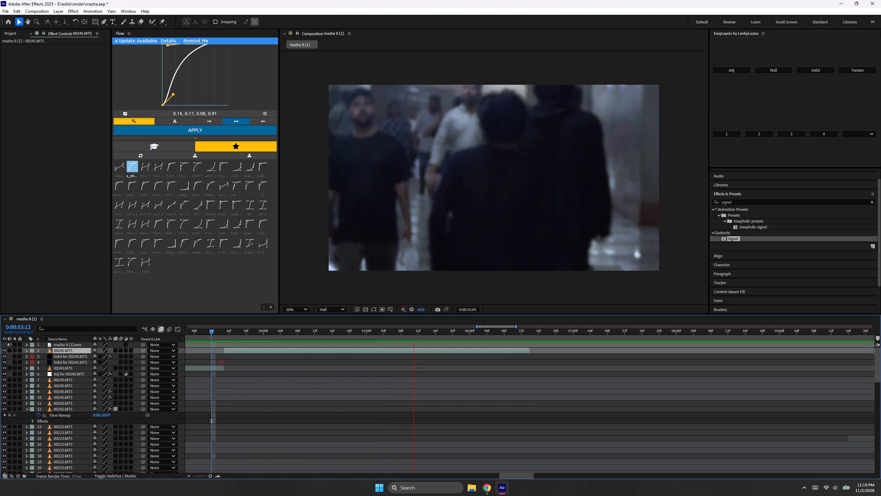
pyautogui.scroll(3, 501, 396)
pyautogui.press('space')
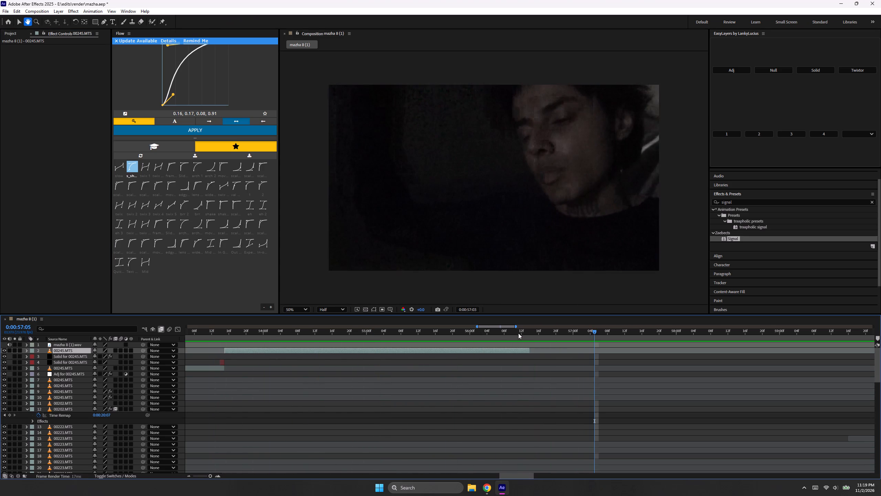
pyautogui.moveTo(518, 334); pyautogui.dragTo(481, 347)
pyautogui.press('space')
pyautogui.press('space')
pyautogui.moveTo(507, 329); pyautogui.dragTo(502, 332)
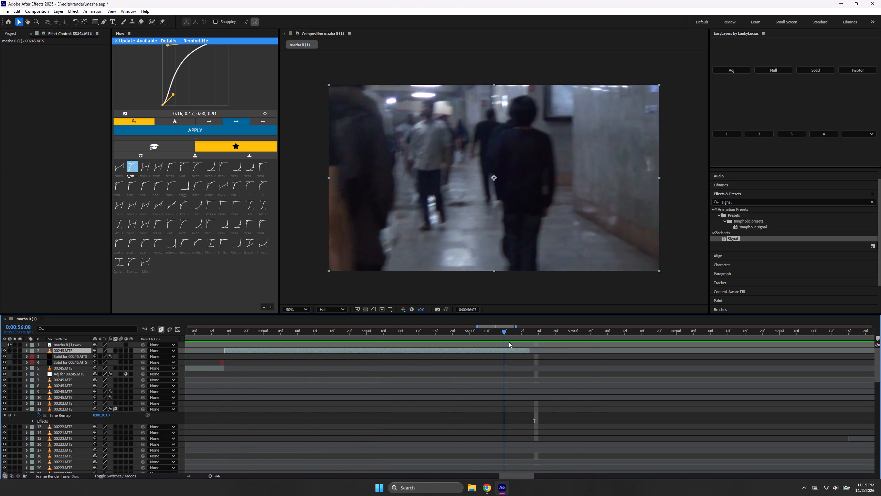
pyautogui.hotkey('ctrl', 'shift', 'd')
pyautogui.press('Delete')
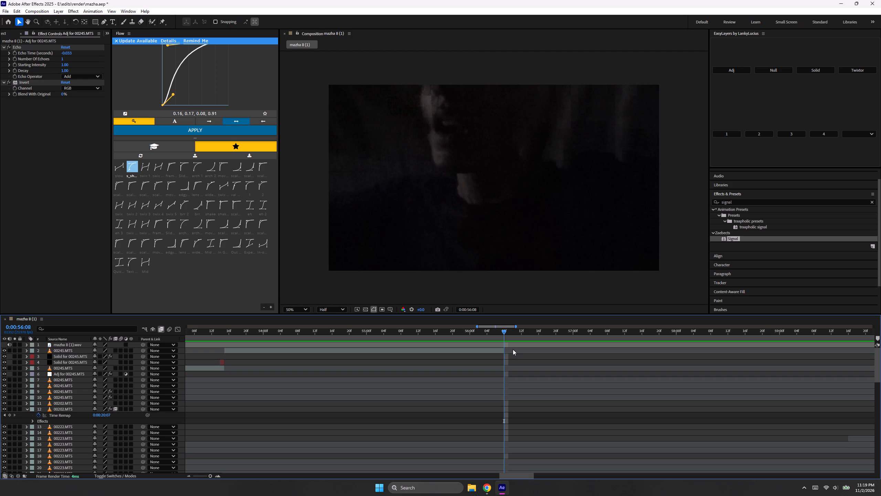
# Add a black solid above the 00245.MTS clip and trim its start to 0:00:56:07, leaving a one-frame flash.
pyautogui.click(505, 333)
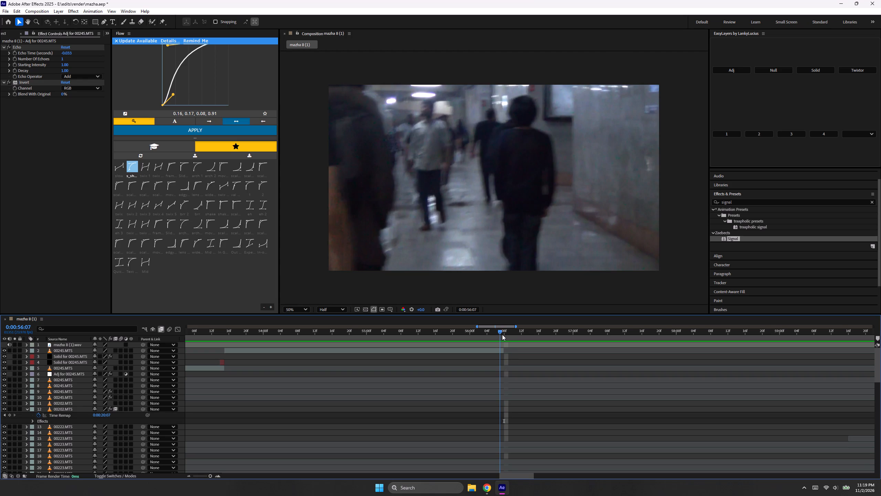
pyautogui.click(503, 349)
pyautogui.click(822, 73)
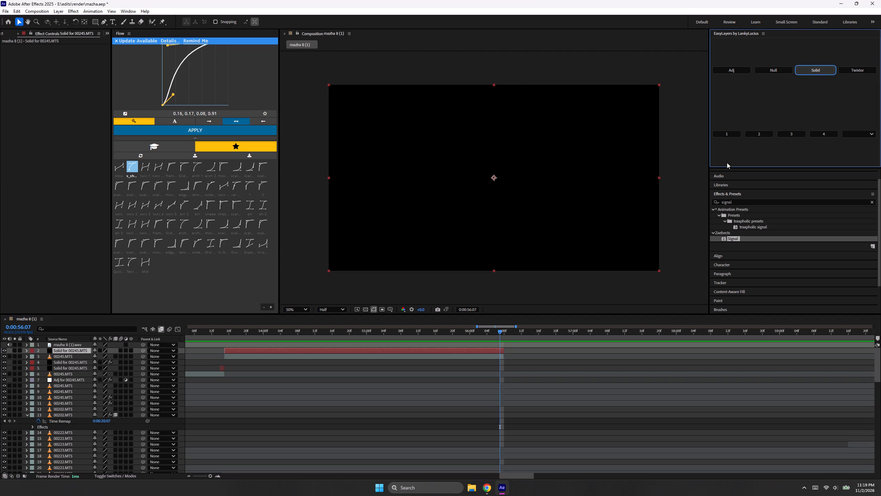
pyautogui.hotkey('alt', '[')
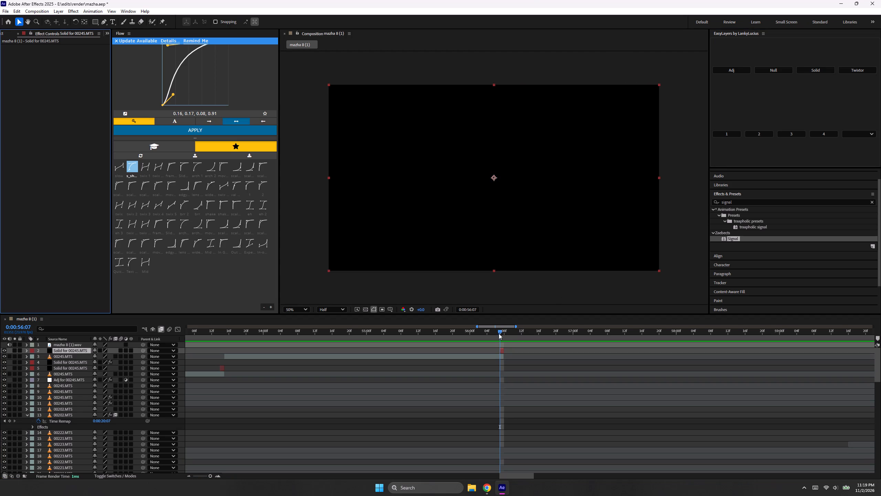
# Duplicate the one-frame black solid twice, starting the copies at 0:00:56:09 and 0:00:56:11.
pyautogui.moveTo(499, 333); pyautogui.dragTo(508, 336)
pyautogui.hotkey('ctrl', 'c')
pyautogui.hotkey('ctrl', 'v')
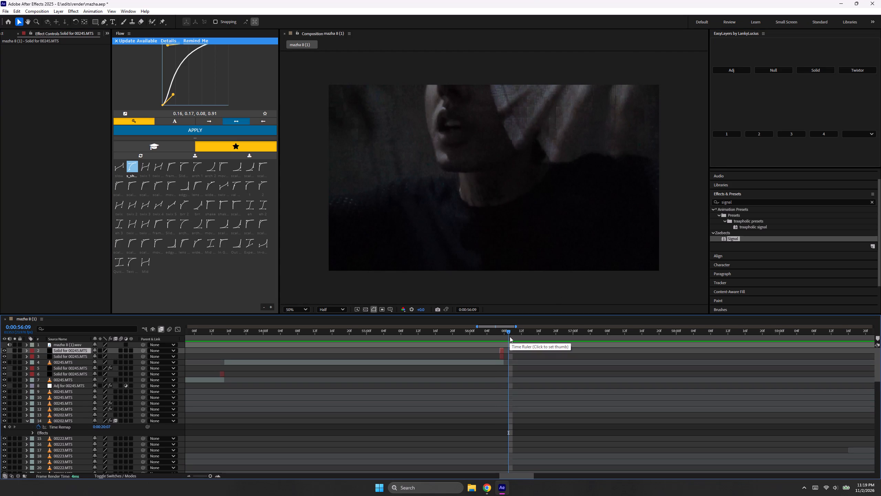
pyautogui.press('[')
pyautogui.moveTo(510, 337); pyautogui.dragTo(517, 340)
pyautogui.hotkey('ctrl', 'c')
pyautogui.hotkey('ctrl', 'v')
pyautogui.press('[')
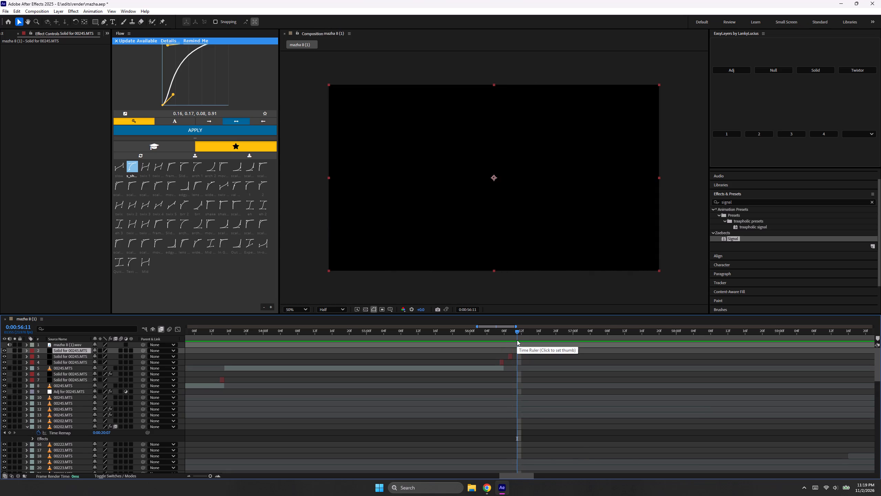
# Preview the black flashes and the following footage from 0:00:55:21.
pyautogui.moveTo(517, 340); pyautogui.dragTo(457, 359)
pyautogui.press('space')
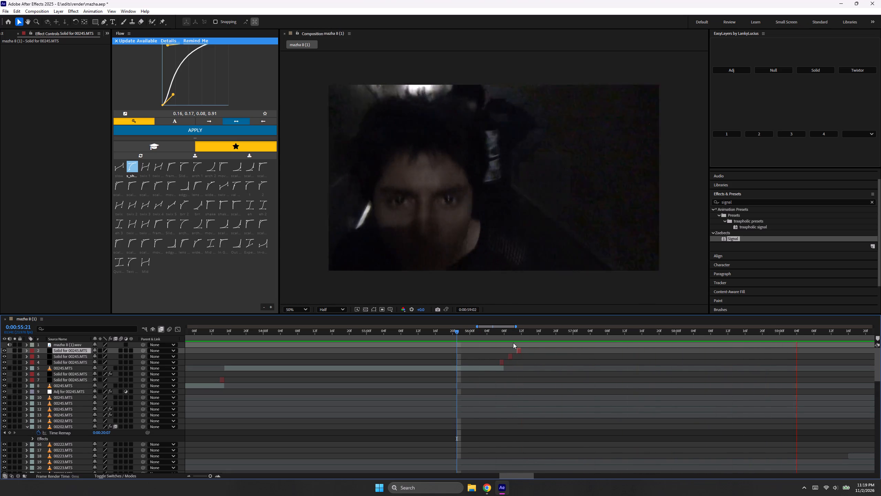
pyautogui.press('space')
# Add an adjustment layer above the 00223.MTS clip and trim it to the single frame at 0:00:59:10.
pyautogui.moveTo(528, 332); pyautogui.dragTo(522, 333)
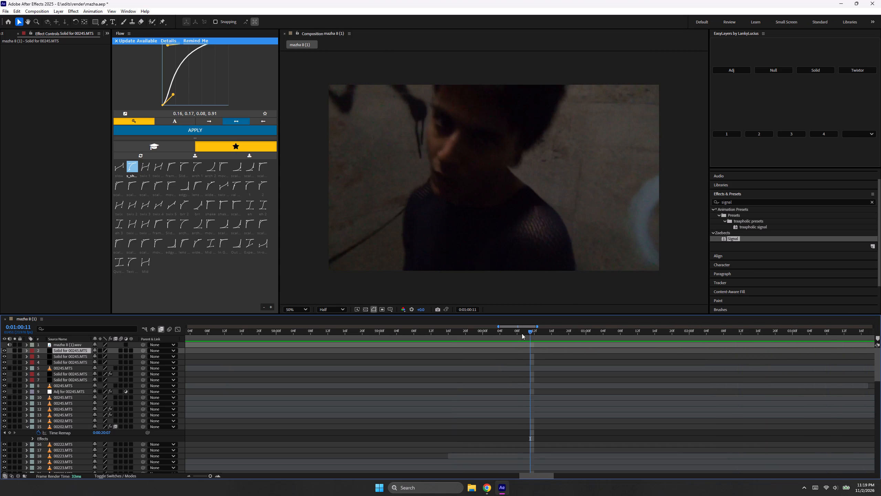
pyautogui.moveTo(522, 333); pyautogui.dragTo(415, 396)
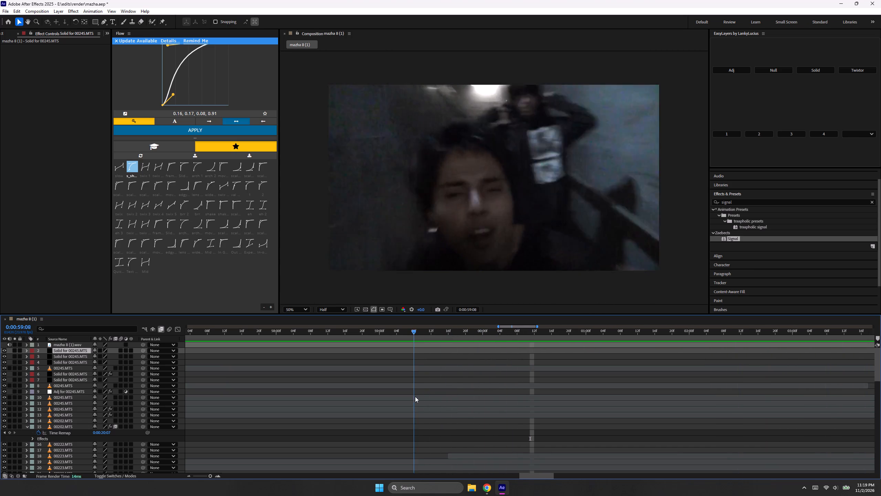
pyautogui.moveTo(415, 396); pyautogui.dragTo(427, 401)
pyautogui.scroll(-14, 429, 402)
pyautogui.moveTo(427, 332); pyautogui.dragTo(425, 332)
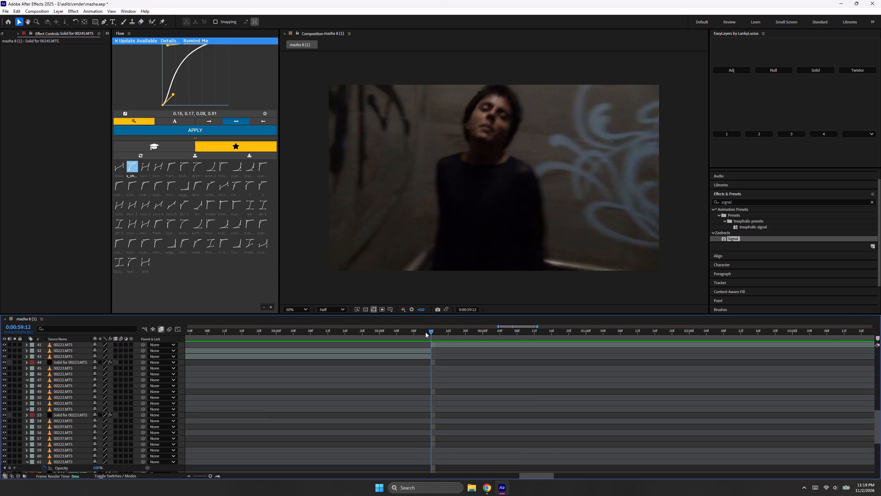
pyautogui.moveTo(425, 332); pyautogui.dragTo(421, 334)
pyautogui.click(424, 351)
pyautogui.click(785, 71)
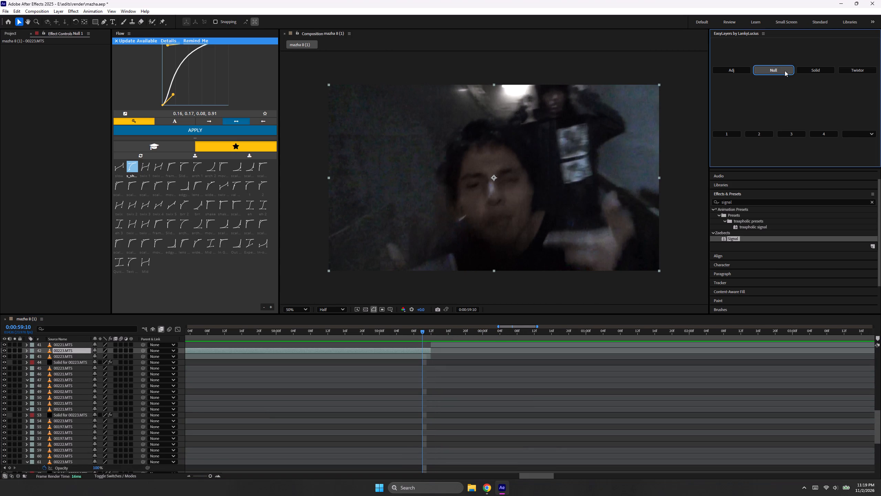
pyautogui.hotkey('ctrl', 'z')
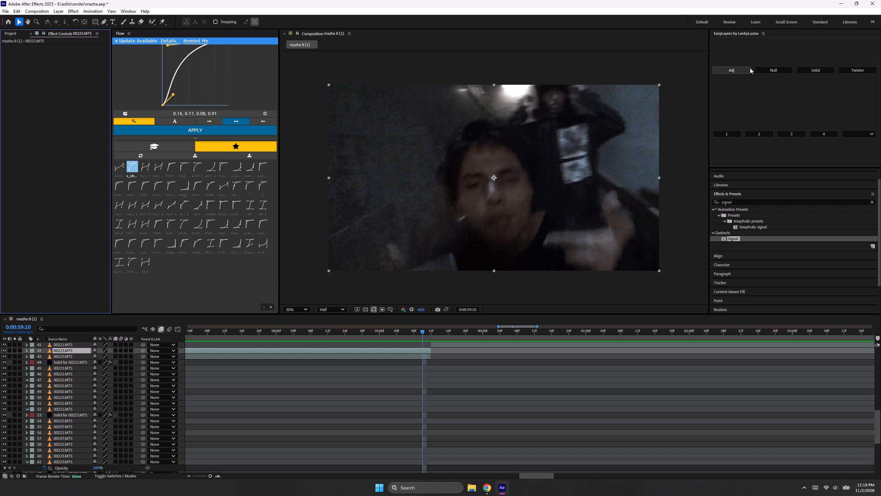
pyautogui.click(750, 68)
pyautogui.hotkey('alt', '[')
pyautogui.hotkey('alt', ']')
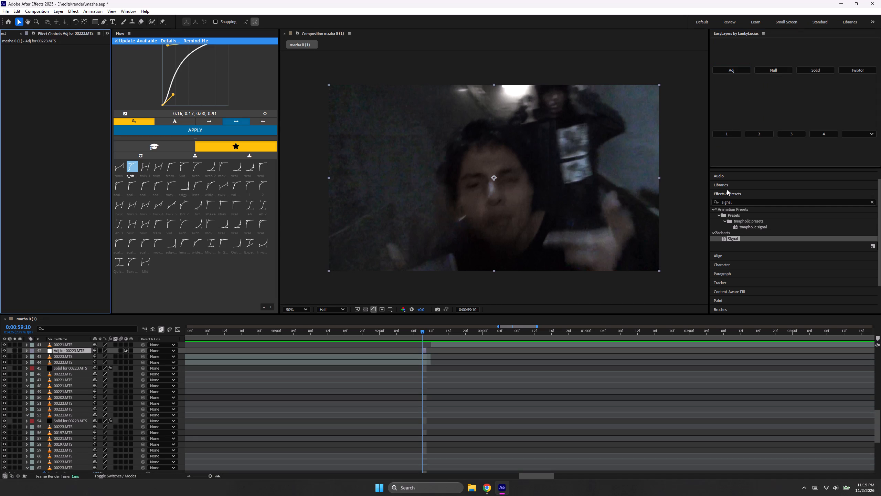
# Apply the Invert effect to the one-frame adjustment layer at 0:00:59:10.
pyautogui.click(870, 205)
pyautogui.click(863, 204)
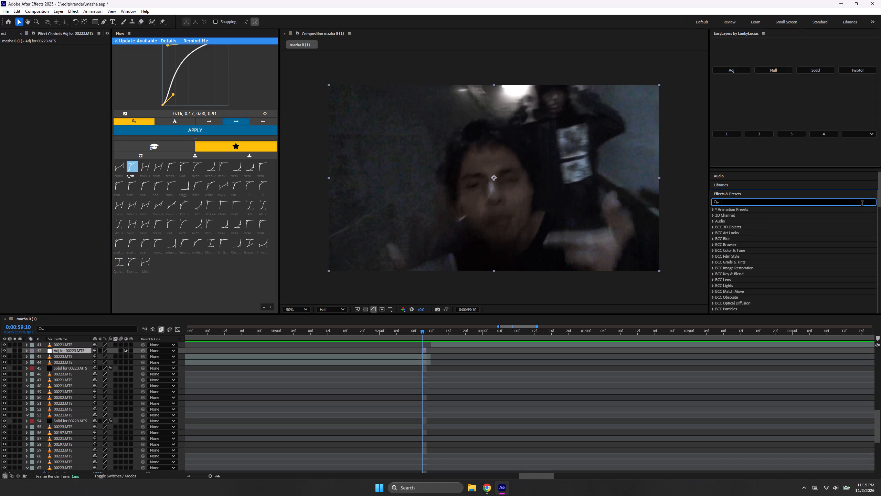
pyautogui.write('inver')
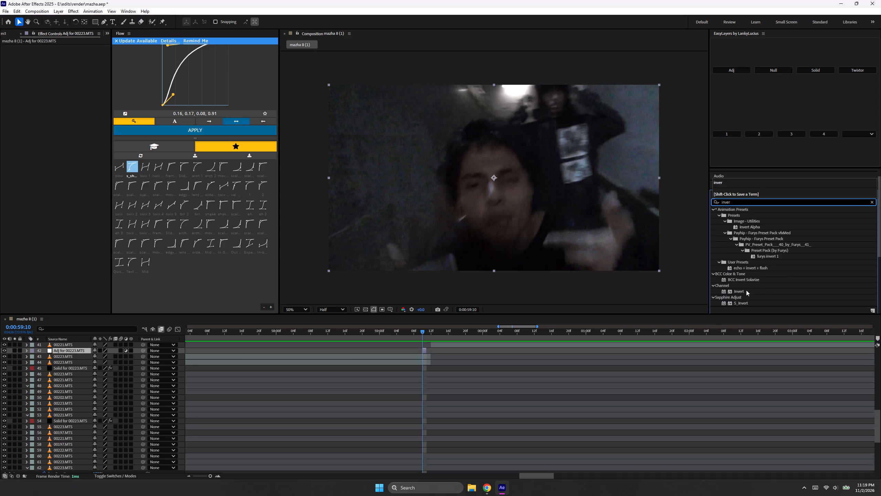
pyautogui.doubleClick(746, 290)
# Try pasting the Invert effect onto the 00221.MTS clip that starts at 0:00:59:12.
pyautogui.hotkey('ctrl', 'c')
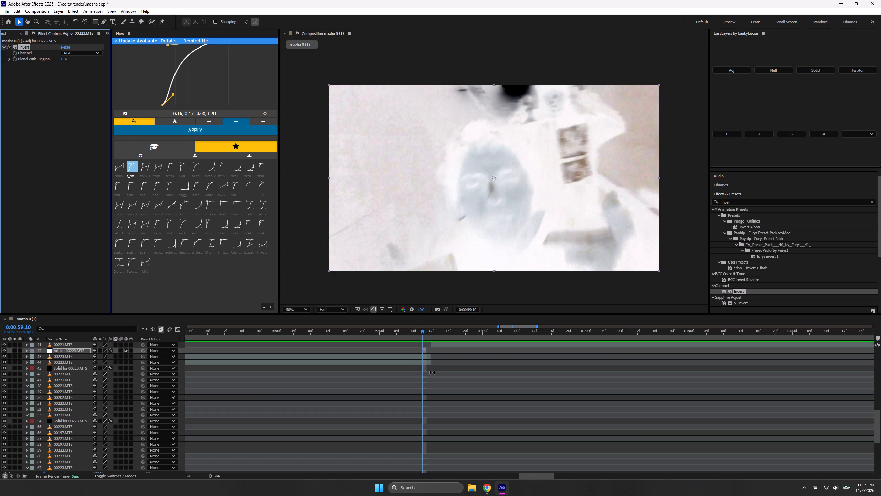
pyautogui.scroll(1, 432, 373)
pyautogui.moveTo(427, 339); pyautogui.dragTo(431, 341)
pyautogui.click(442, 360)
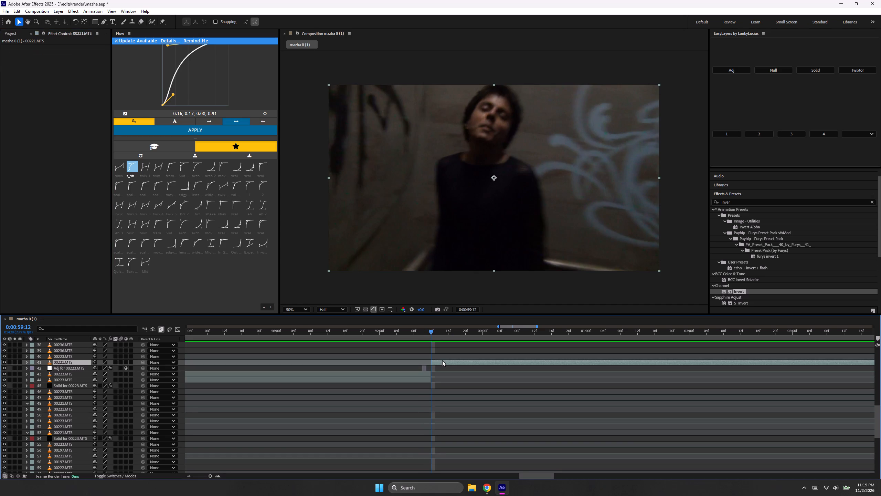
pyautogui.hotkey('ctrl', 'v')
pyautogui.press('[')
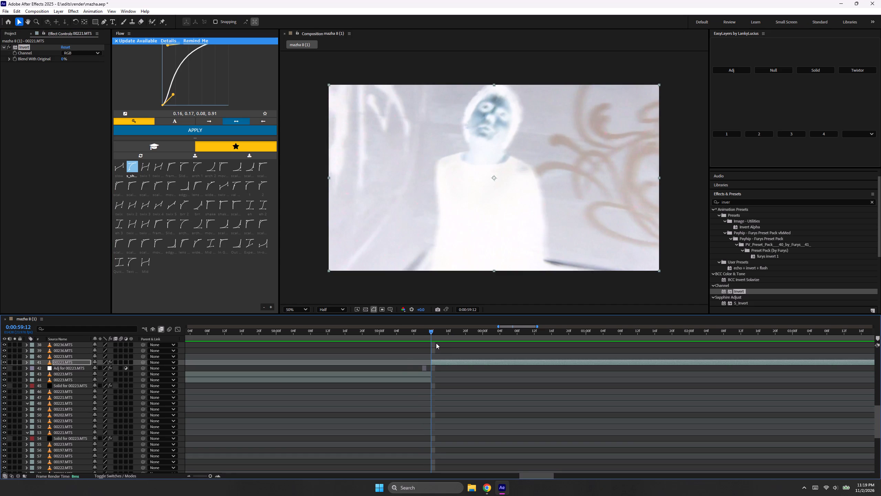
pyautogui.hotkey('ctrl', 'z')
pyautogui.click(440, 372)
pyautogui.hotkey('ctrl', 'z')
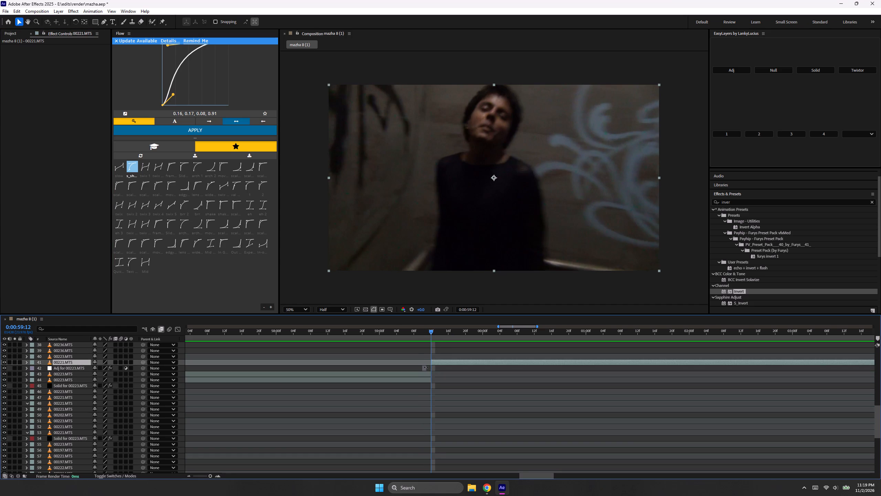
# Copy the one-frame inverted adjustment layer above the 00221.MTS clip, with copies starting at 0:00:59:12 and 0:00:59:14.
pyautogui.click(426, 368)
pyautogui.hotkey('ctrl', 'c')
pyautogui.click(442, 358)
pyautogui.click(444, 360)
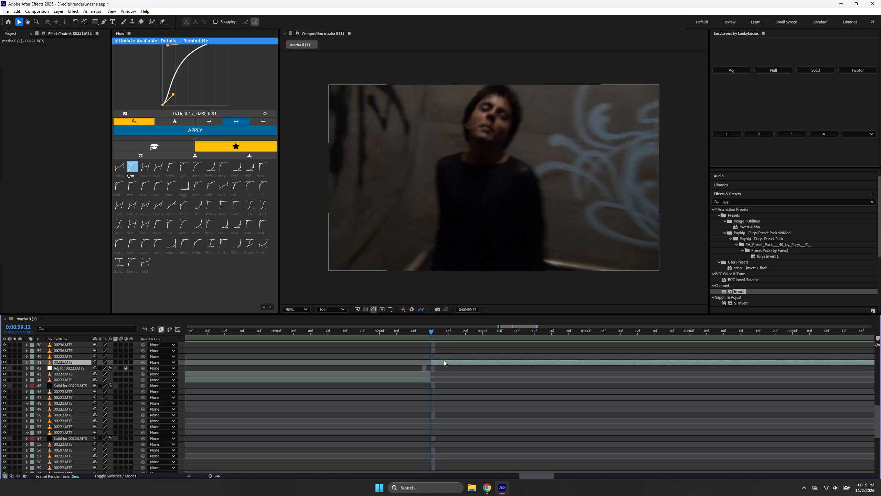
pyautogui.hotkey('ctrl', 'v')
pyautogui.press('[')
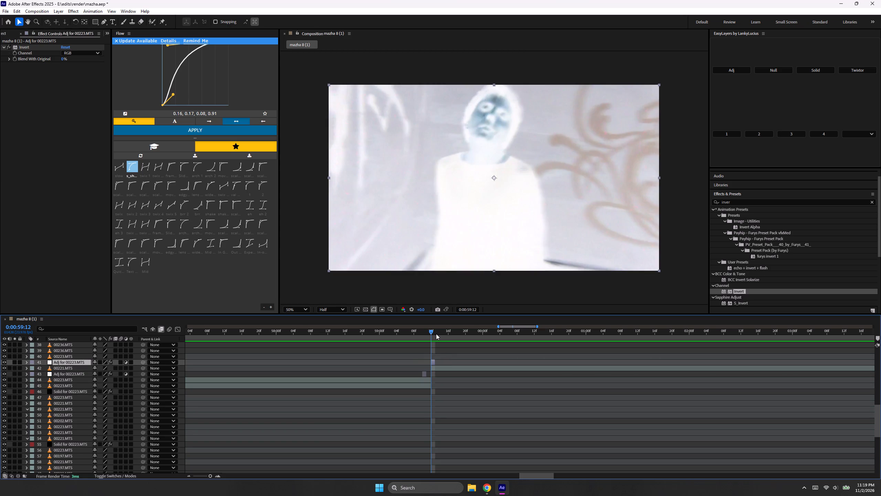
pyautogui.moveTo(436, 334); pyautogui.dragTo(440, 335)
pyautogui.hotkey('ctrl', 'v')
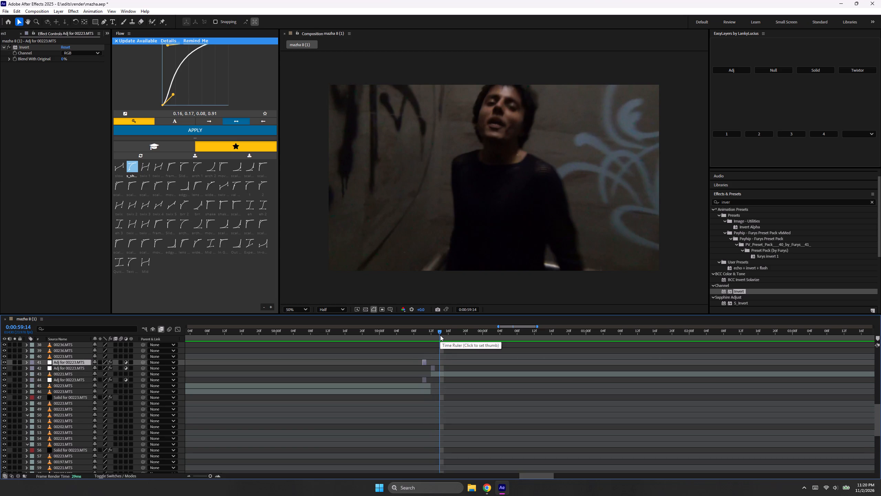
pyautogui.press('[')
# Play back the edit from 0:00:59:04 to past 0:01:05 to review the inverted flashes and the following cut.
pyautogui.moveTo(439, 333); pyautogui.dragTo(396, 354)
pyautogui.press('space')
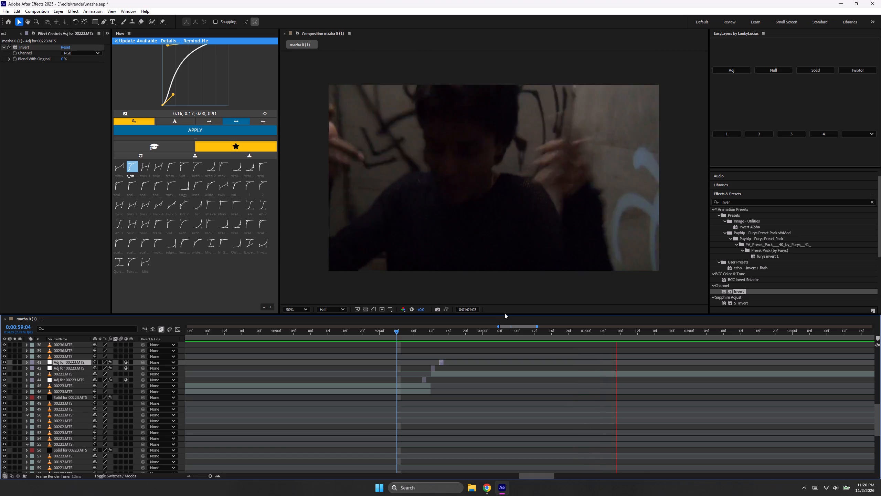
pyautogui.press('space')
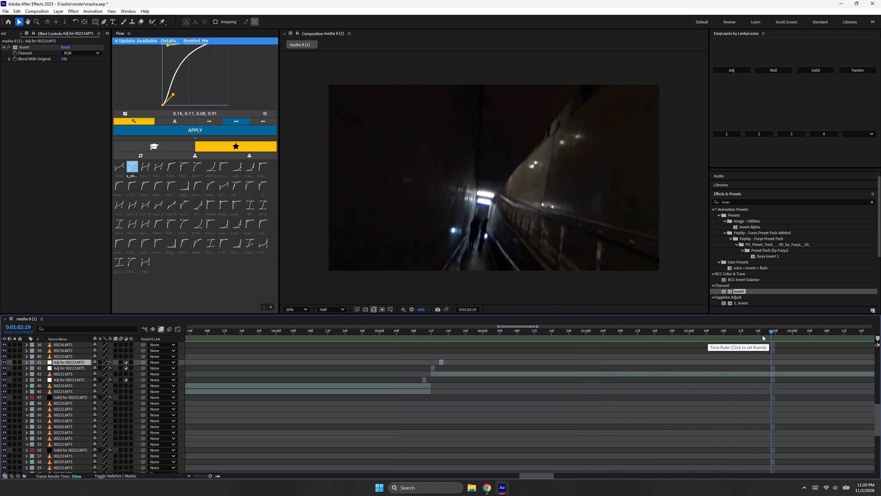
pyautogui.moveTo(768, 335); pyautogui.dragTo(666, 360)
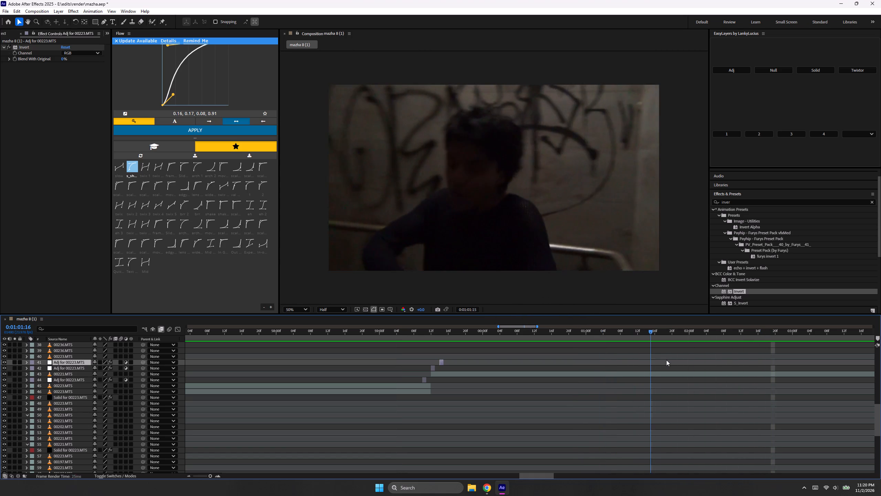
pyautogui.moveTo(666, 360); pyautogui.dragTo(631, 370)
pyautogui.press('space')
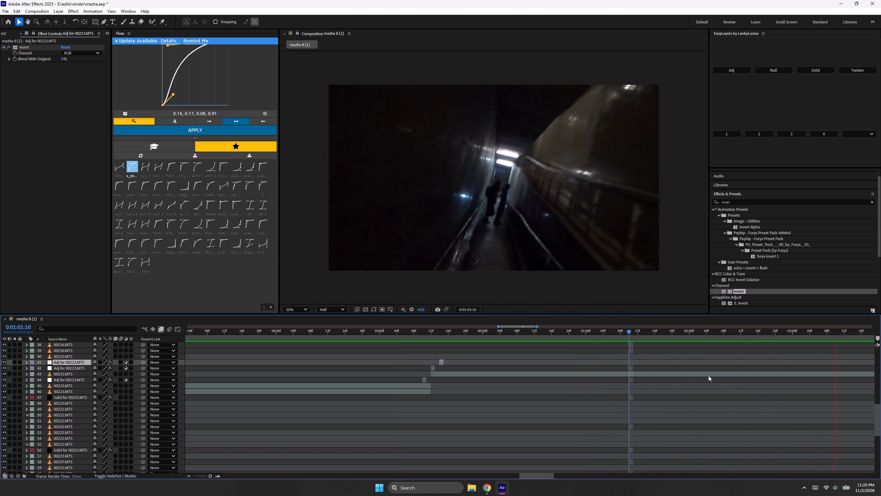
pyautogui.press('space')
pyautogui.press('space')
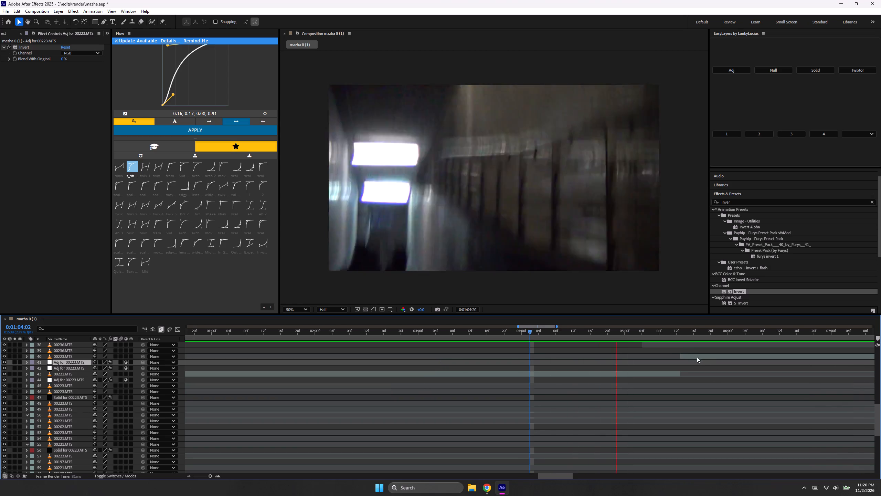
pyautogui.press('space')
# Add a solid with the Invert effect above the 00223.MTS clip as a white flash spanning 0:01:05:12 to 0:01:05:13.
pyautogui.moveTo(691, 336); pyautogui.dragTo(680, 342)
pyautogui.click(690, 352)
pyautogui.click(691, 354)
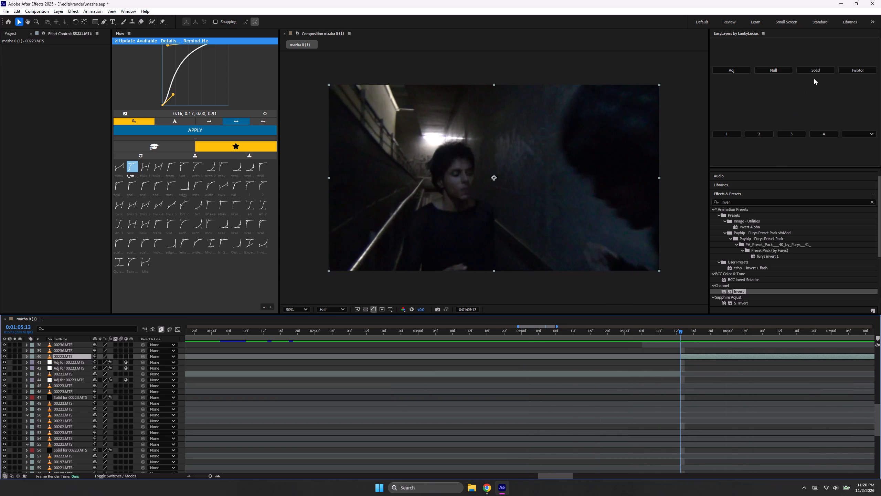
pyautogui.click(819, 70)
pyautogui.doubleClick(742, 292)
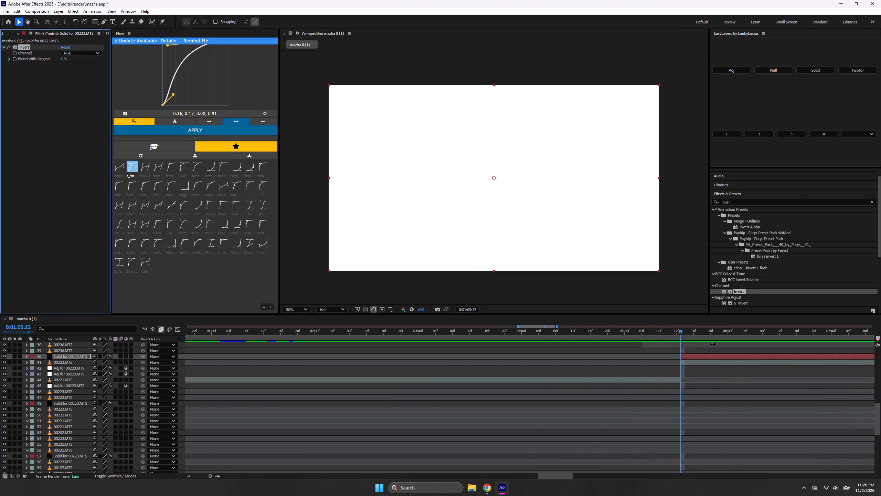
pyautogui.hotkey('alt', ']')
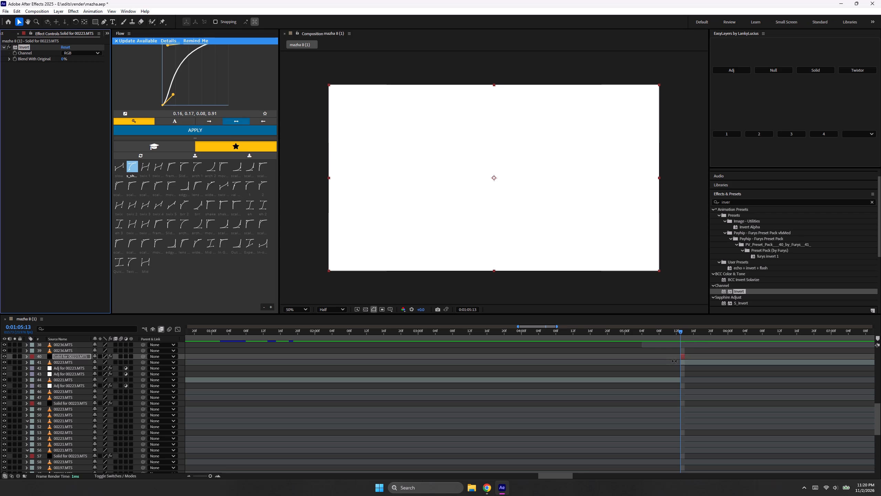
pyautogui.click(678, 360)
pyautogui.moveTo(678, 357); pyautogui.dragTo(675, 357)
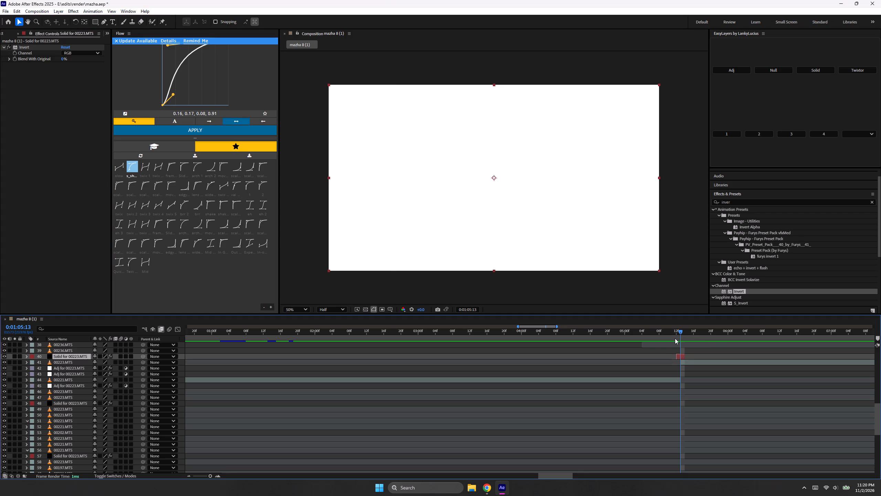
pyautogui.moveTo(667, 329); pyautogui.dragTo(635, 342)
pyautogui.press('space')
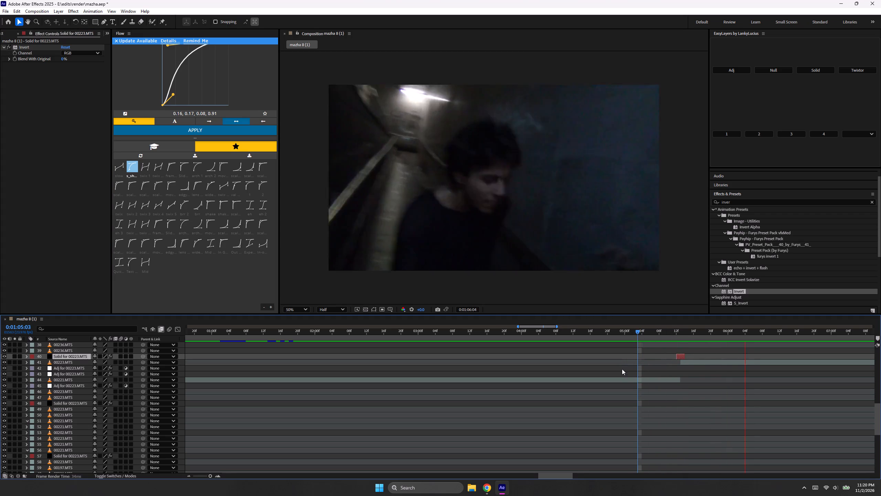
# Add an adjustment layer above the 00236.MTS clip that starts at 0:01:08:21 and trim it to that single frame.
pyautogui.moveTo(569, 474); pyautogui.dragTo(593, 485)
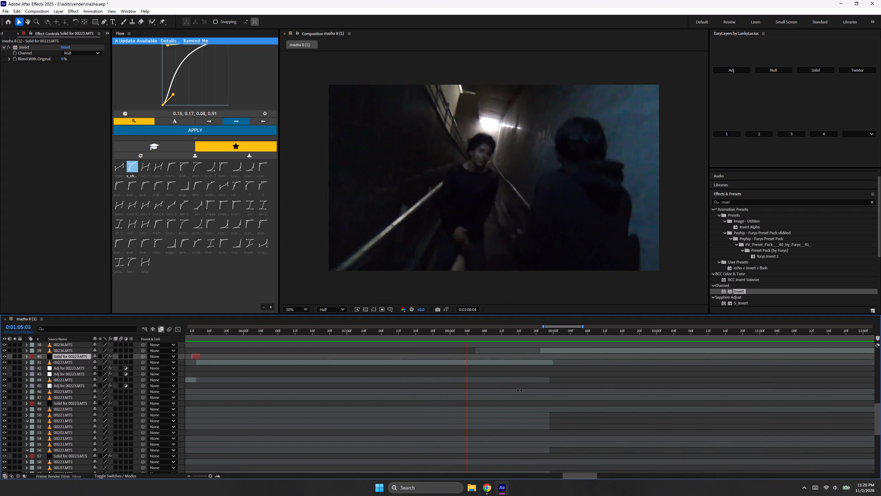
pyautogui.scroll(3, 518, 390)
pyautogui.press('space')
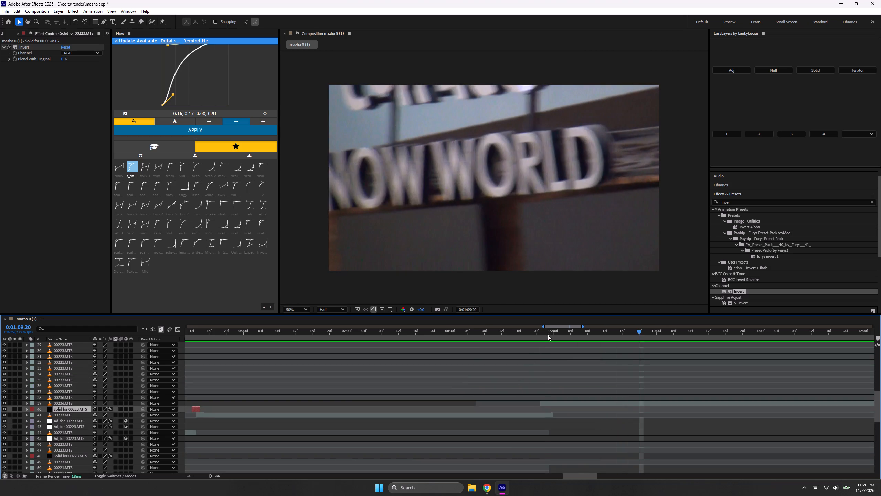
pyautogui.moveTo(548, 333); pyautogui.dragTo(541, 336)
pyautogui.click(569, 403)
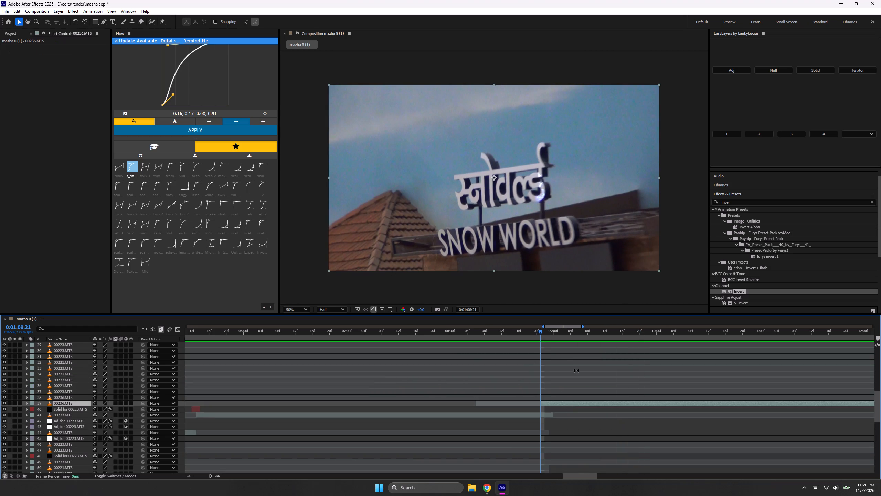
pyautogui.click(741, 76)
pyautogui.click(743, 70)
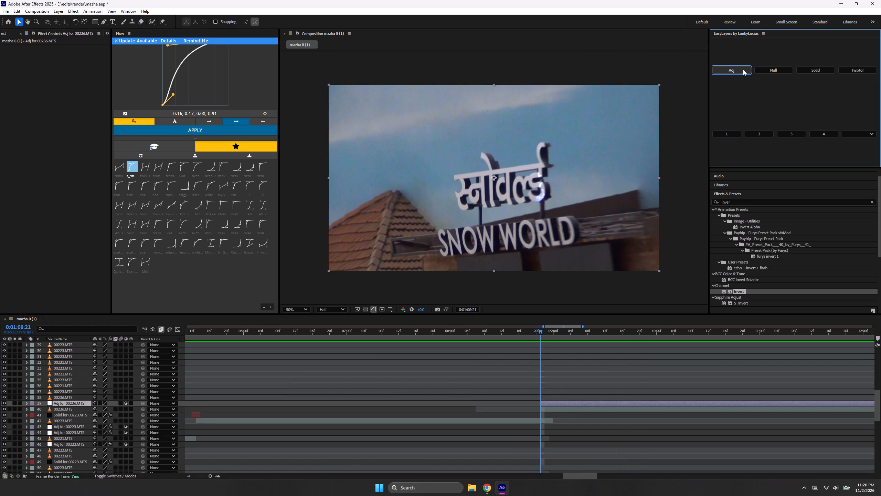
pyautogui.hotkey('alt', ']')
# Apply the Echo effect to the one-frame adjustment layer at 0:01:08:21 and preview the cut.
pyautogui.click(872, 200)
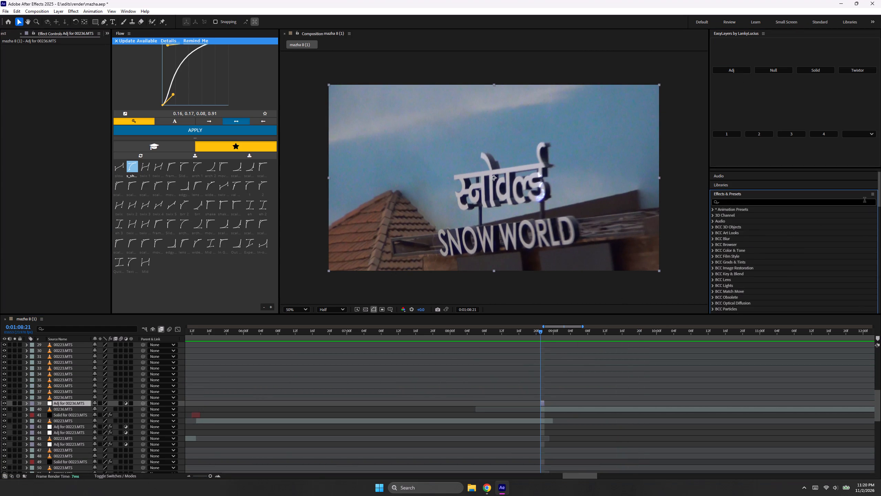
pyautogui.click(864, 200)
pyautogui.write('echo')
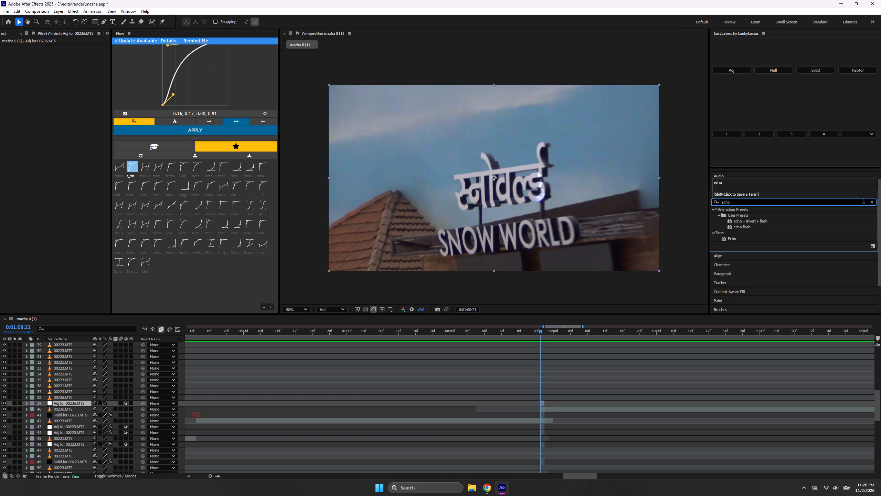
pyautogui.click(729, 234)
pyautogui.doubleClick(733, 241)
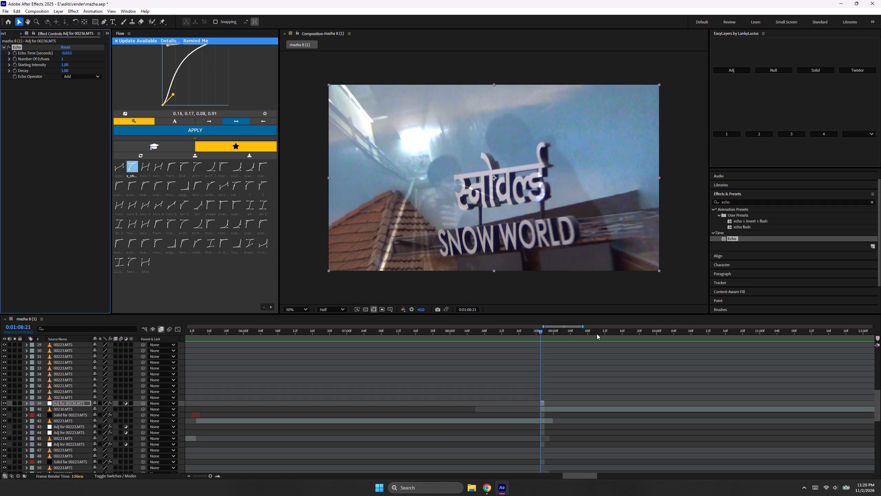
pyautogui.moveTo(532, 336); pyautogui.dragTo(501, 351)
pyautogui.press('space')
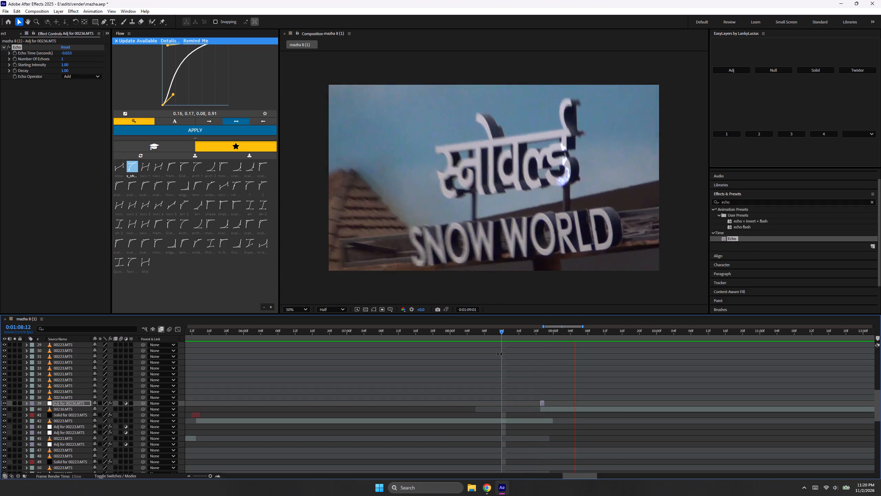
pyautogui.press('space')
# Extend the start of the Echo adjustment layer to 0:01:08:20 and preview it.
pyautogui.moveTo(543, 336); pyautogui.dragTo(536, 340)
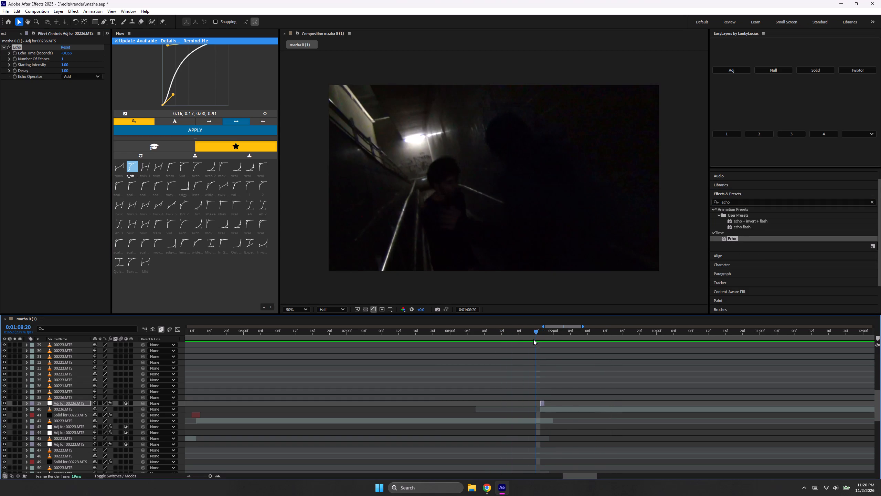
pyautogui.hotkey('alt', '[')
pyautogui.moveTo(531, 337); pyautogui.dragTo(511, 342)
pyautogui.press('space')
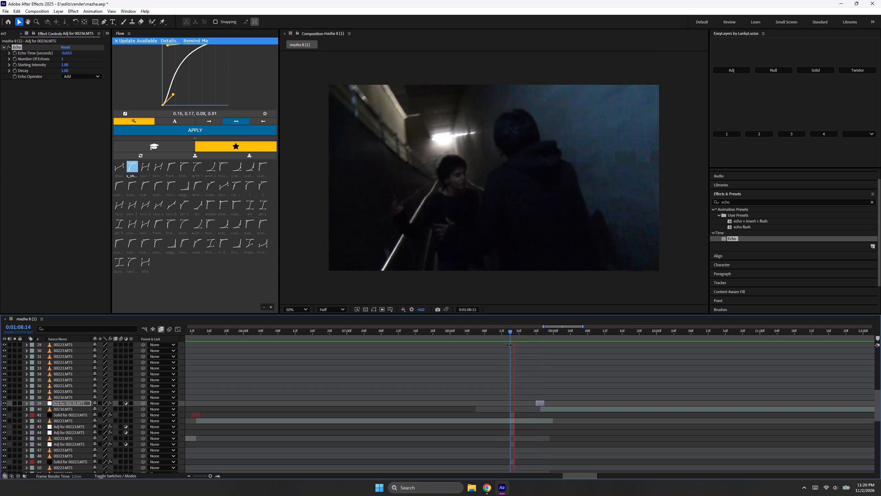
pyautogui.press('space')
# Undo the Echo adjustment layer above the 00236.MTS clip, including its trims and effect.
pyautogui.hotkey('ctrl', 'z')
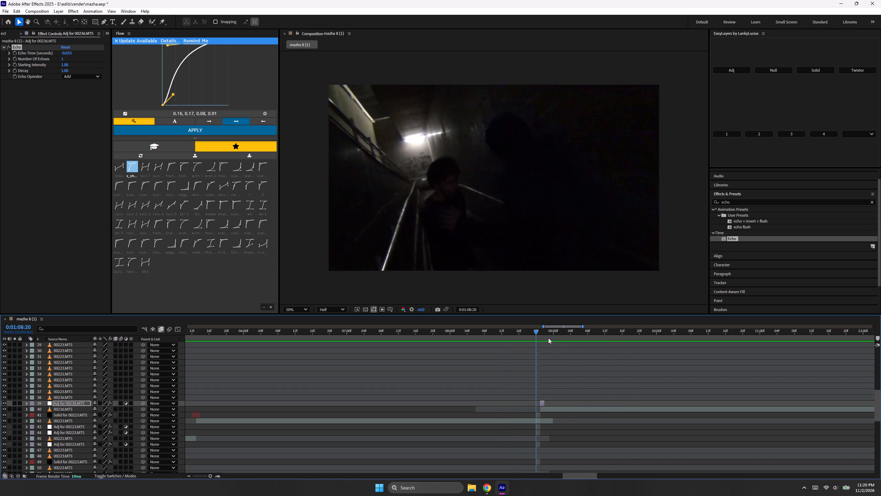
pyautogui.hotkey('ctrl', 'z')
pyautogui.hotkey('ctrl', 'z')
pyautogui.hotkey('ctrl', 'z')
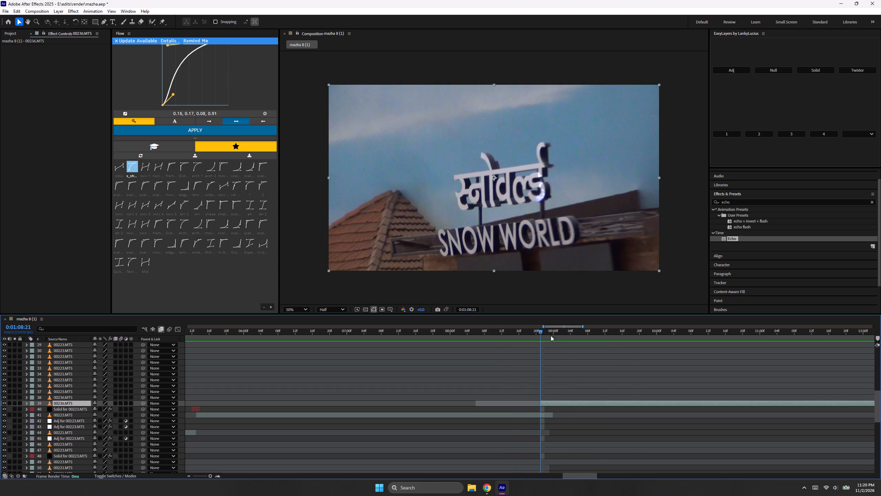
# Add an adjustment layer above the 00236.MTS clip, spanning the two frames 0:01:08:21 to 0:01:08:22.
pyautogui.click(731, 68)
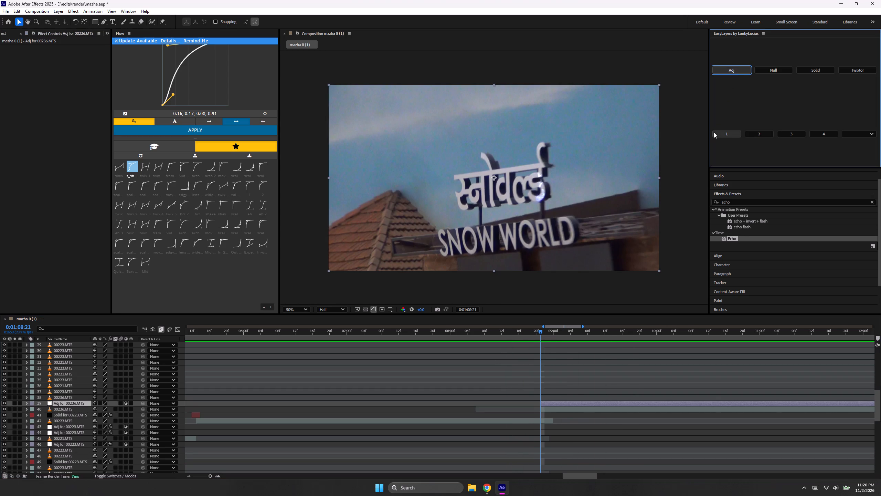
pyautogui.press('pagedown')
pyautogui.hotkey('alt', ']')
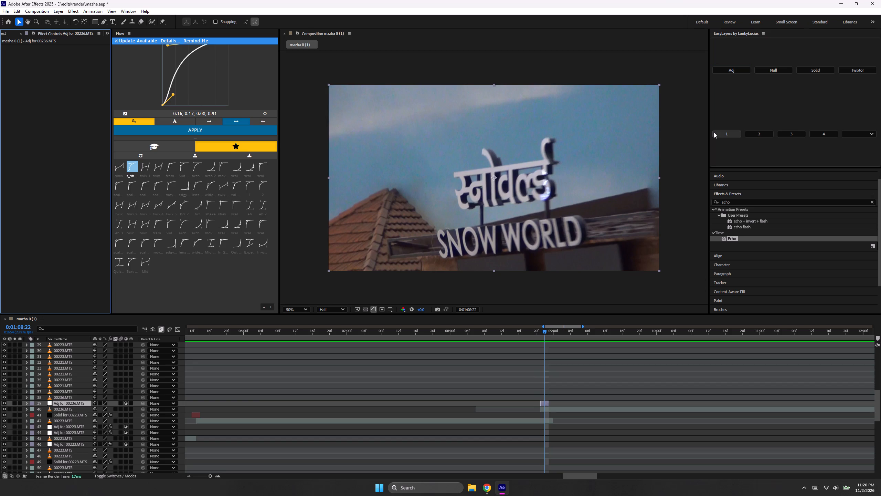
# Add a second adjustment layer above the first and trim it to the single frame at 0:01:08:23.
pyautogui.press('End')
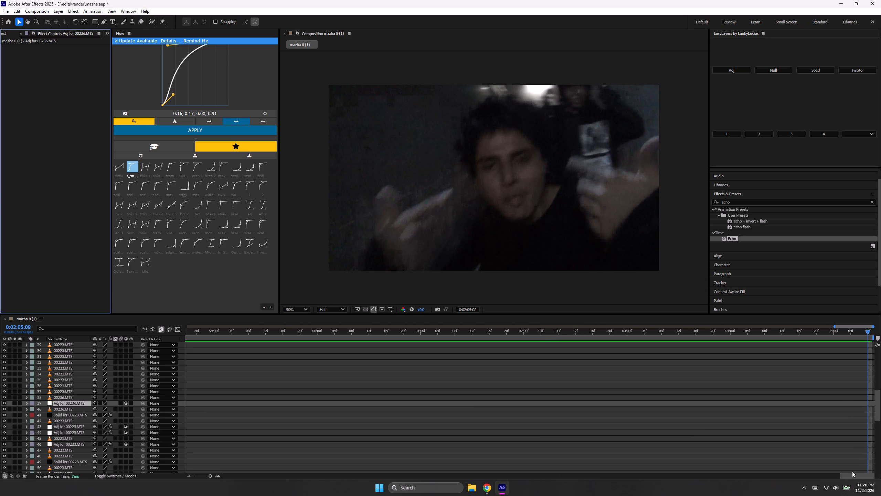
pyautogui.moveTo(854, 476); pyautogui.dragTo(579, 481)
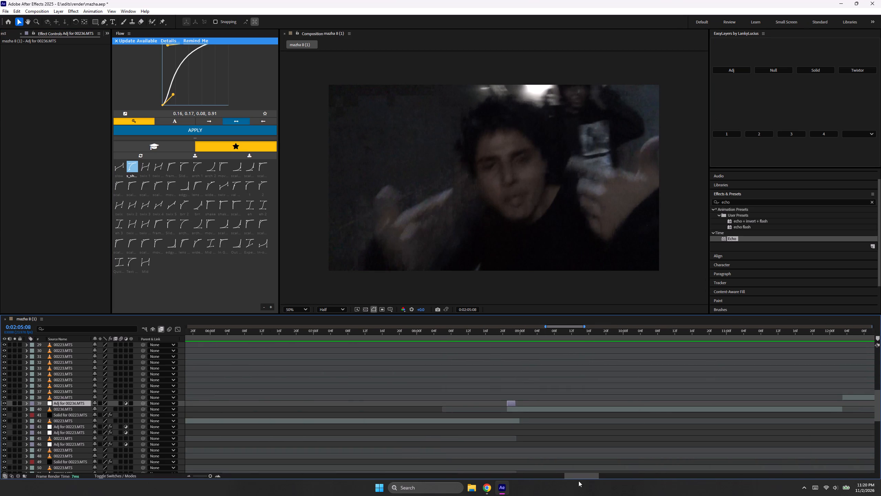
pyautogui.moveTo(579, 481); pyautogui.dragTo(579, 479)
pyautogui.moveTo(515, 334); pyautogui.dragTo(508, 338)
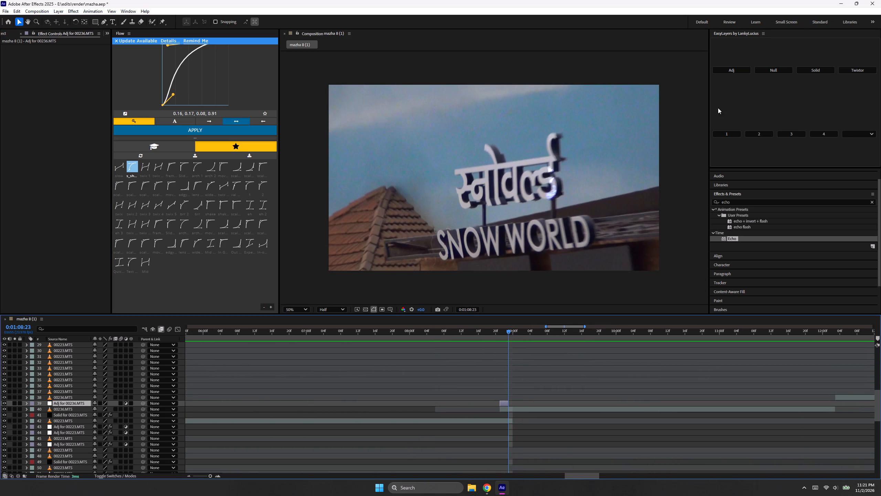
pyautogui.click(734, 71)
pyautogui.press(']')
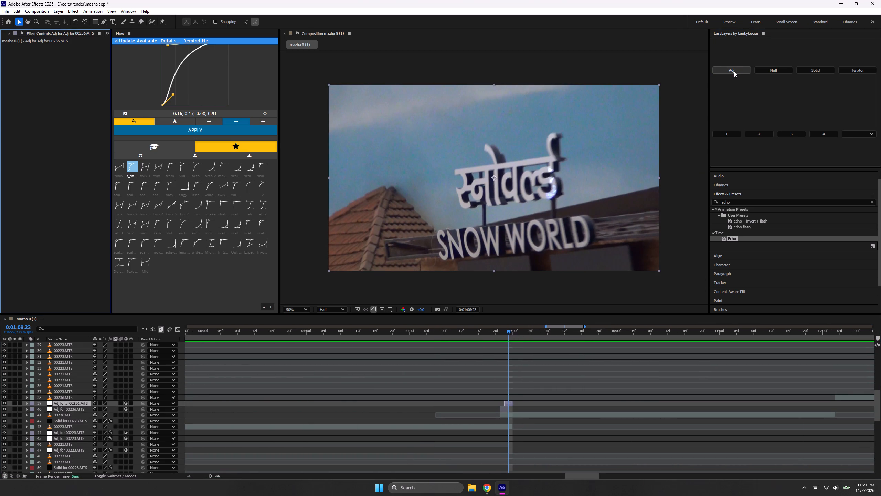
pyautogui.hotkey('alt', '[')
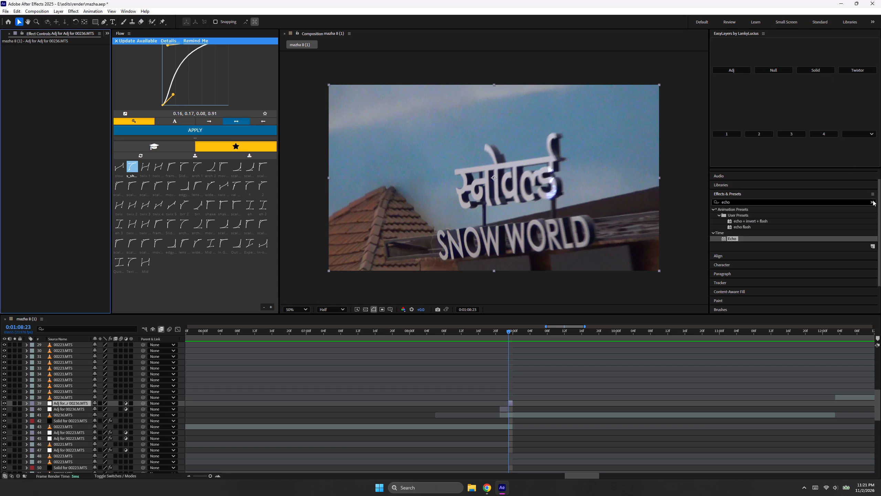
# Apply the S_VHSDamage effect to the one-frame adjustment layer at 0:01:08:23.
pyautogui.click(872, 202)
pyautogui.click(867, 202)
pyautogui.write('vhs')
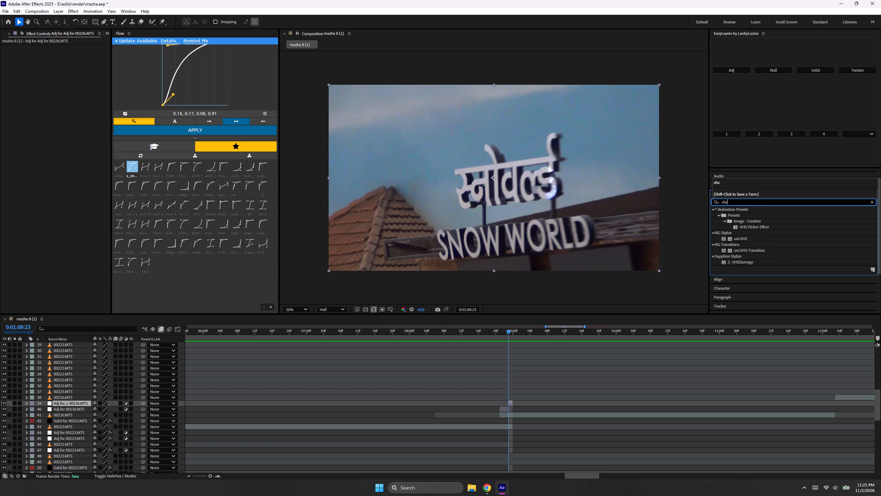
pyautogui.doubleClick(747, 261)
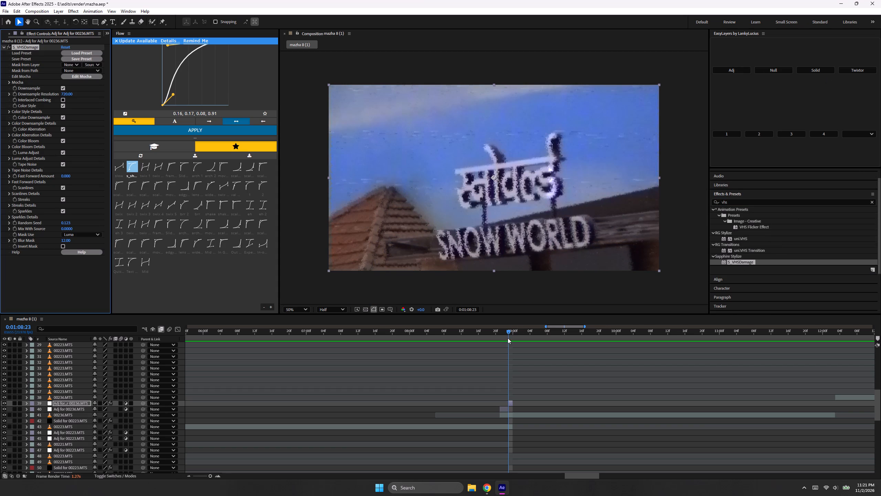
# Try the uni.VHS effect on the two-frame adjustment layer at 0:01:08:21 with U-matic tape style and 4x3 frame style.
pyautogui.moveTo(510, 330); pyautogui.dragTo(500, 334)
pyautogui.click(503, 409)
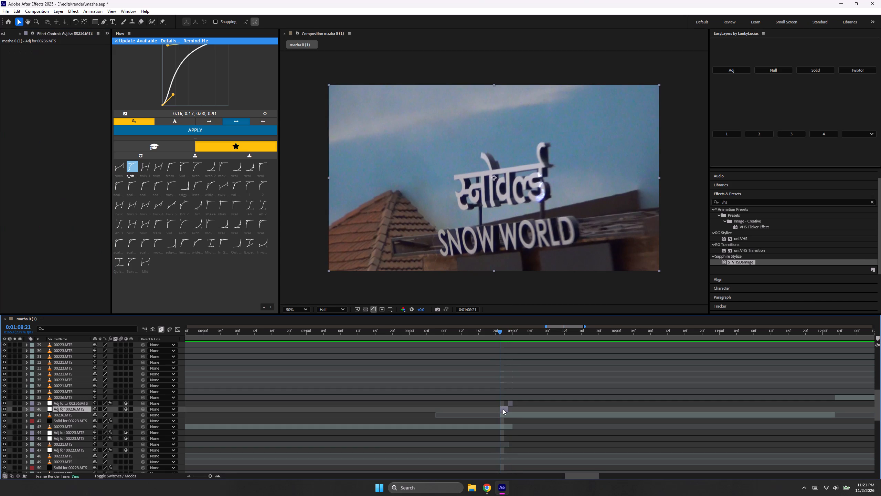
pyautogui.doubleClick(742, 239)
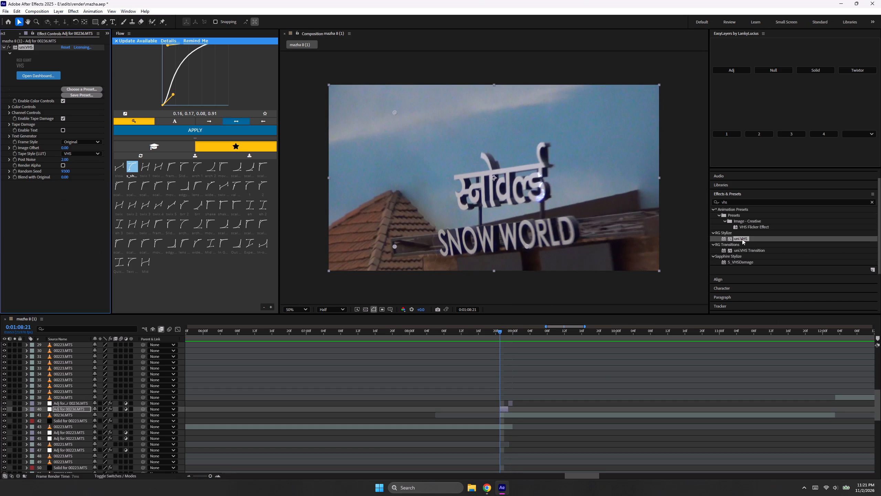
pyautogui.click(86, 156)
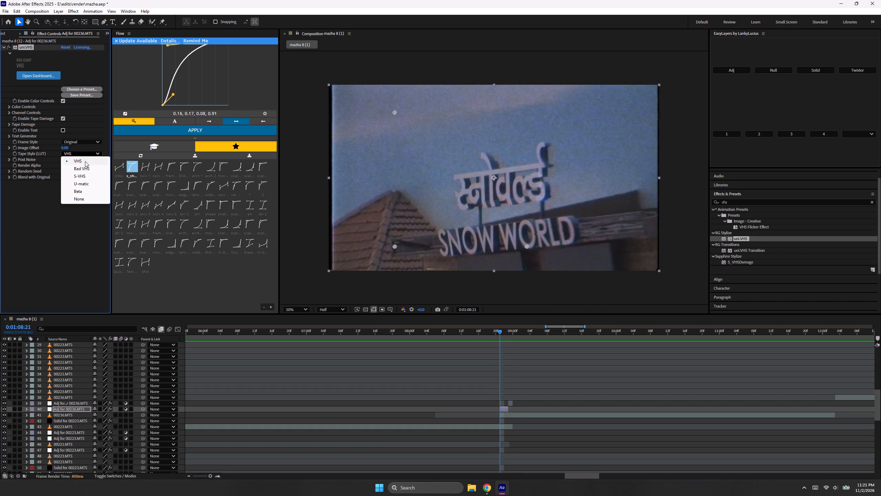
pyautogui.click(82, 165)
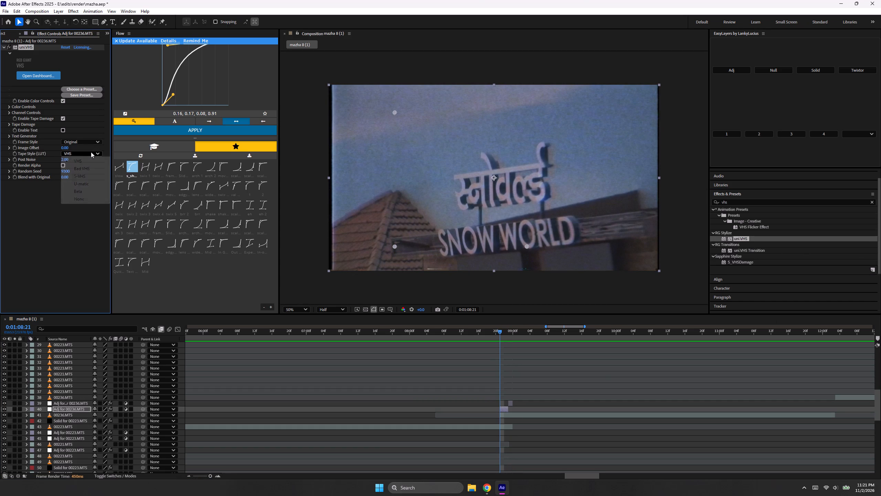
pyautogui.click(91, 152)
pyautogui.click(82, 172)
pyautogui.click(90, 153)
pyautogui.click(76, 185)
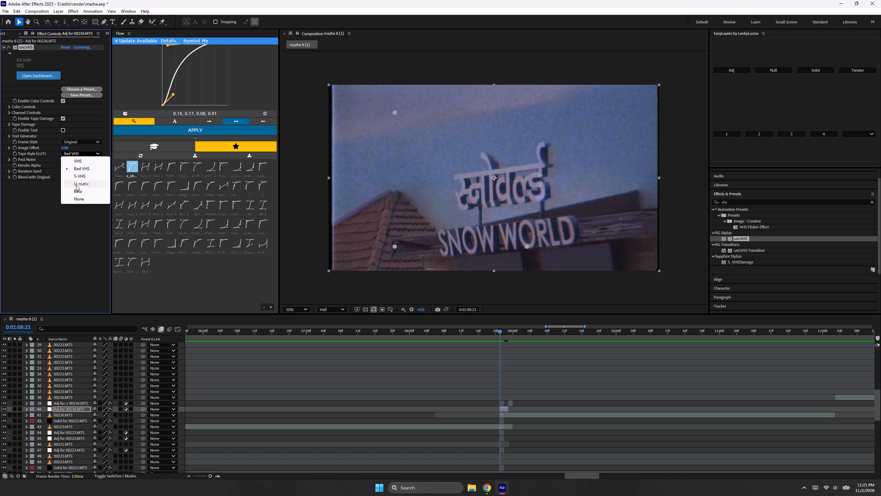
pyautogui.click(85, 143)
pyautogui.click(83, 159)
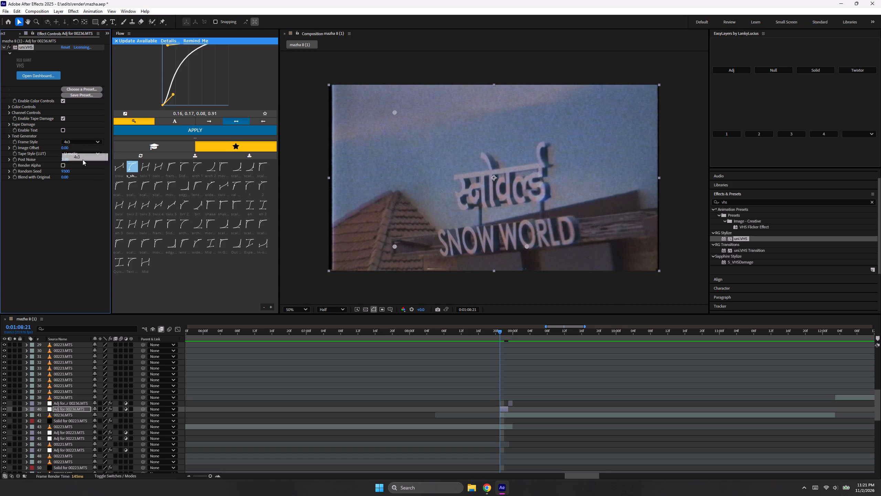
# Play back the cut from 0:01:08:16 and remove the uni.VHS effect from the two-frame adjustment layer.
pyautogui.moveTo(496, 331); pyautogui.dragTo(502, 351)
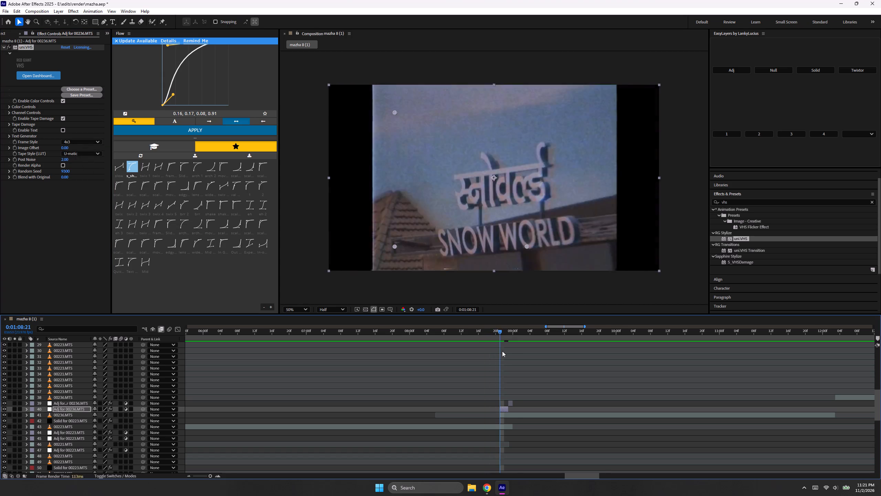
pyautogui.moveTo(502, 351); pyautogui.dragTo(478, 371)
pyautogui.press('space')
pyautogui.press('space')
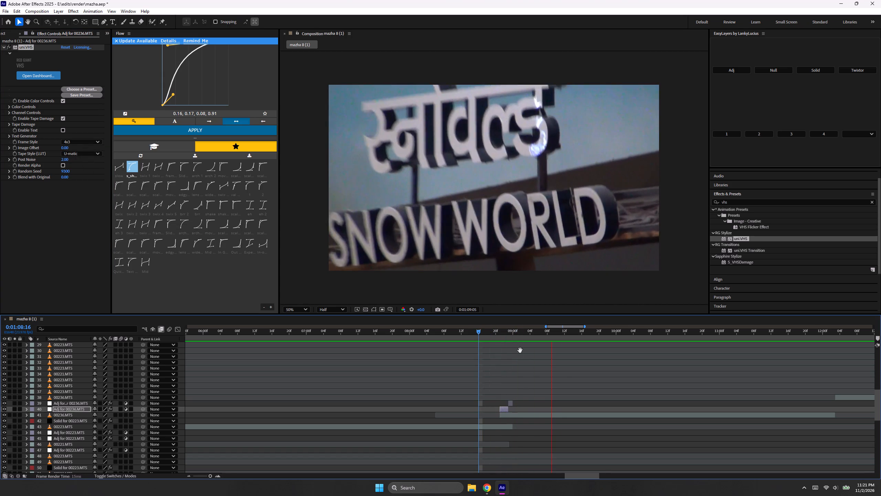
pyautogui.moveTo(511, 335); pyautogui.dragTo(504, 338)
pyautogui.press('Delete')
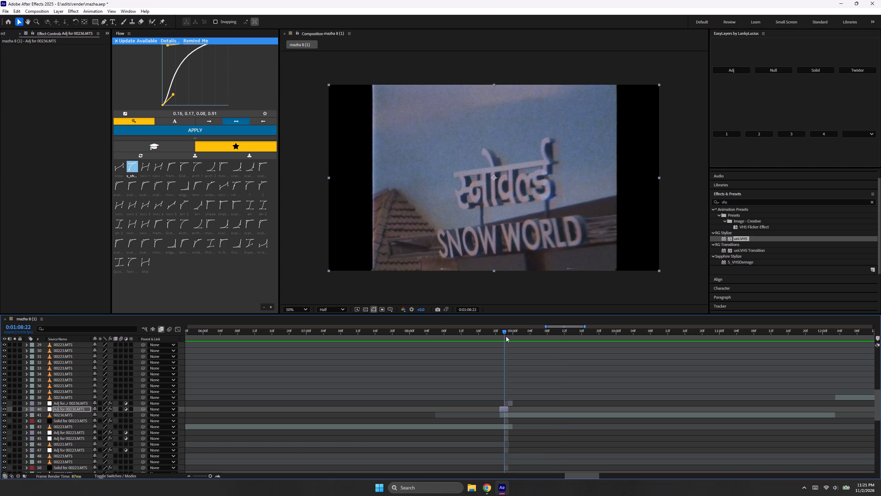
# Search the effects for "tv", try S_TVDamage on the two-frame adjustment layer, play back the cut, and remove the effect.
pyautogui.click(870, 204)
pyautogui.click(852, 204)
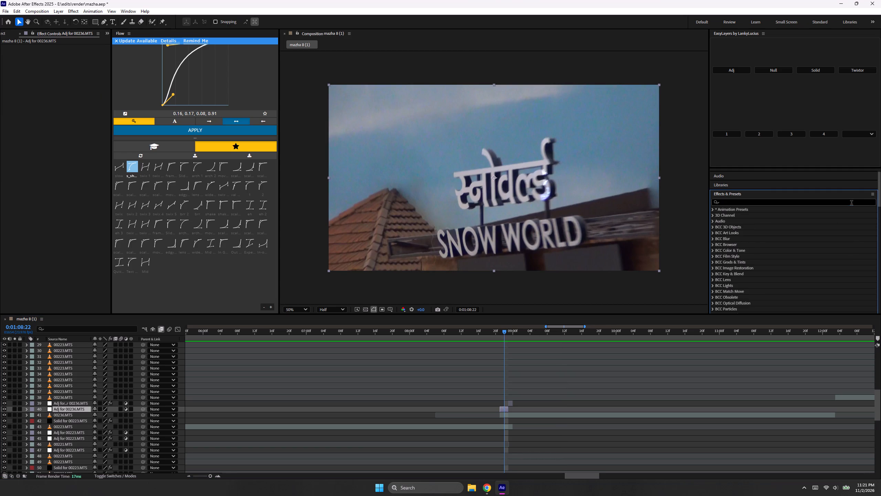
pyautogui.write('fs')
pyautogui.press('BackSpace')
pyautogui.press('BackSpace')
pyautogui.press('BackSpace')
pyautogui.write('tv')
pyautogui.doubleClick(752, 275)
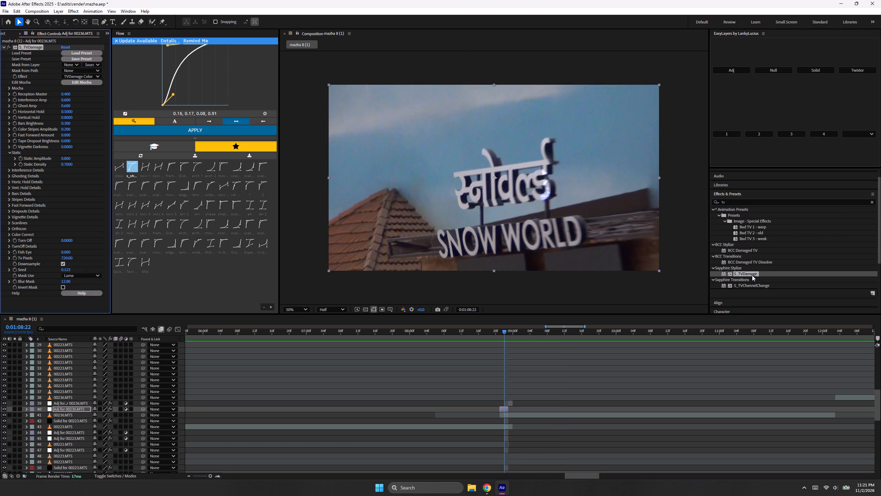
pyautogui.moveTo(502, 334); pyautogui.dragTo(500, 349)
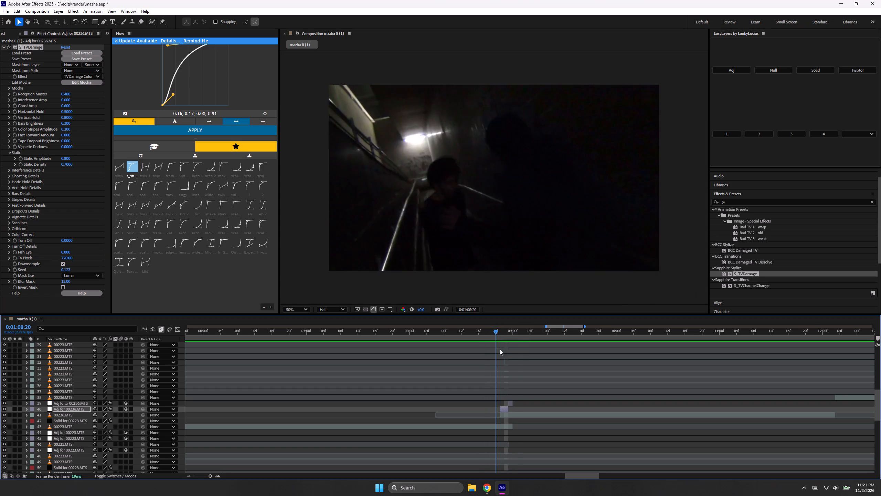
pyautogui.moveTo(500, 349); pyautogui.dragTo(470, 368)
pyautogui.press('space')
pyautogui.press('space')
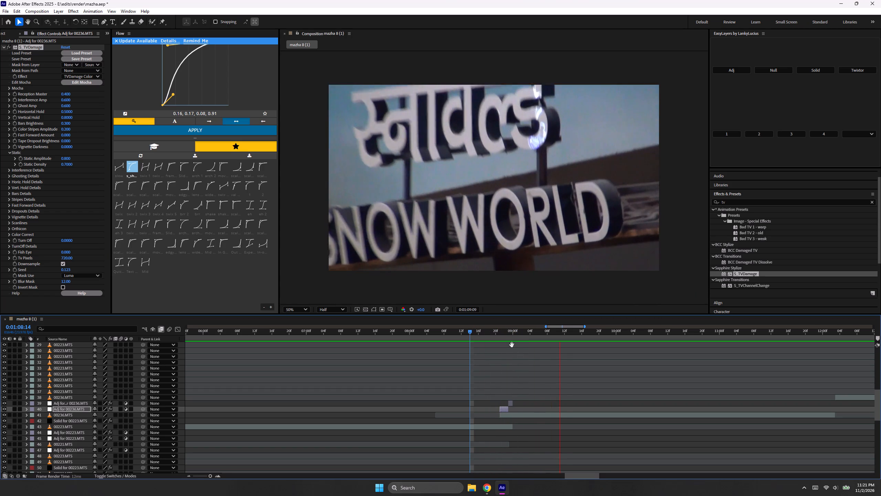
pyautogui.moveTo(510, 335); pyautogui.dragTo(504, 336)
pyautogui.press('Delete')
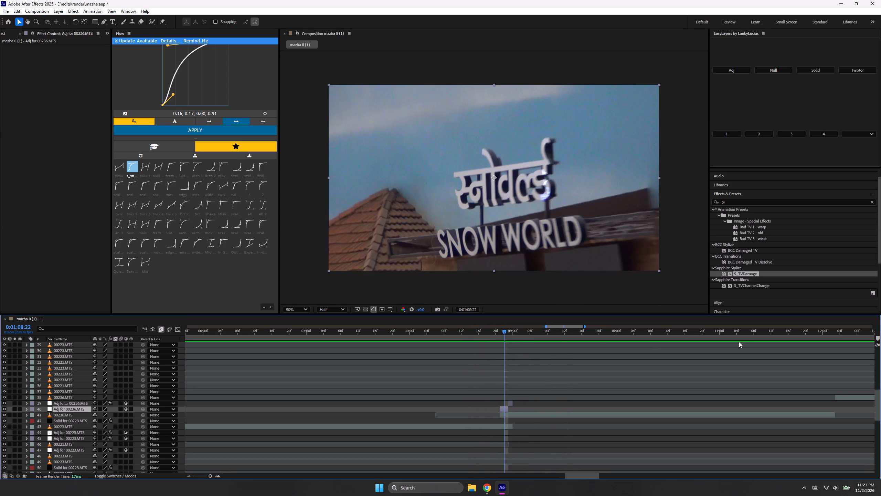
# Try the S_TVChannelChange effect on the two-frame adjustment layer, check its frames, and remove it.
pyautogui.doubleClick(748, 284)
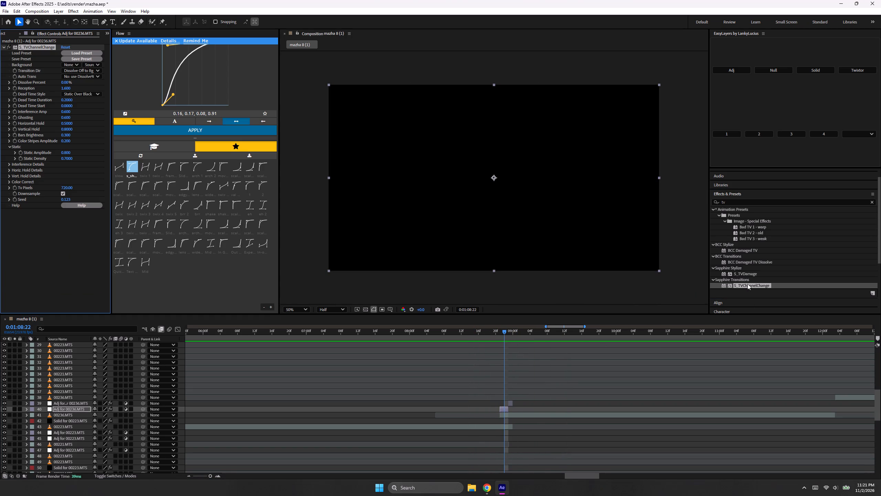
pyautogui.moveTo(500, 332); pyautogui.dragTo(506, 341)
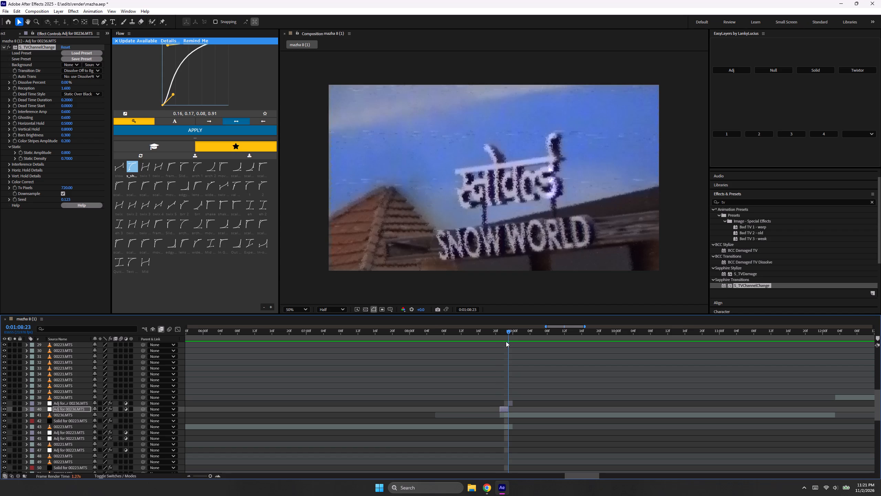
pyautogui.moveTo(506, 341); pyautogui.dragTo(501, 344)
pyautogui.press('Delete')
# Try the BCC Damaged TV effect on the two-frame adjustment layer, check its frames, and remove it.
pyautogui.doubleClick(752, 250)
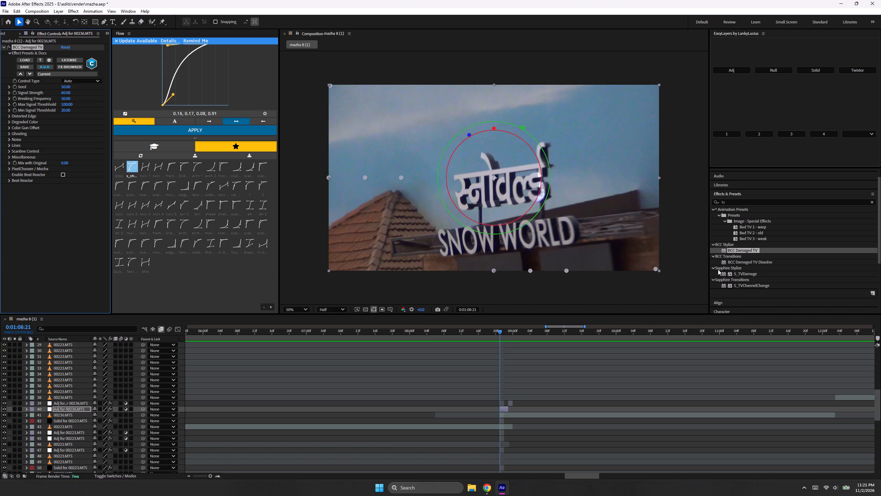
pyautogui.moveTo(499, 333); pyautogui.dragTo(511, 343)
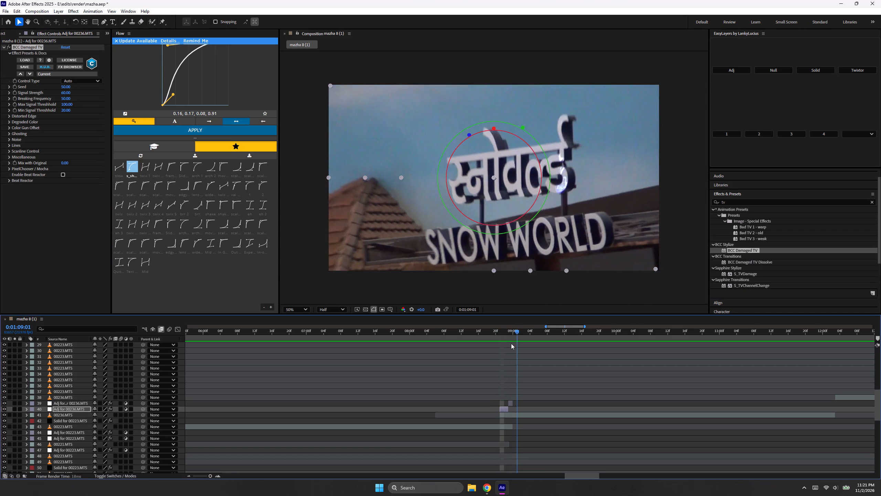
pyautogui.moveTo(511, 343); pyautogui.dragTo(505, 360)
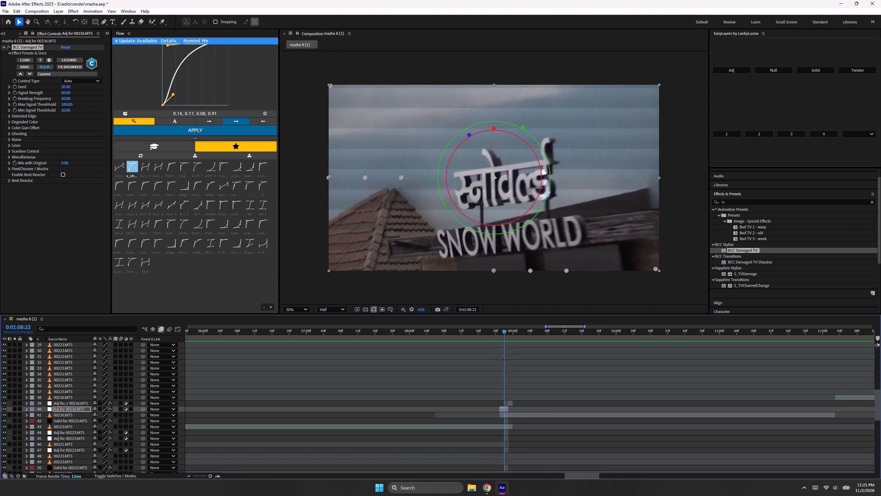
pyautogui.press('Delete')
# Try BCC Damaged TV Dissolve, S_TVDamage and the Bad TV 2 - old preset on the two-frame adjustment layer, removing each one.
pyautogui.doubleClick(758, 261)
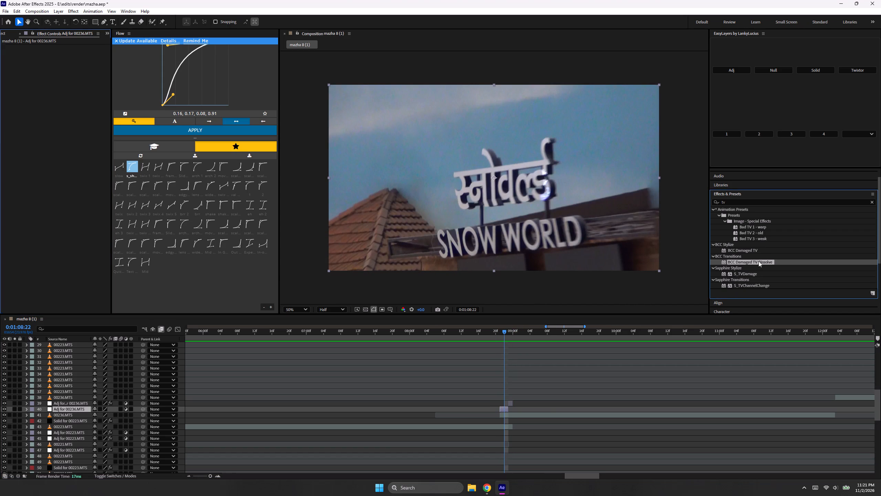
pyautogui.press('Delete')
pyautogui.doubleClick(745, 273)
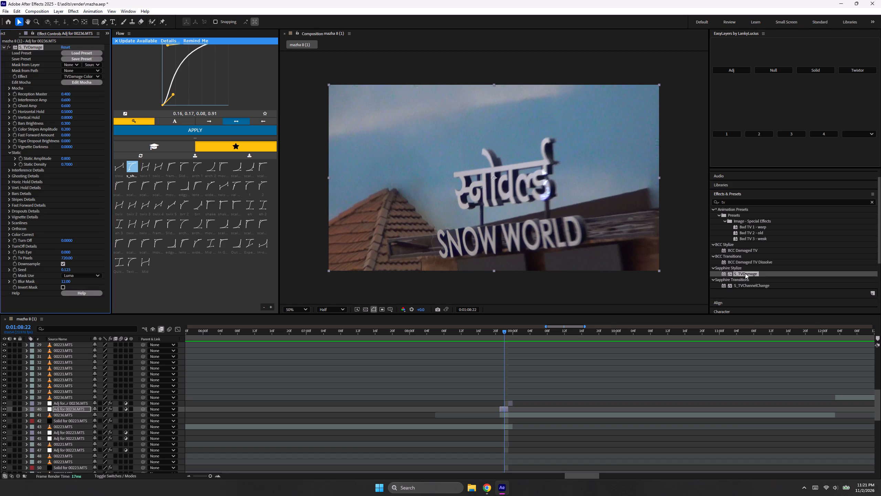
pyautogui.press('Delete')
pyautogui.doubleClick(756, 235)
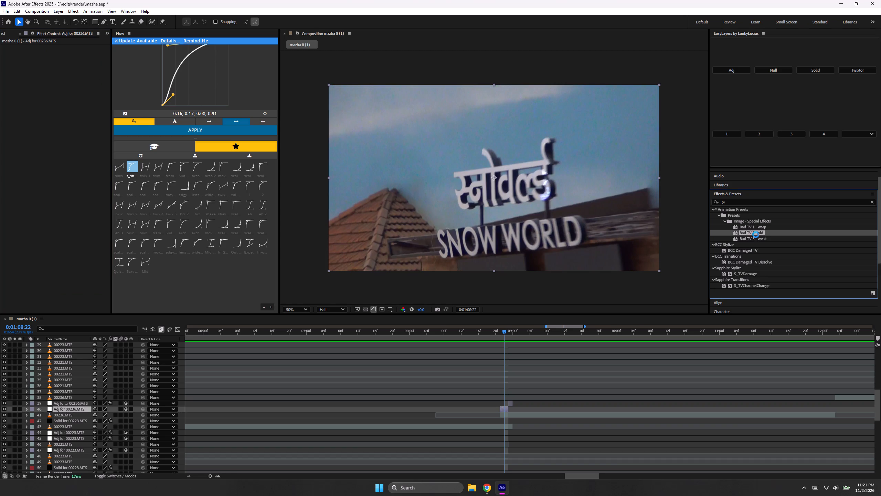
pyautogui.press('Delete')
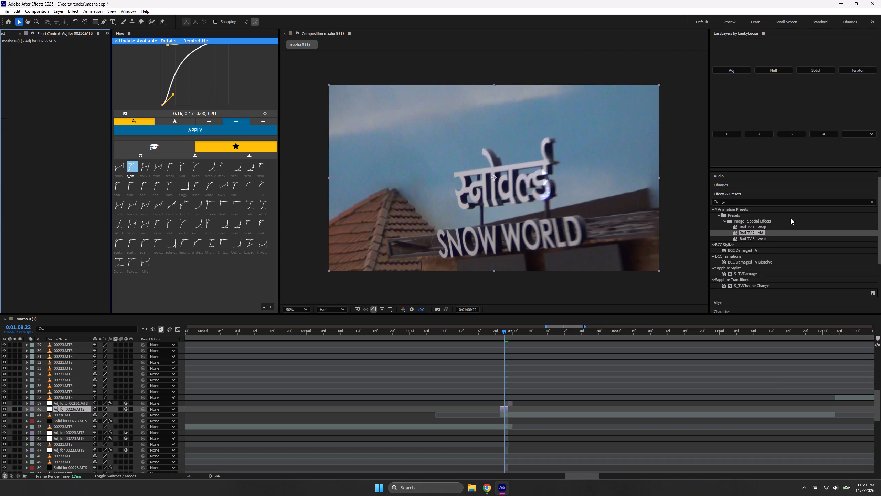
# Apply S_DissolveLuma to the two-frame adjustment layer at 0:01:08:21 with Dissolve Percent at 54%, and play back the transition.
pyautogui.click(777, 203)
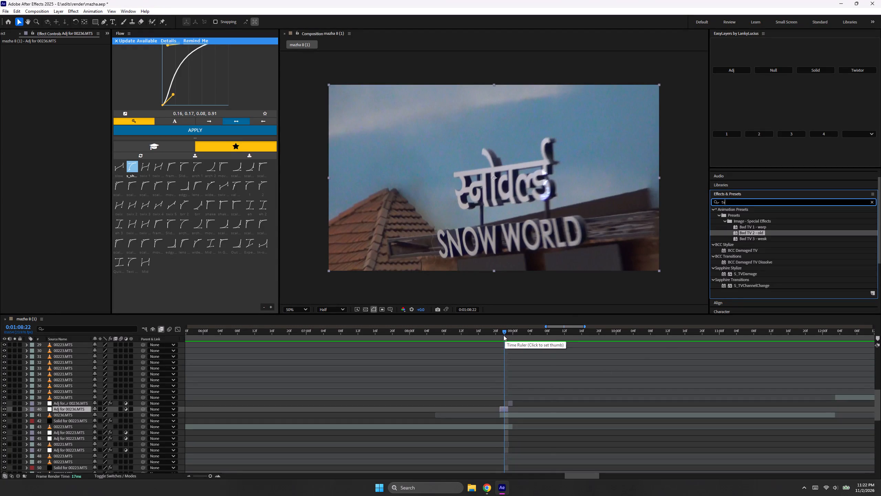
pyautogui.moveTo(501, 337); pyautogui.dragTo(501, 349)
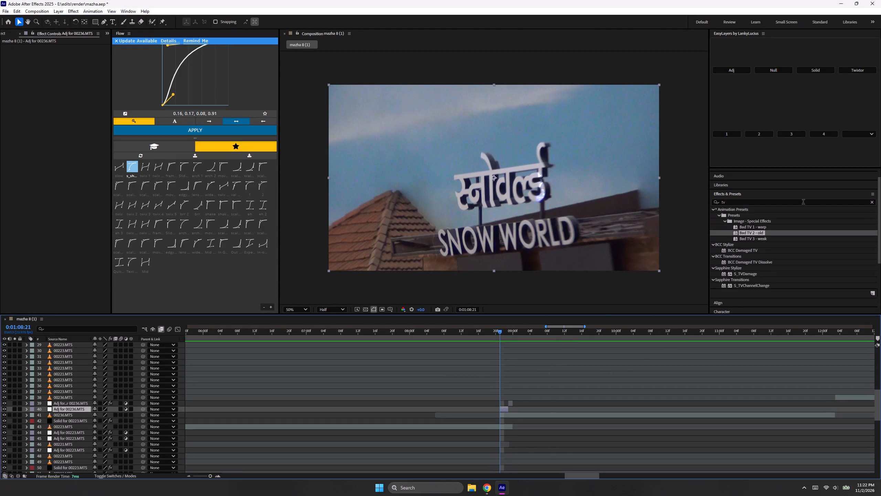
pyautogui.click(870, 201)
pyautogui.click(860, 204)
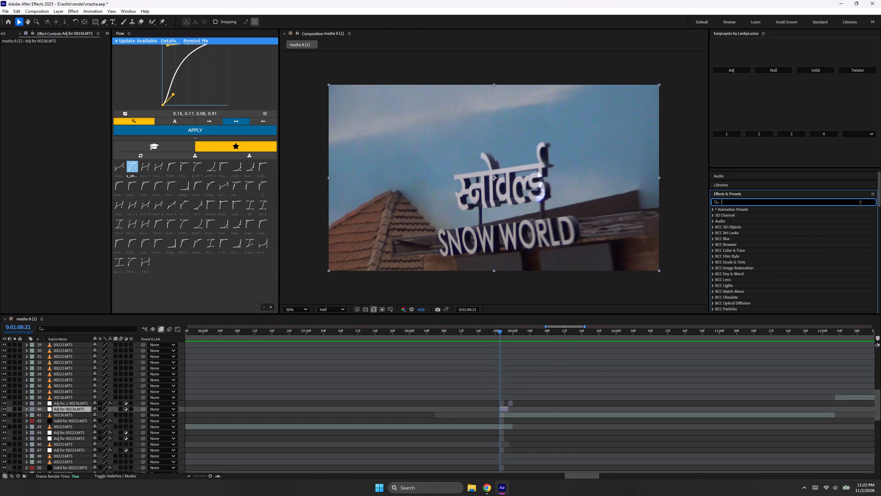
pyautogui.write('luma')
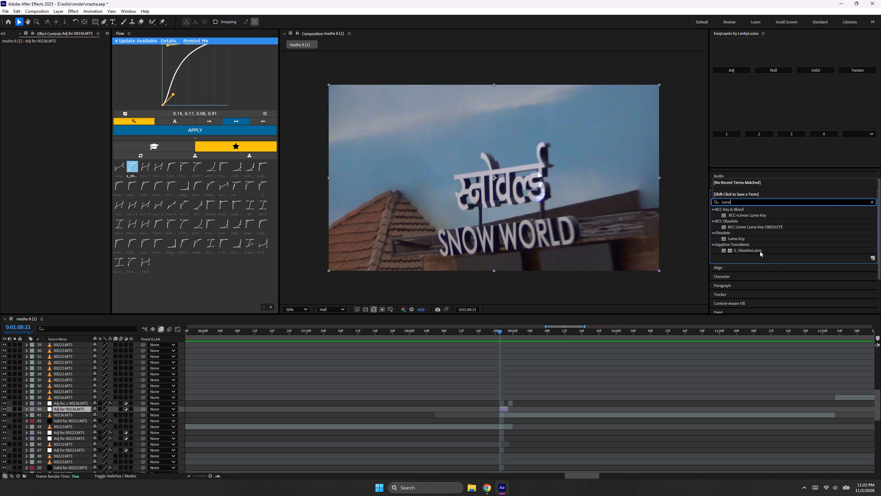
pyautogui.doubleClick(760, 250)
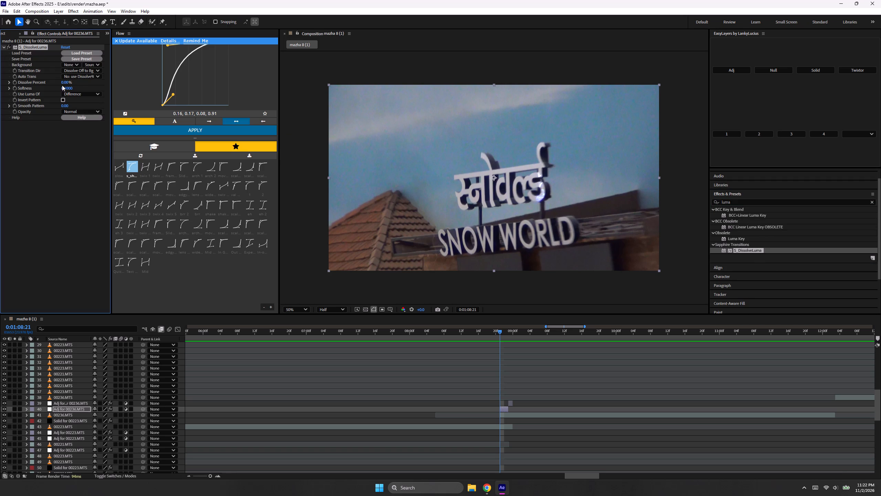
pyautogui.moveTo(68, 83); pyautogui.dragTo(96, 85)
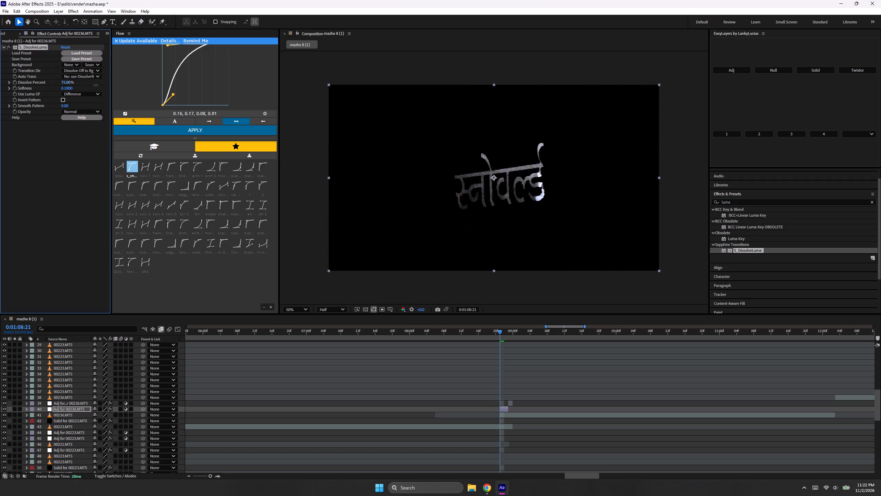
pyautogui.moveTo(96, 85); pyautogui.dragTo(93, 90)
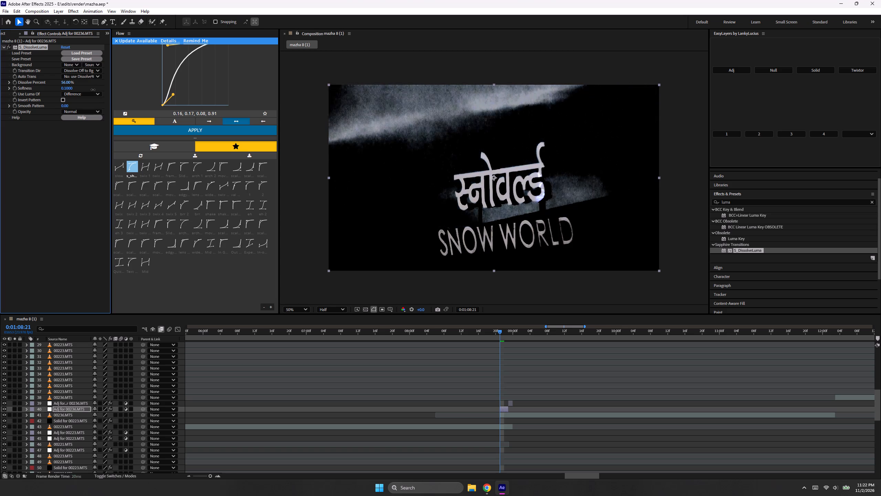
pyautogui.moveTo(93, 90); pyautogui.dragTo(93, 90)
pyautogui.moveTo(502, 332); pyautogui.dragTo(514, 340)
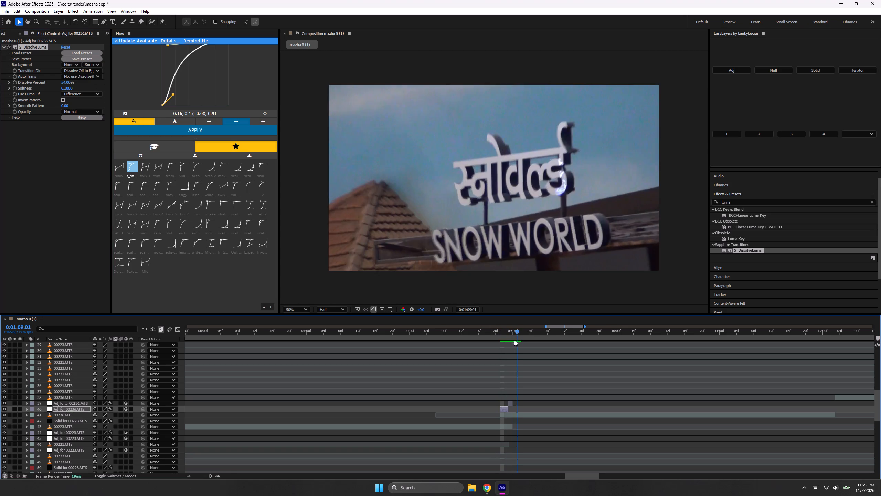
pyautogui.moveTo(514, 340); pyautogui.dragTo(464, 370)
pyautogui.press('space')
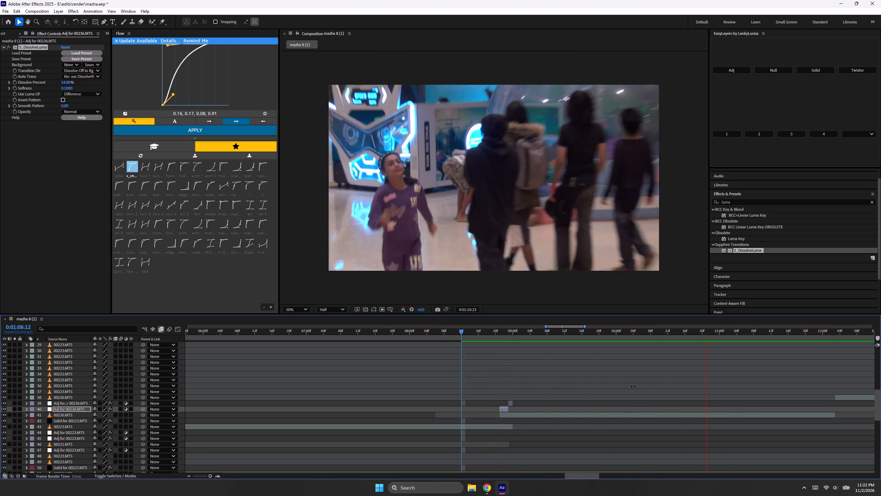
pyautogui.press('space')
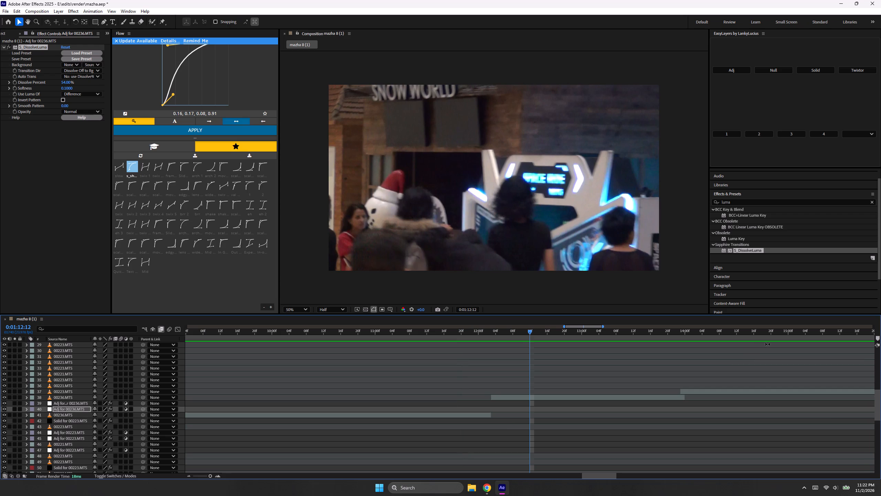
# Add a black solid over the 00236.MTS clip at its start, 0:01:12:03, and trim it to one frame.
pyautogui.moveTo(529, 338); pyautogui.dragTo(492, 368)
pyautogui.click(532, 397)
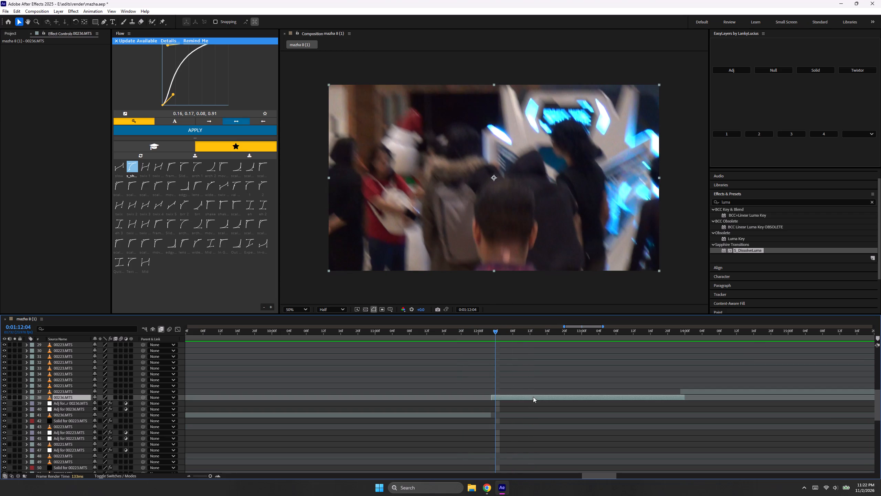
pyautogui.moveTo(496, 334); pyautogui.dragTo(490, 336)
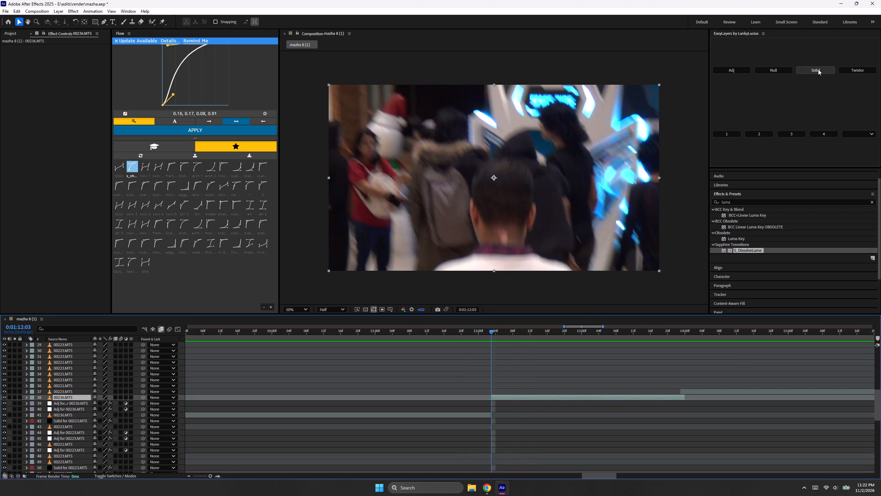
pyautogui.click(802, 70)
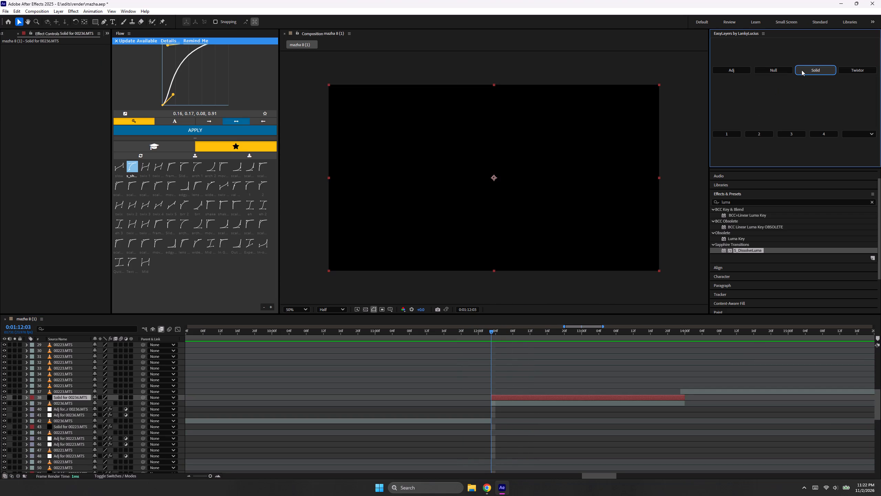
pyautogui.hotkey('alt', ']')
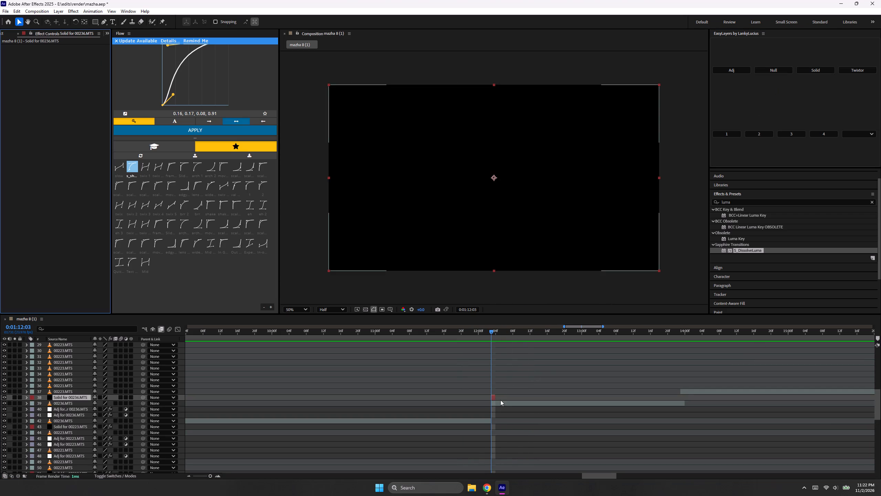
# Play back and scrub the section from about 0:01:11:13 to 0:01:14 to check the black flash at the cut.
pyautogui.moveTo(485, 334); pyautogui.dragTo(469, 340)
pyautogui.press('space')
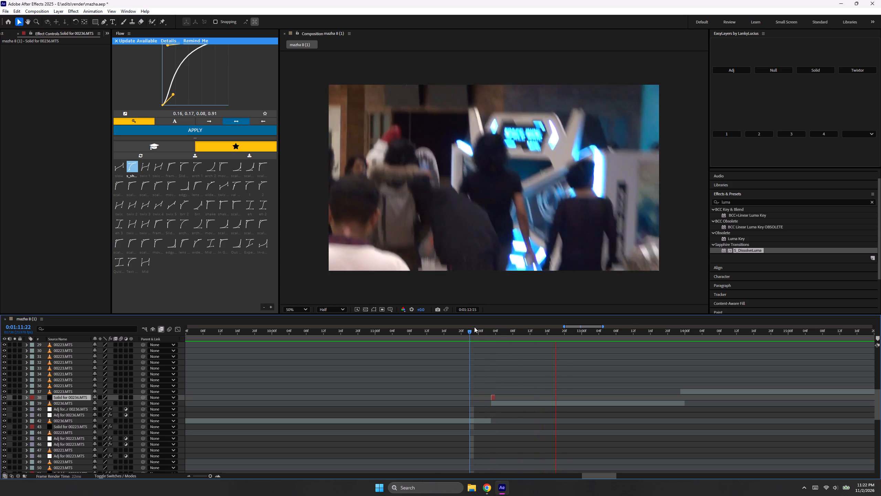
pyautogui.press('space')
pyautogui.moveTo(467, 332); pyautogui.dragTo(423, 341)
pyautogui.press('space')
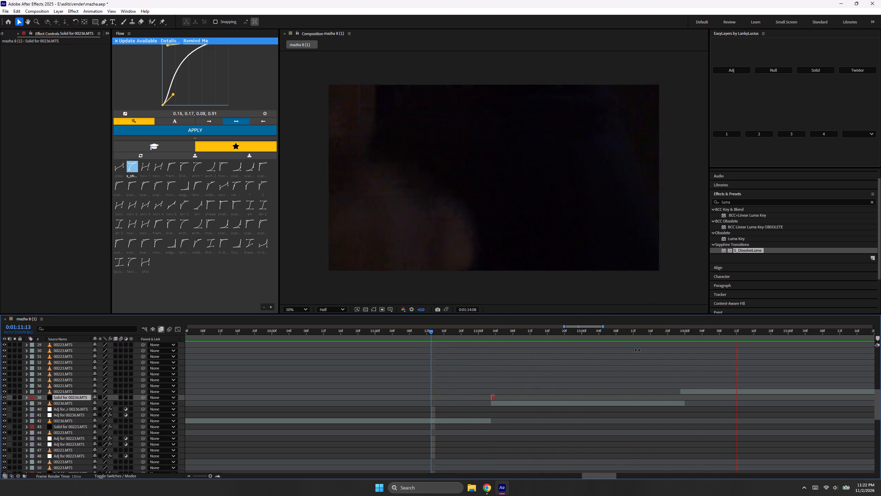
pyautogui.press('space')
pyautogui.moveTo(683, 333); pyautogui.dragTo(646, 354)
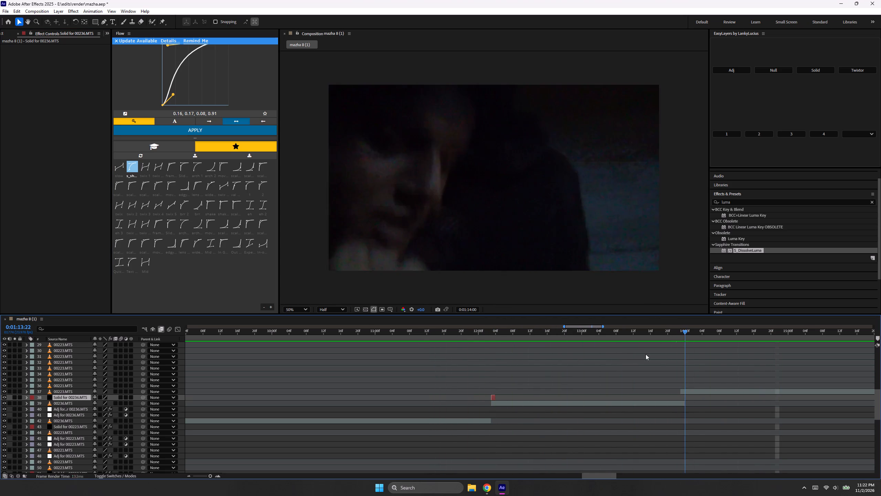
pyautogui.moveTo(646, 354); pyautogui.dragTo(438, 375)
pyautogui.press('space')
pyautogui.press('space')
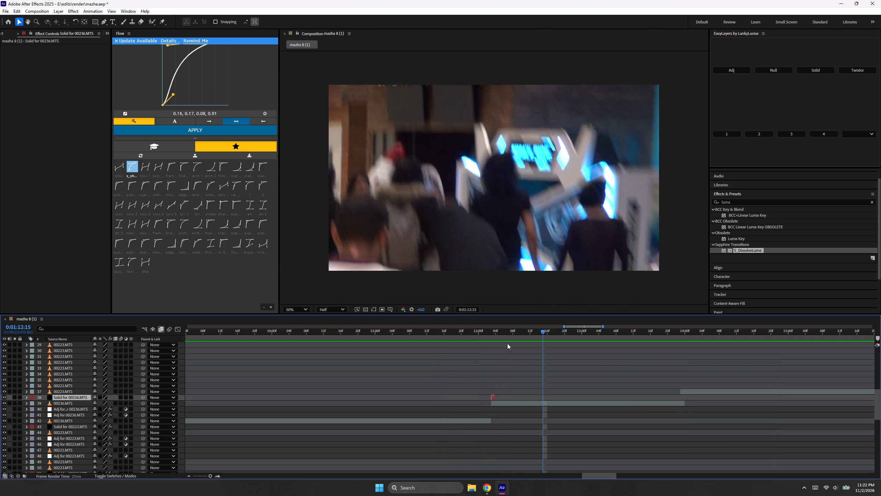
# Add a second one-frame solid at 0:01:12:02, just before the black flash, and apply the Invert effect to it.
pyautogui.moveTo(500, 333); pyautogui.dragTo(487, 345)
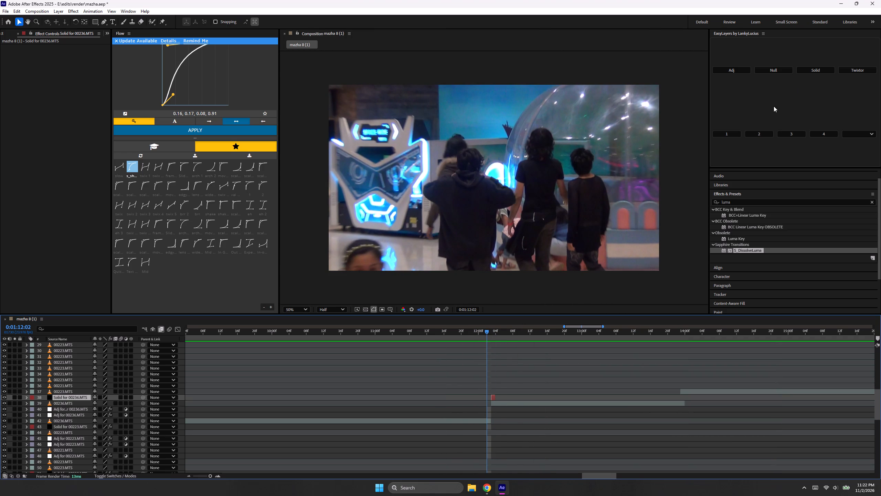
pyautogui.click(822, 66)
pyautogui.click(821, 69)
pyautogui.press('[')
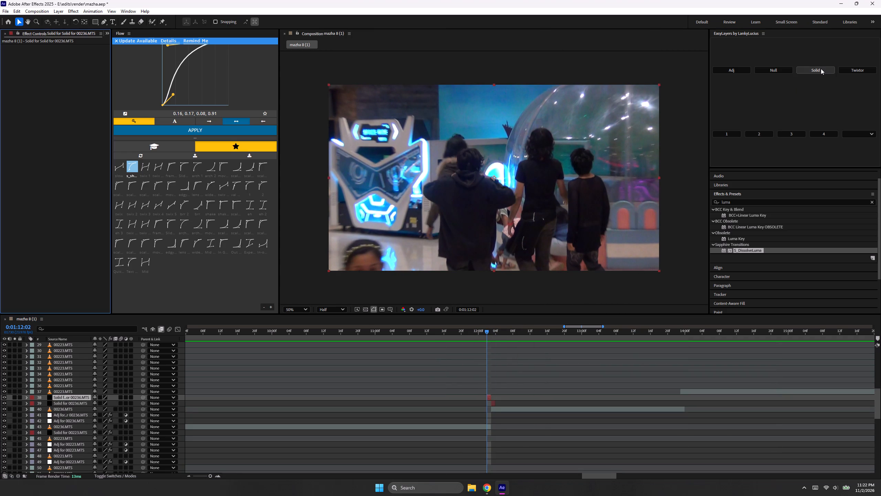
pyautogui.click(872, 201)
pyautogui.click(867, 203)
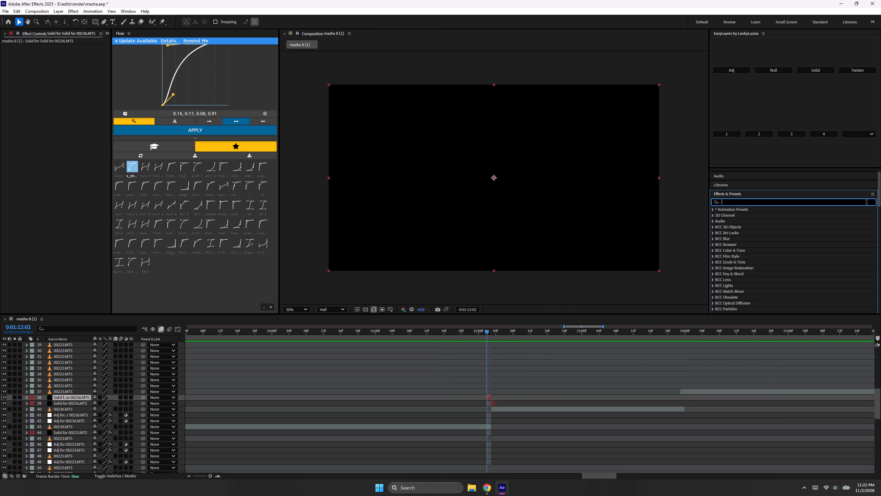
pyautogui.write('invert')
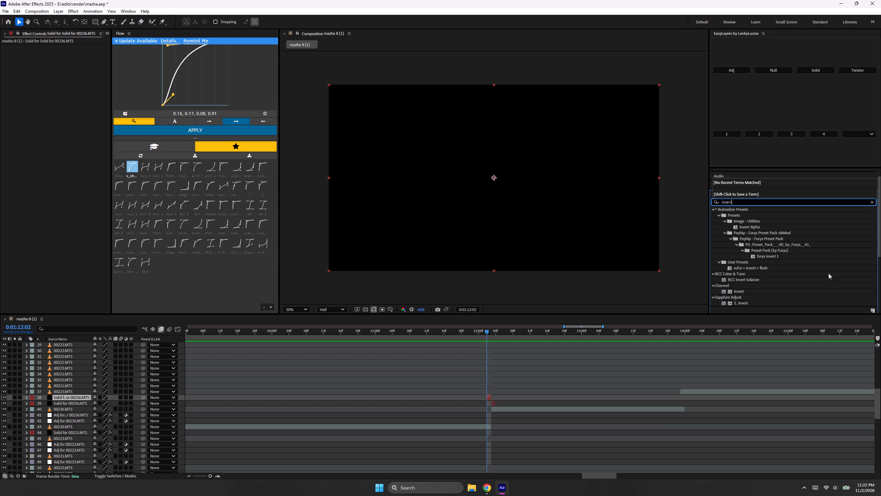
pyautogui.doubleClick(741, 290)
# Play back the flash transition and review the following clips from 0:01:11:14 to about 0:01:25.
pyautogui.moveTo(485, 336); pyautogui.dragTo(463, 339)
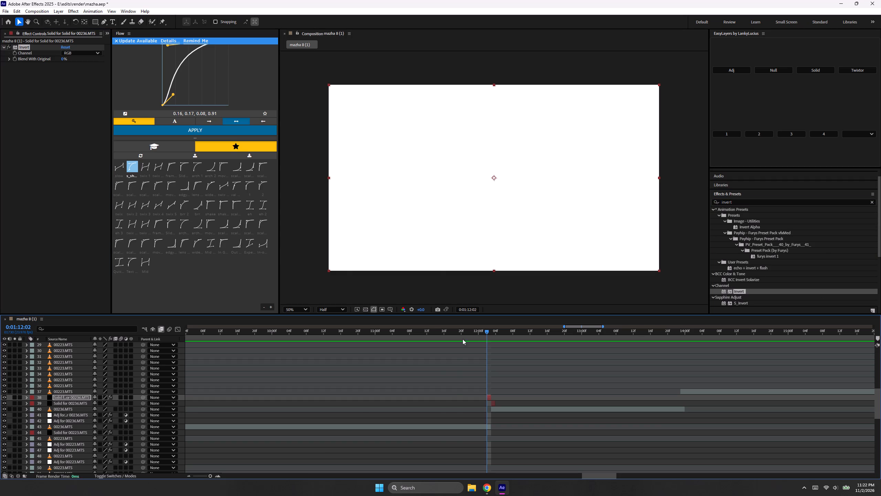
pyautogui.moveTo(463, 339); pyautogui.dragTo(435, 342)
pyautogui.press('space')
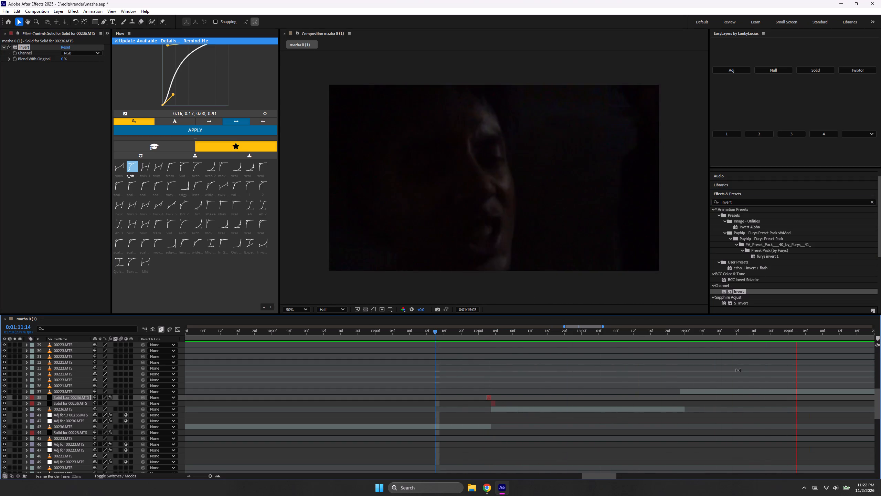
pyautogui.press('space')
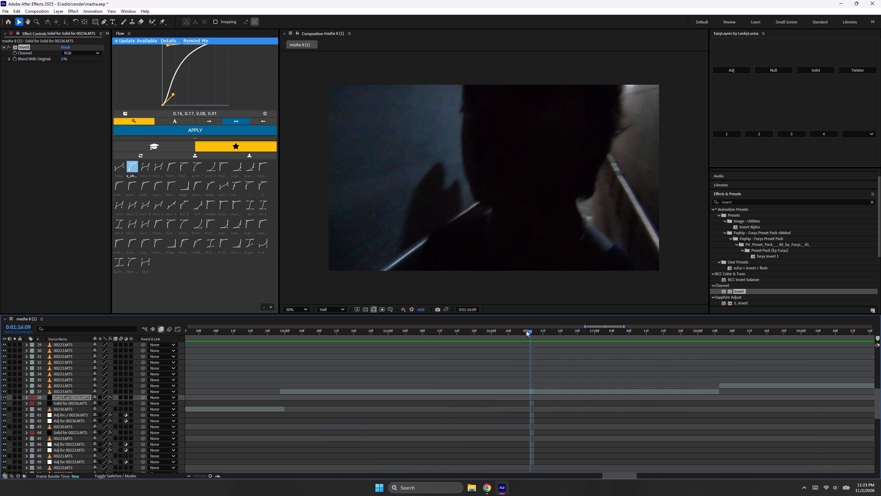
pyautogui.press('space')
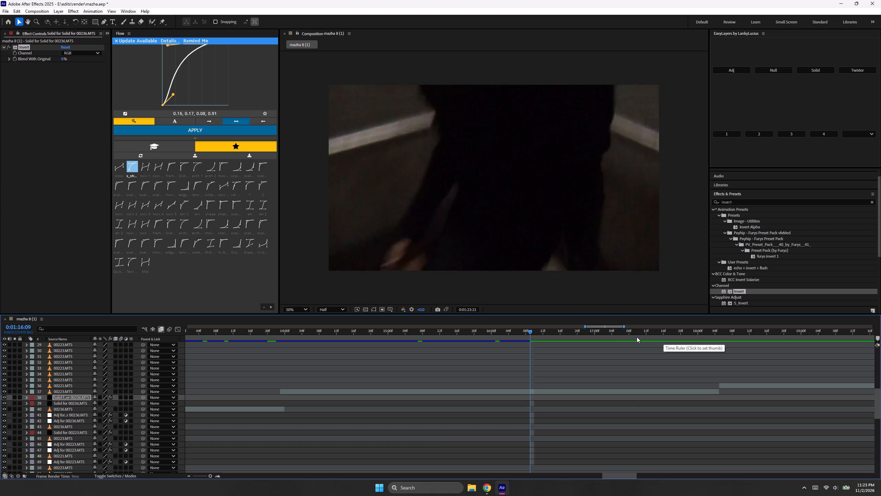
pyautogui.press('space')
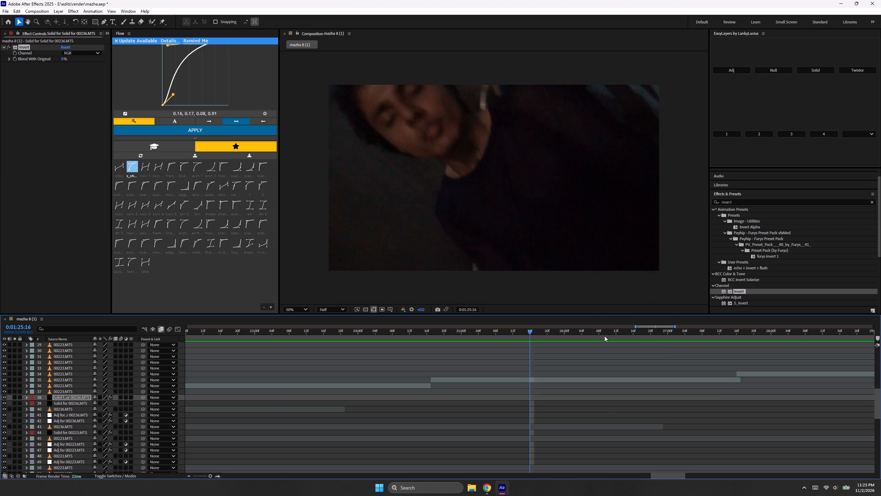
pyautogui.moveTo(459, 334); pyautogui.dragTo(190, 380)
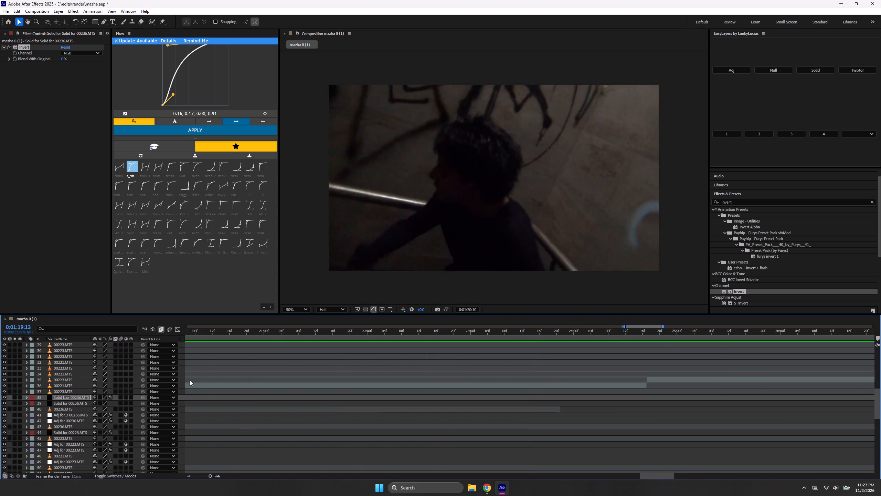
pyautogui.moveTo(190, 380); pyautogui.dragTo(423, 421)
pyautogui.press('space')
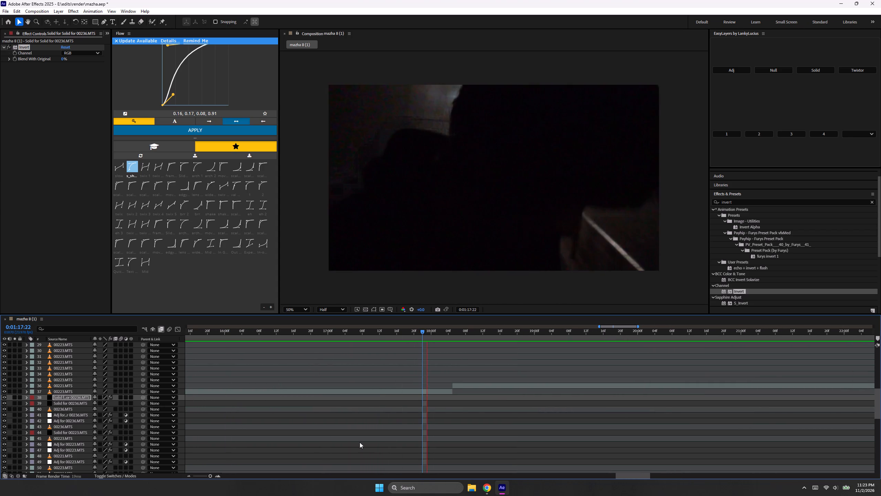
pyautogui.tripleClick(189, 475)
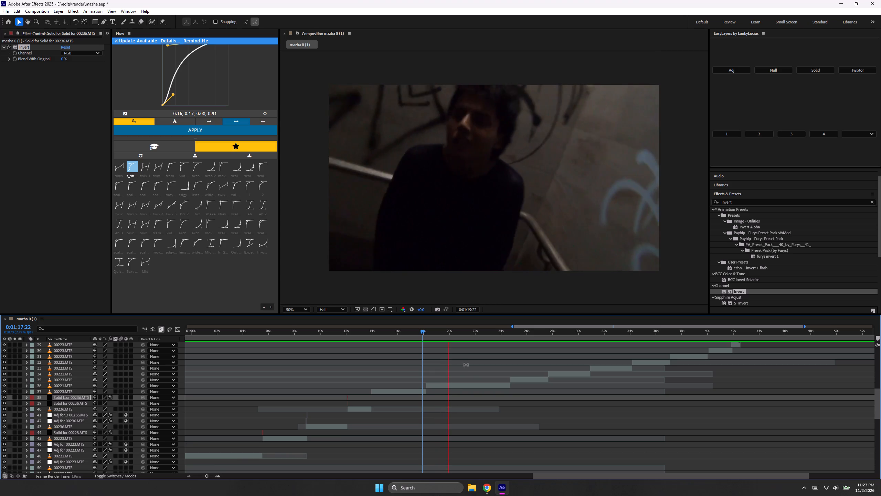
pyautogui.press('space')
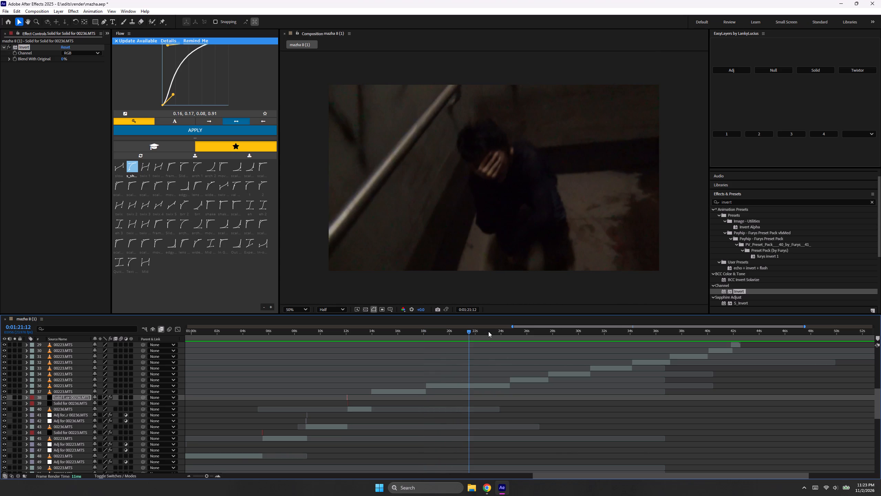
# Duplicate the 00223.MTS clip that follows 00221.MTS and trim the copy to span 0:01:20:15 to about 0:01:22:16.
pyautogui.moveTo(464, 333); pyautogui.dragTo(450, 342)
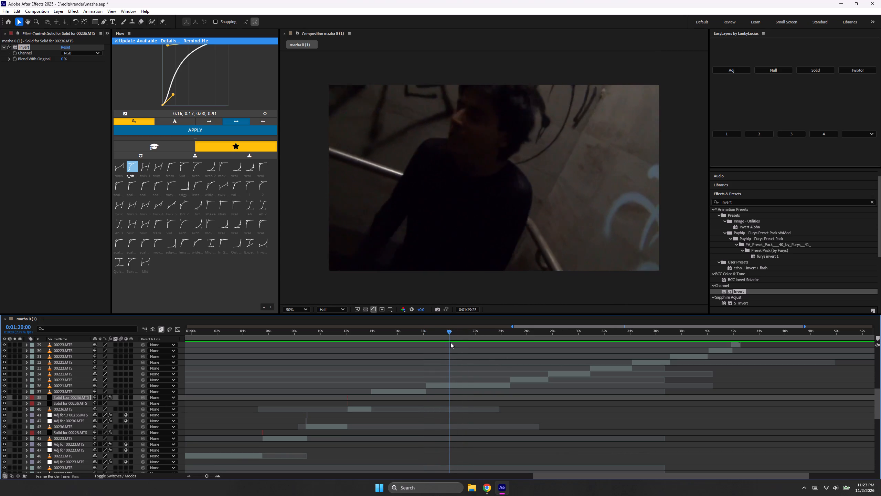
pyautogui.moveTo(450, 342); pyautogui.dragTo(457, 354)
pyautogui.click(522, 378)
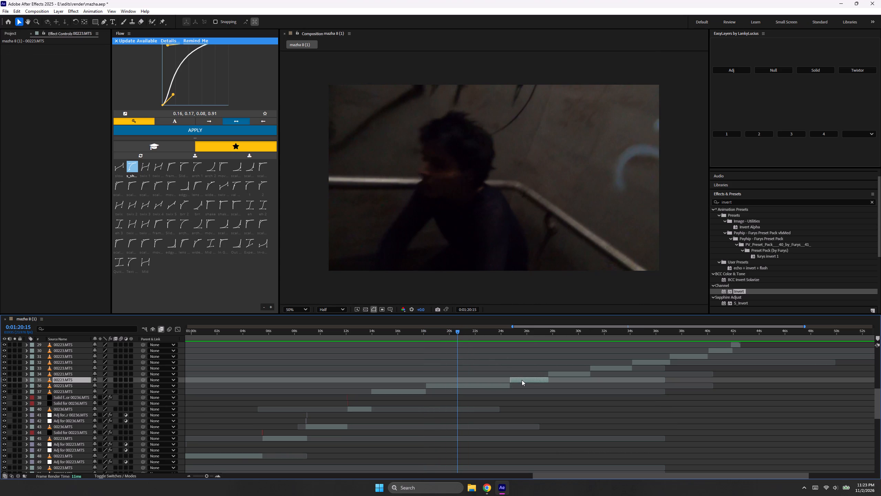
pyautogui.hotkey('ctrl', 'c')
pyautogui.hotkey('ctrl', 'v')
pyautogui.hotkey('alt', '[')
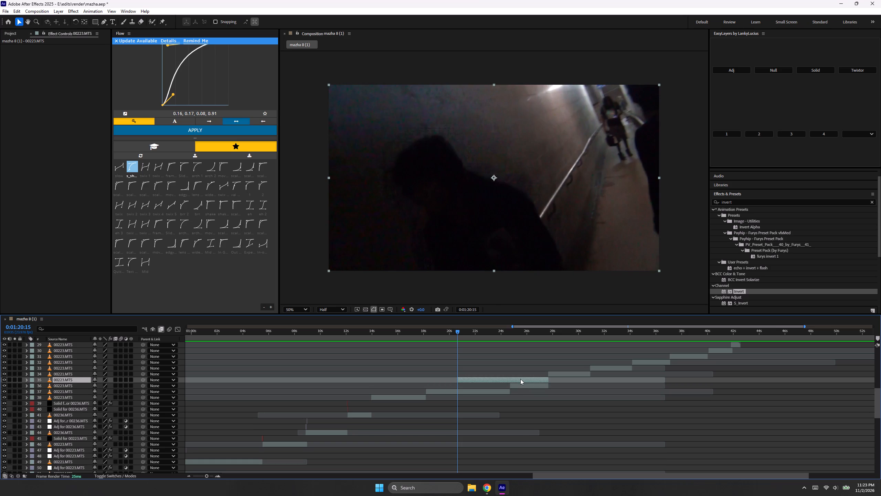
pyautogui.press('space')
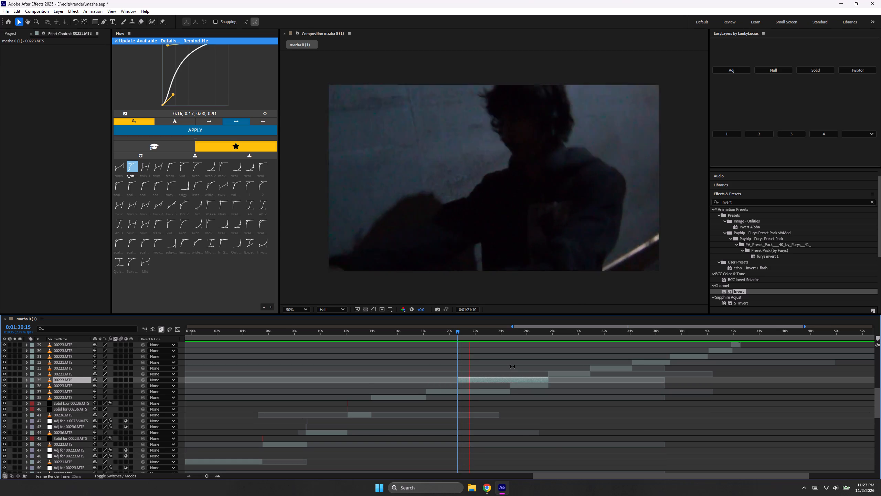
pyautogui.press('space')
pyautogui.hotkey('ctrl', 'shift', 'd')
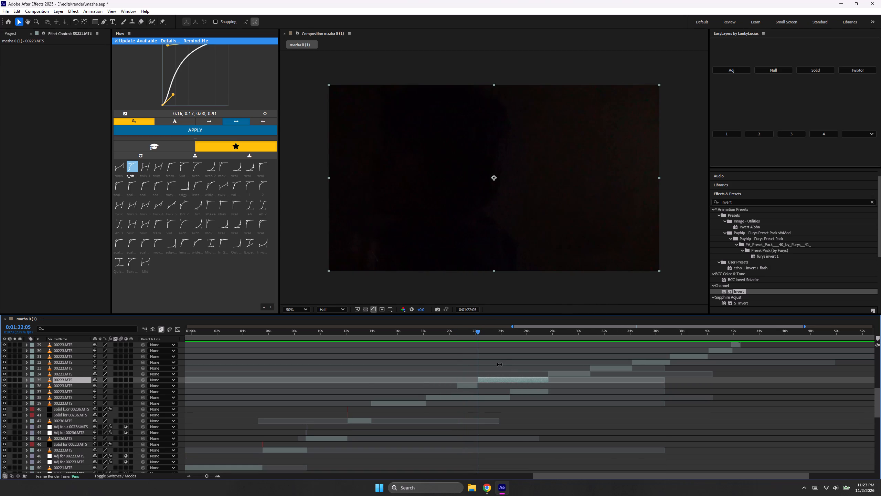
pyautogui.press('Delete')
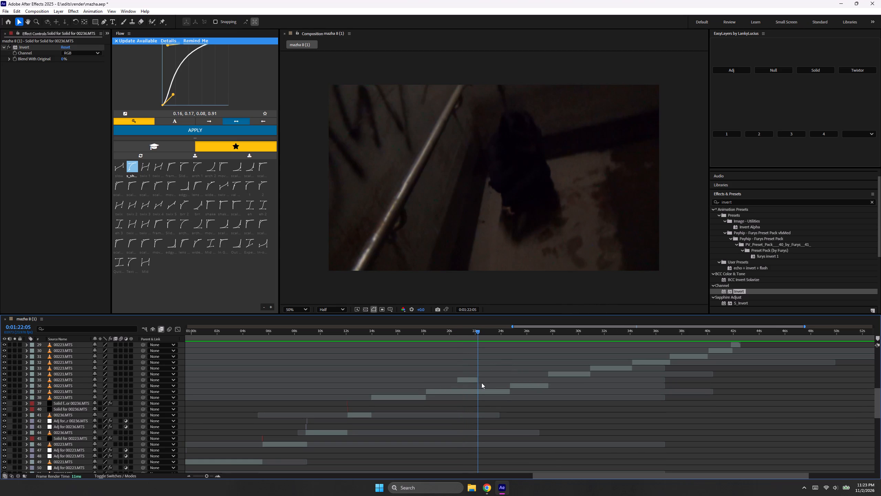
pyautogui.moveTo(480, 379); pyautogui.dragTo(486, 380)
# Play back from 0:01:17:06 and again from 0:01:22:20 to review the inserted clip and the cut after it.
pyautogui.moveTo(480, 332); pyautogui.dragTo(500, 338)
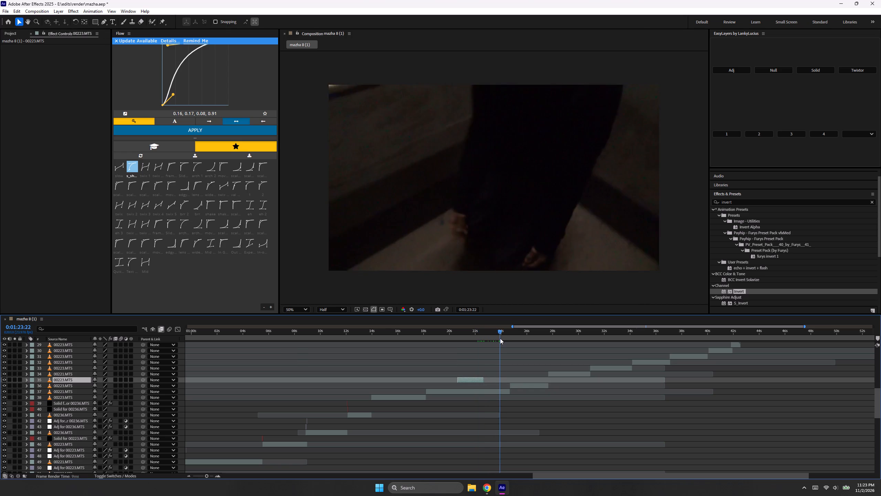
pyautogui.moveTo(500, 338); pyautogui.dragTo(414, 374)
pyautogui.press('space')
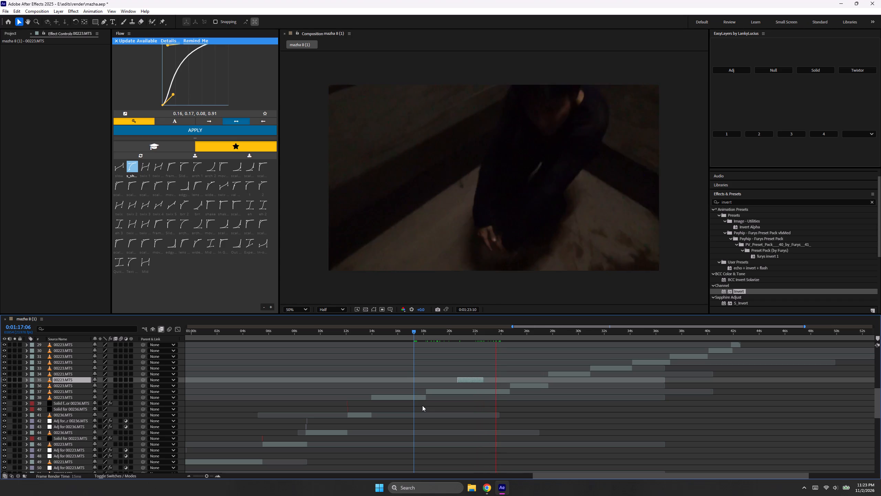
pyautogui.press('space')
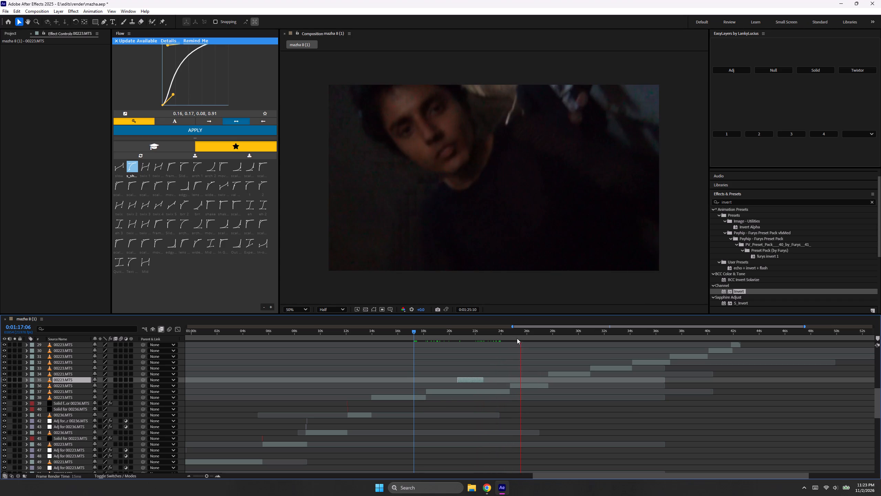
pyautogui.moveTo(517, 337); pyautogui.dragTo(486, 346)
pyautogui.press('space')
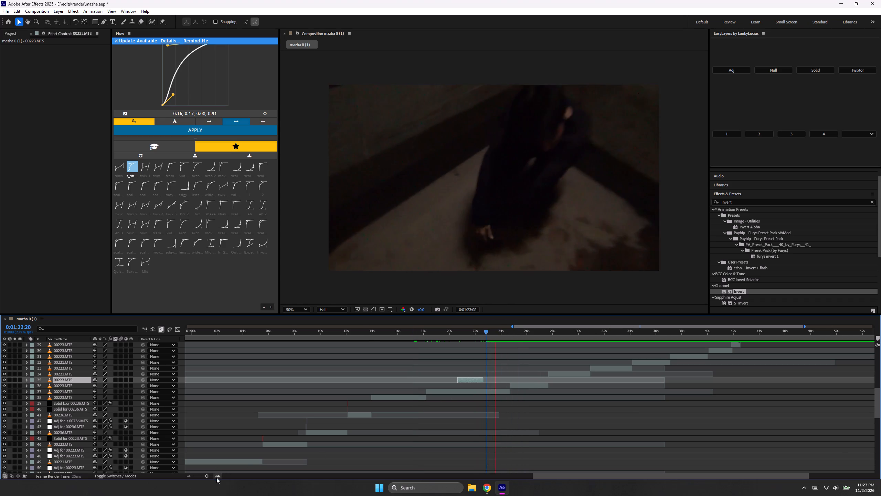
pyautogui.doubleClick(216, 477)
pyautogui.press('space')
# Create a solid and an adjustment layer above 00221.MTS from 0:01:23:23 to the clip's end, and delete the solid.
pyautogui.moveTo(575, 330); pyautogui.dragTo(559, 338)
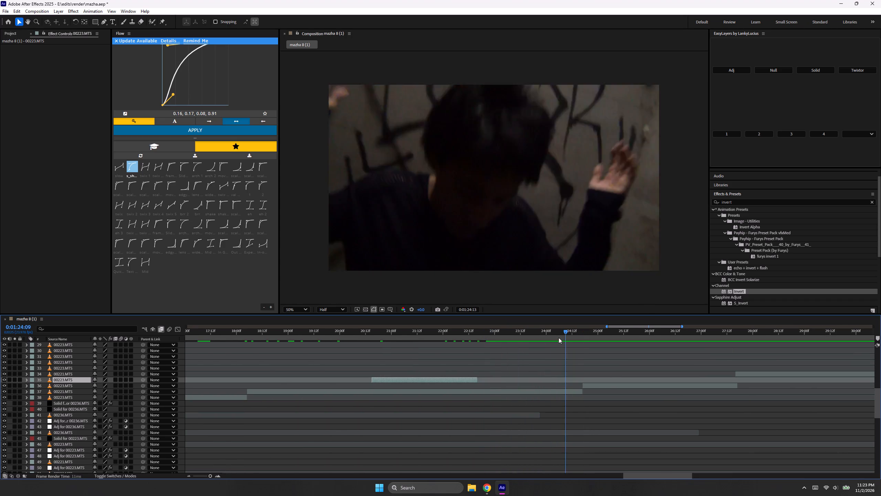
pyautogui.moveTo(559, 338); pyautogui.dragTo(543, 347)
pyautogui.click(550, 393)
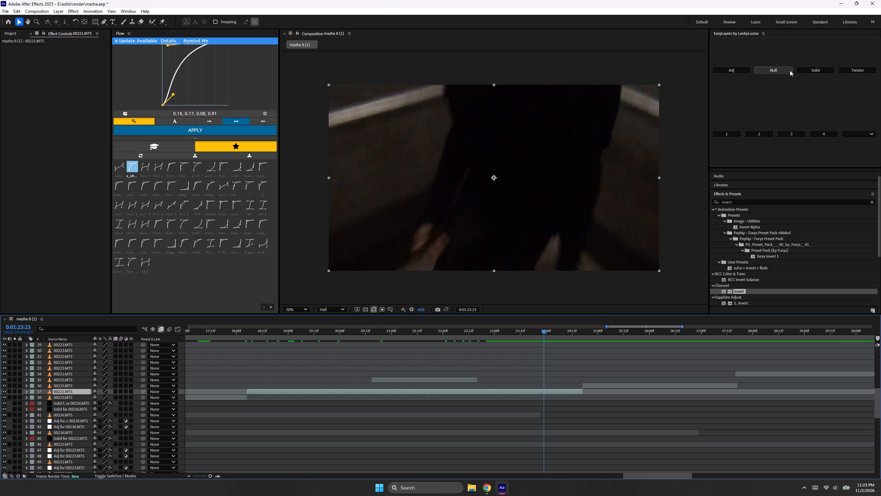
pyautogui.click(816, 70)
pyautogui.hotkey('alt', '[')
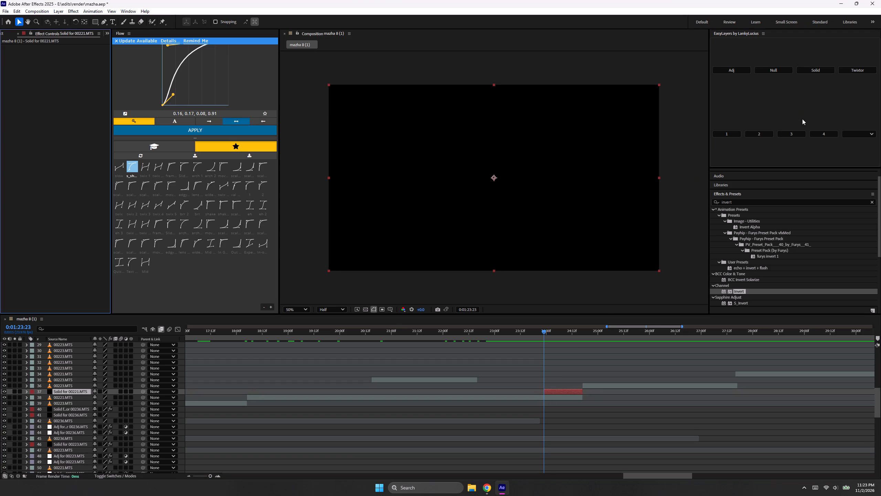
pyautogui.click(740, 71)
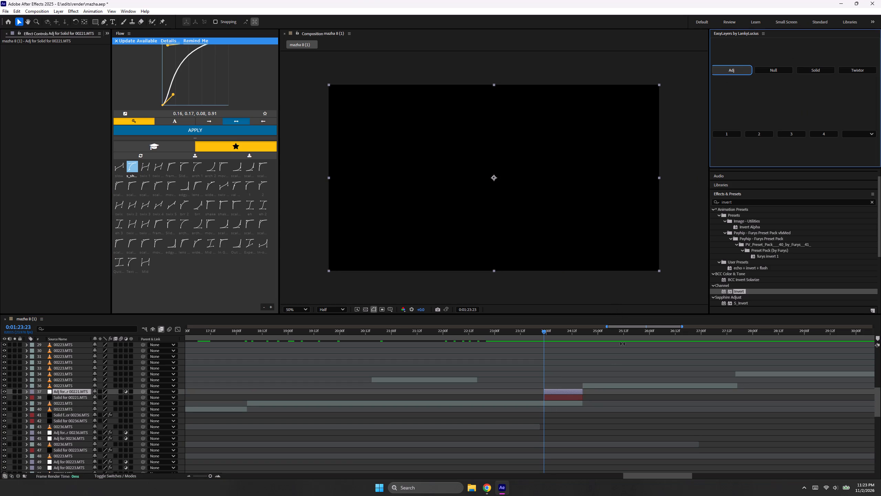
pyautogui.click(573, 397)
pyautogui.press('Delete')
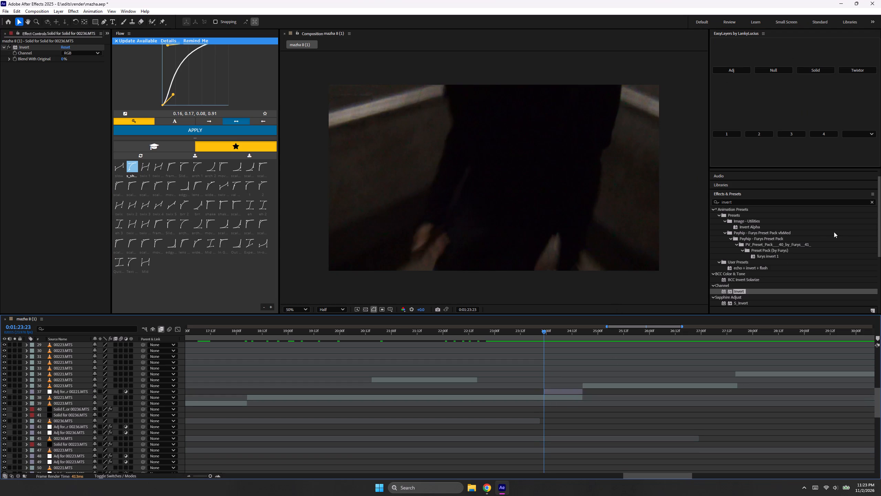
# Find the Invert effect and apply it to the new adjustment layer above 00221.MTS.
pyautogui.click(871, 202)
pyautogui.click(857, 203)
pyautogui.write('inver')
pyautogui.doubleClick(737, 294)
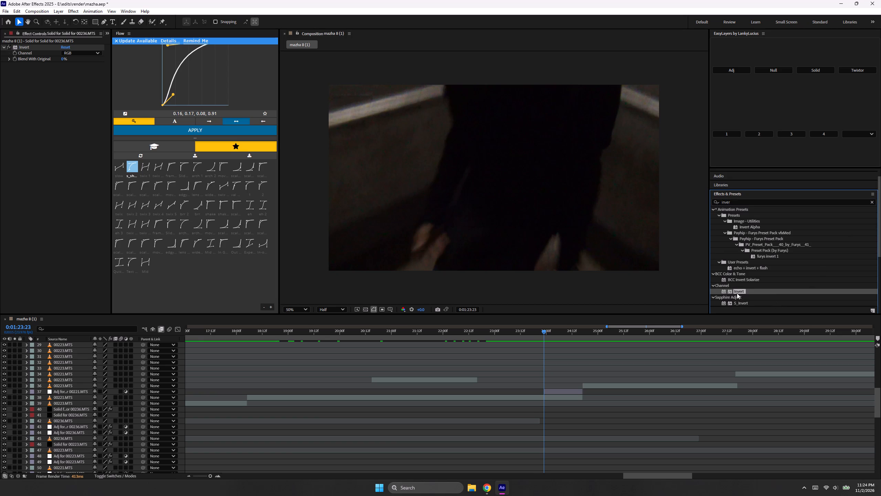
pyautogui.click(572, 394)
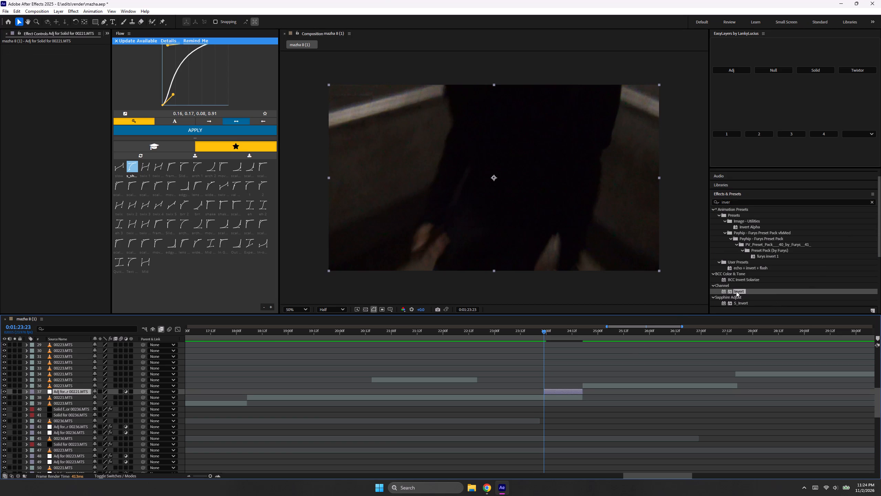
pyautogui.doubleClick(736, 291)
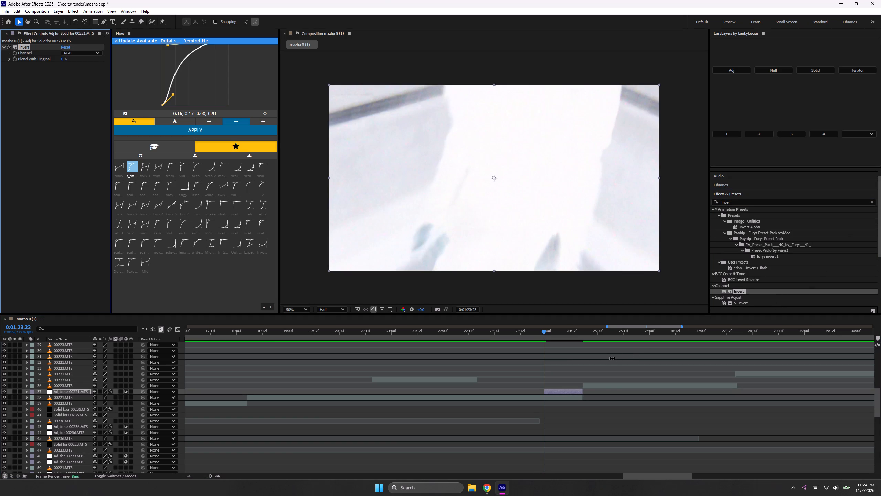
# Split the inverted adjustment layer at 0:01:24:01 and delete the later part, leaving a two-frame flash.
pyautogui.press('pagedown')
pyautogui.press('pagedown')
pyautogui.hotkey('ctrl', 'shift', 'd')
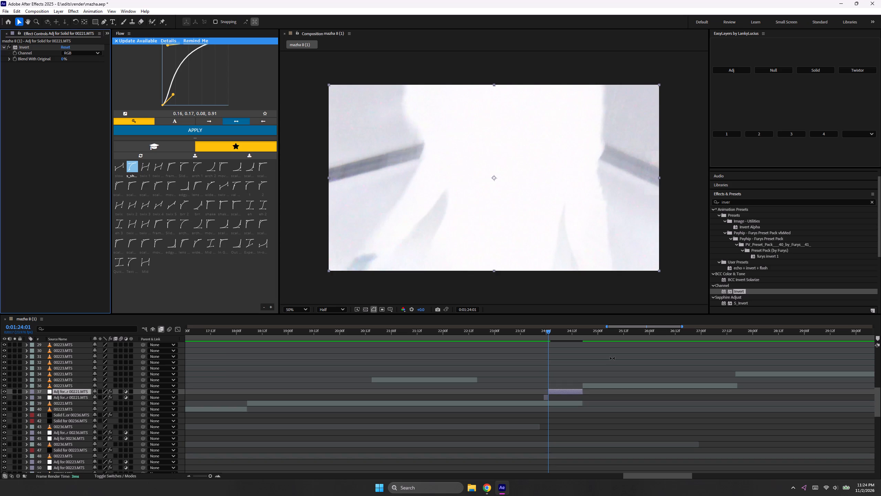
pyautogui.press('Delete')
pyautogui.press('Delete')
pyautogui.click(576, 401)
pyautogui.moveTo(578, 390); pyautogui.dragTo(574, 392)
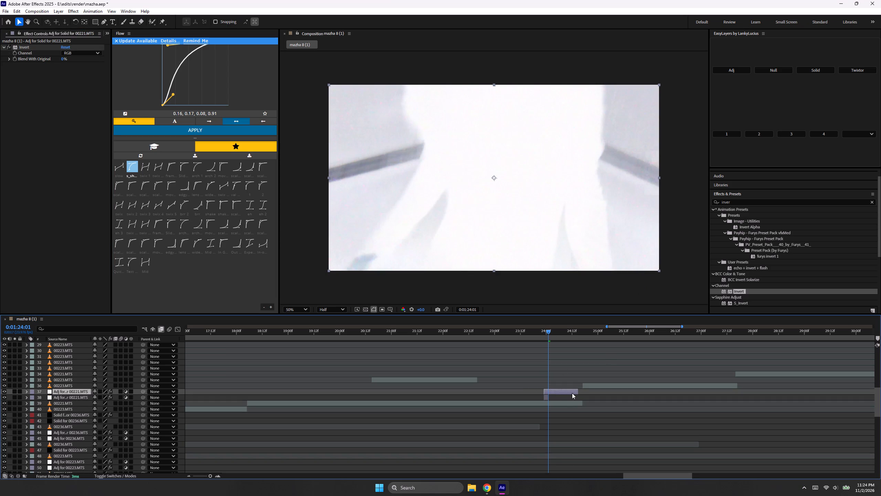
pyautogui.press('Delete')
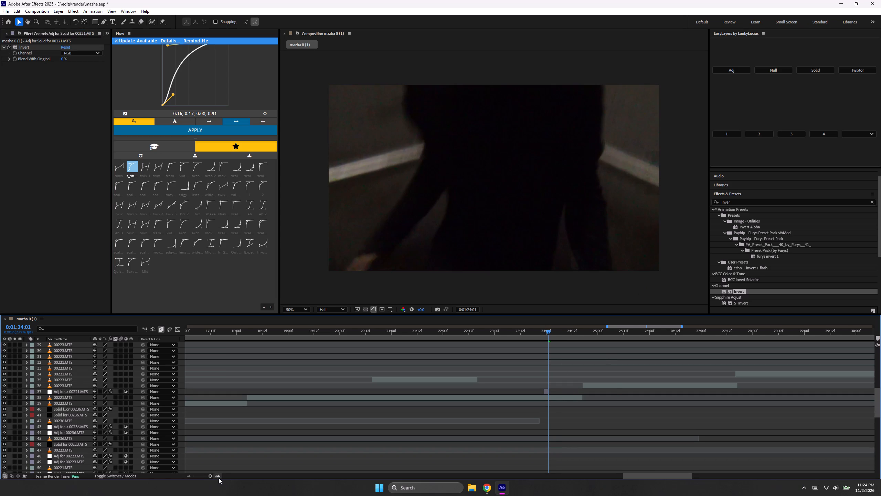
# Duplicate the two-frame inverted adjustment layer and place the copy so it starts at 0:01:24:03.
pyautogui.doubleClick(219, 478)
pyautogui.moveTo(552, 333); pyautogui.dragTo(556, 335)
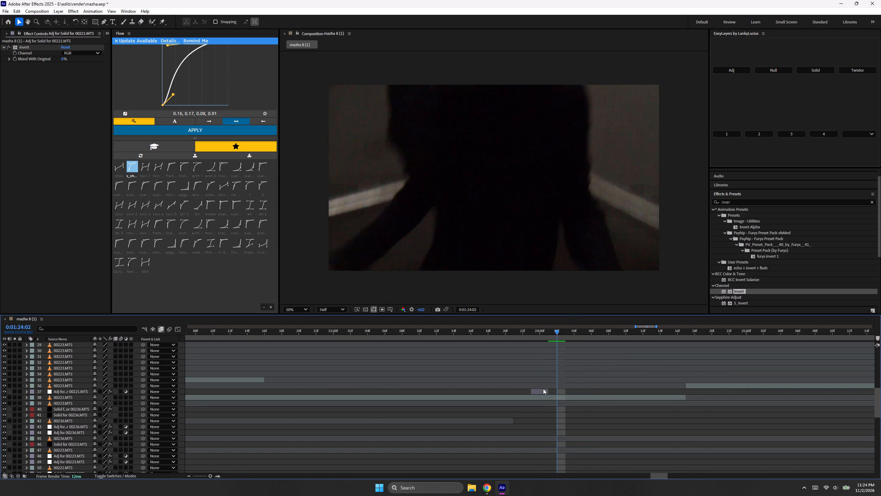
pyautogui.click(543, 389)
pyautogui.click(543, 391)
pyautogui.hotkey('ctrl', 'c')
pyautogui.hotkey('ctrl', 'v')
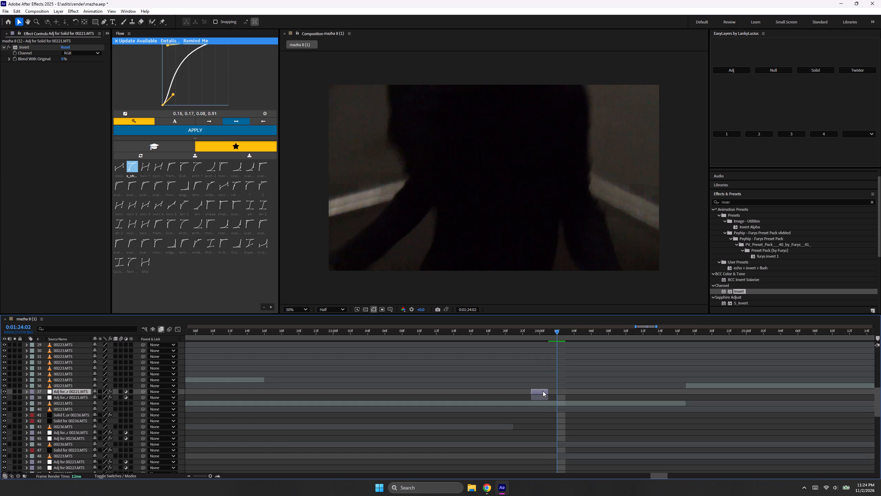
pyautogui.press('[')
pyautogui.moveTo(564, 331); pyautogui.dragTo(580, 335)
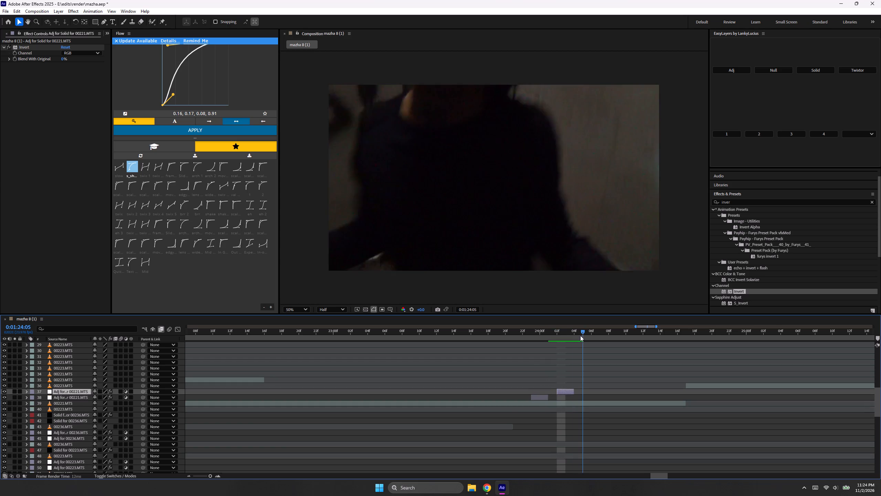
pyautogui.moveTo(580, 335); pyautogui.dragTo(581, 341)
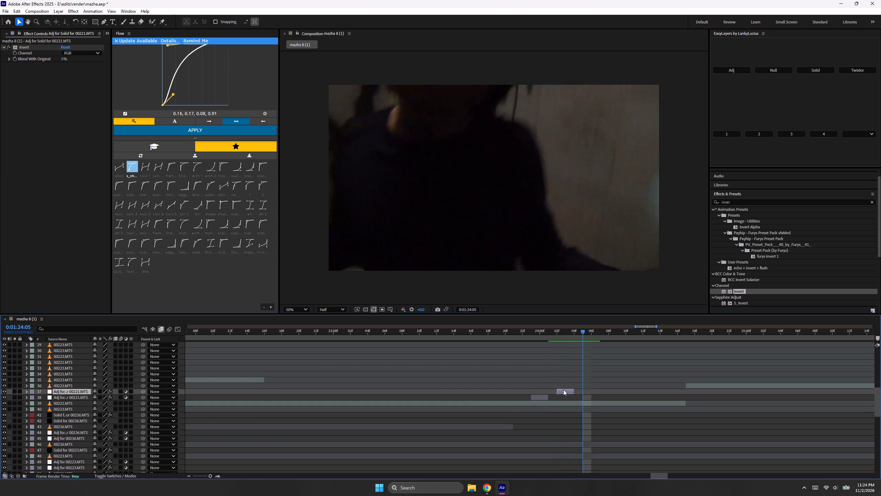
pyautogui.moveTo(563, 390); pyautogui.dragTo(570, 391)
# Add a third copy of the two-frame inverted adjustment layer, starting at 0:01:24:07.
pyautogui.hotkey('ctrl', 'c')
pyautogui.hotkey('ctrl', 'v')
pyautogui.moveTo(572, 392); pyautogui.dragTo(599, 397)
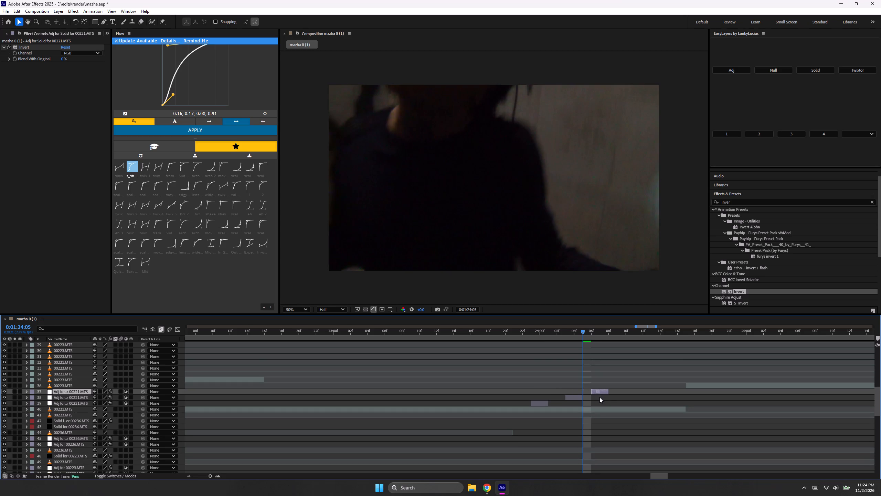
pyautogui.moveTo(599, 397); pyautogui.dragTo(600, 397)
pyautogui.moveTo(582, 330); pyautogui.dragTo(590, 334)
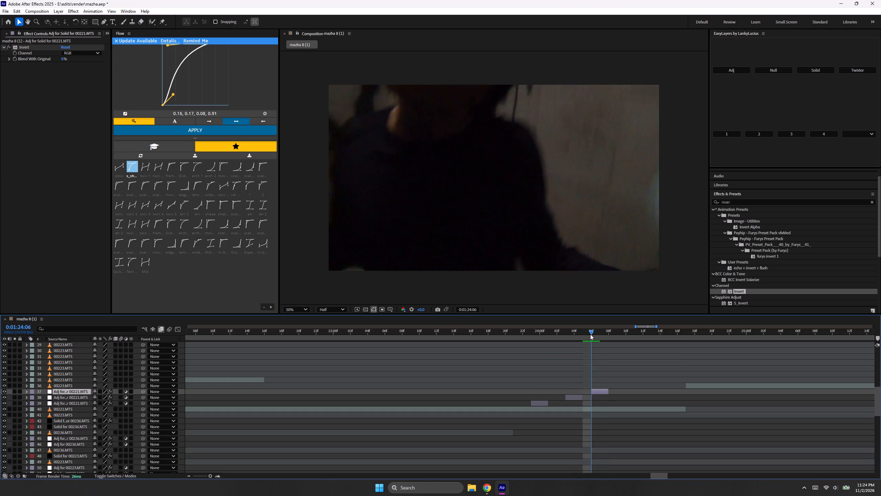
pyautogui.moveTo(590, 334); pyautogui.dragTo(601, 340)
pyautogui.moveTo(603, 391); pyautogui.dragTo(609, 392)
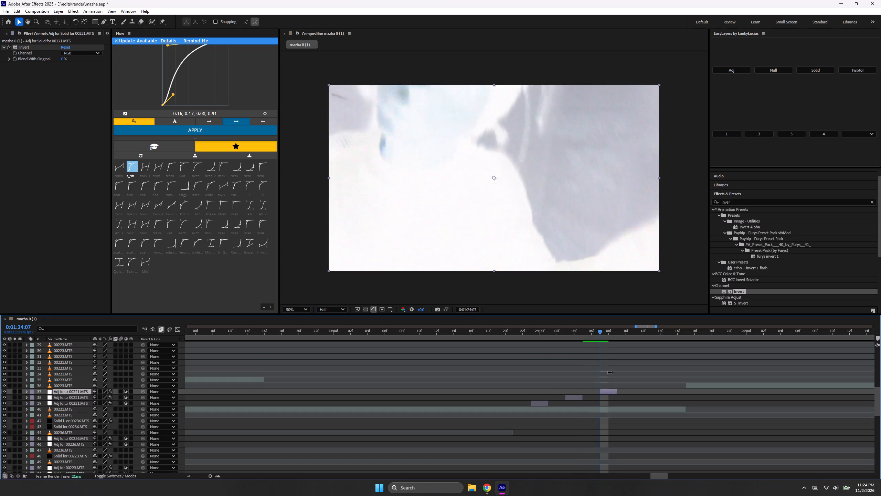
# Add two more copies of the inverted adjustment layer, starting at 0:01:24:11 and 0:01:24:15.
pyautogui.moveTo(606, 332); pyautogui.dragTo(632, 340)
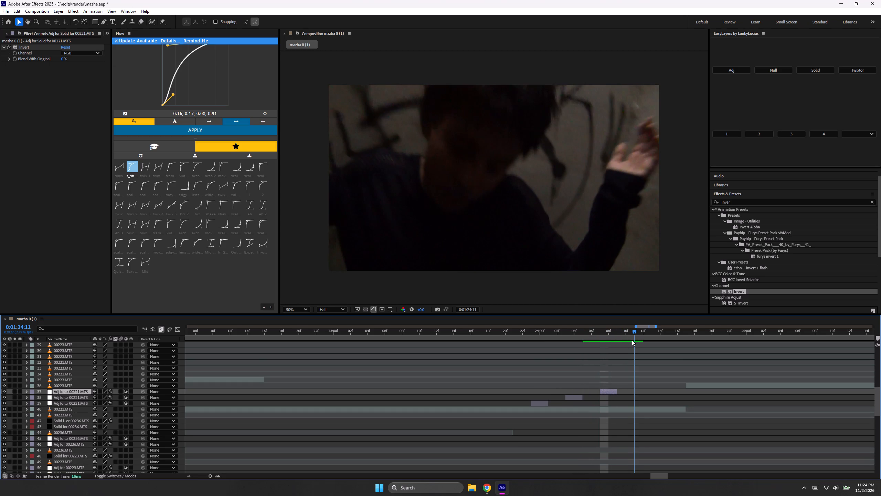
pyautogui.moveTo(632, 340); pyautogui.dragTo(632, 340)
pyautogui.hotkey('ctrl', 'c')
pyautogui.hotkey('ctrl', 'v')
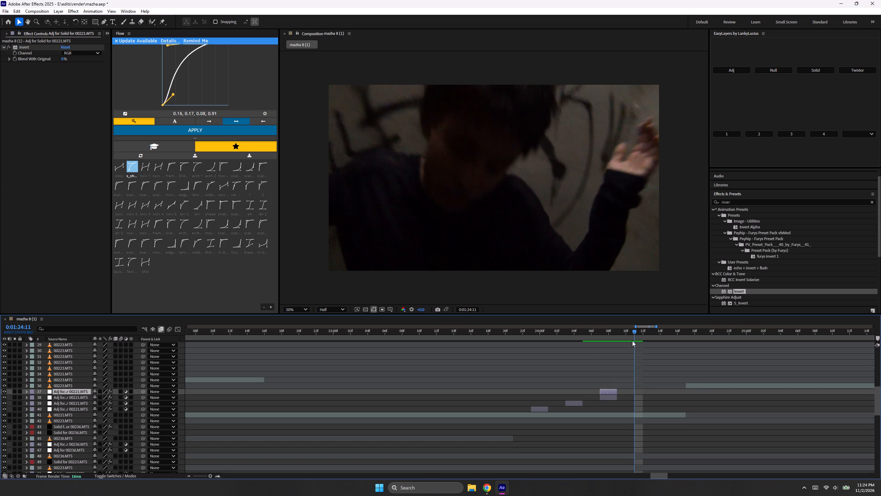
pyautogui.press('[')
pyautogui.moveTo(641, 330); pyautogui.dragTo(664, 339)
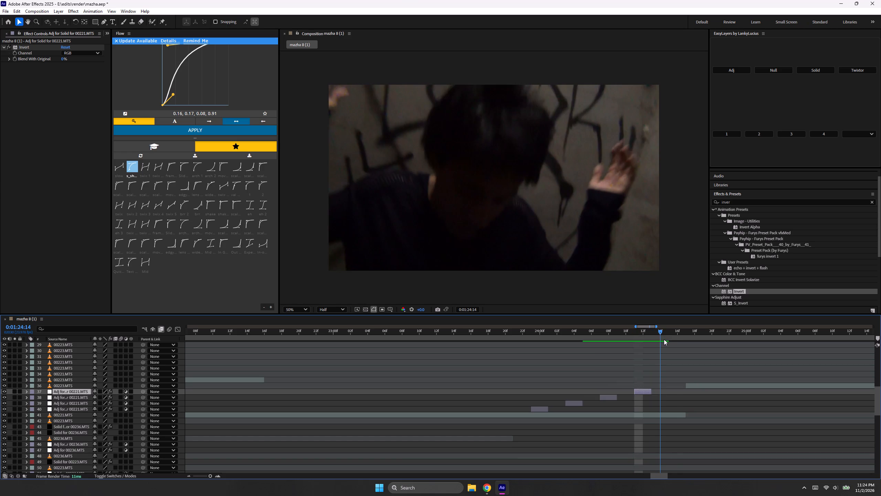
pyautogui.moveTo(664, 339); pyautogui.dragTo(666, 340)
pyautogui.hotkey('ctrl', 'v')
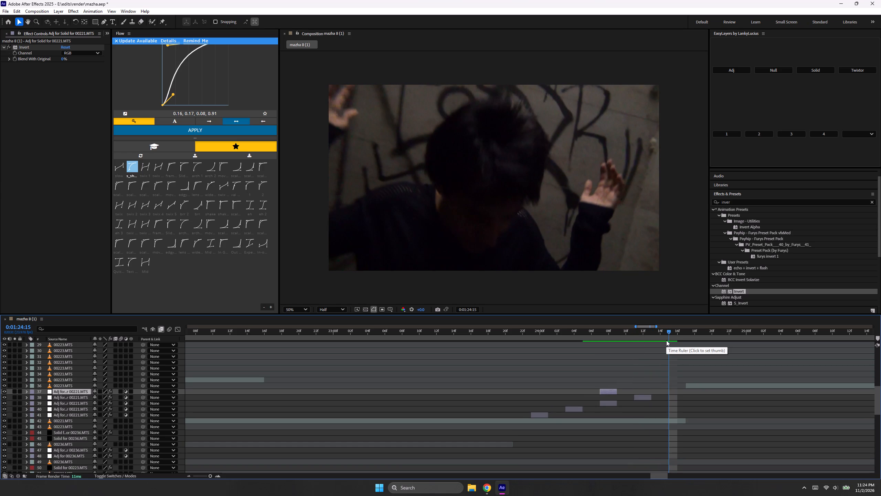
pyautogui.press('[')
# Play back the inverted flashes from about 0:01:23:11 and the following clips, then replay the cut from 0:01:30:16.
pyautogui.click(662, 327)
pyautogui.moveTo(658, 332); pyautogui.dragTo(427, 376)
pyautogui.press('space')
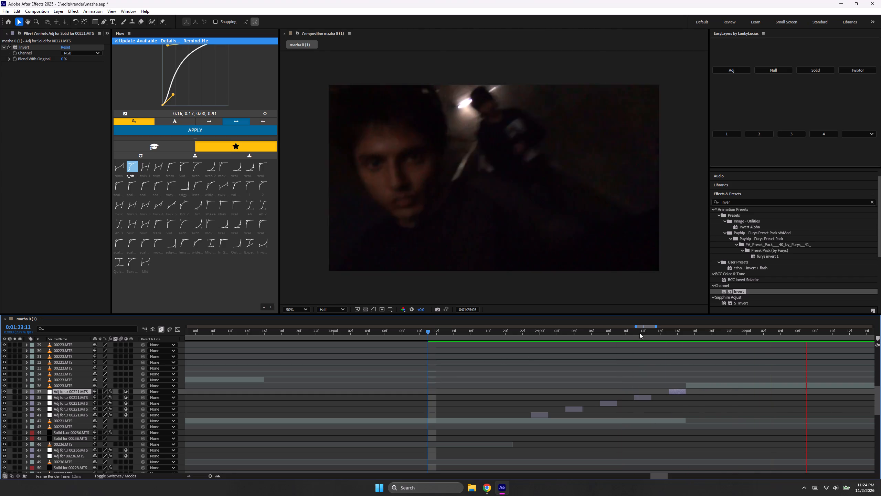
pyautogui.press('space')
pyautogui.moveTo(670, 332); pyautogui.dragTo(435, 365)
pyautogui.press('space')
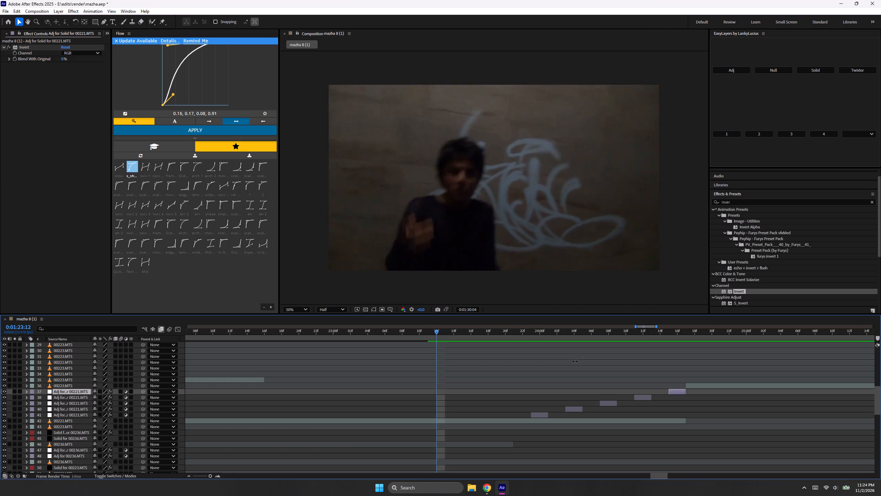
pyautogui.press('space')
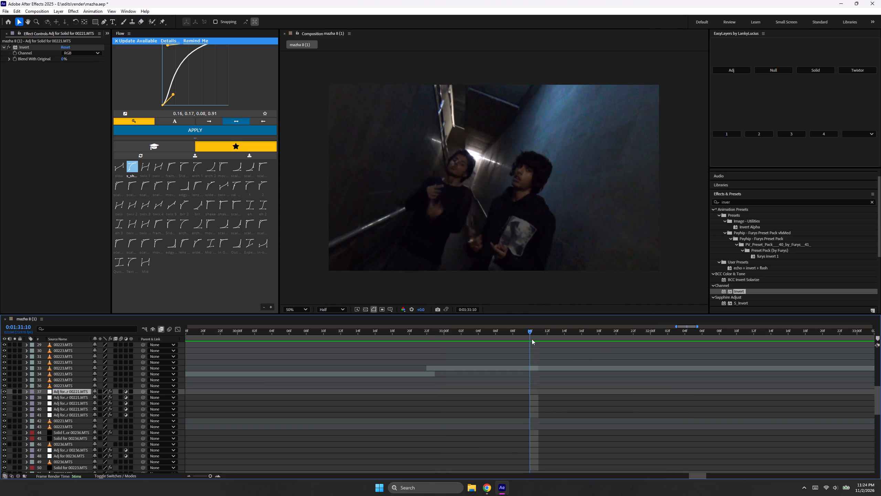
pyautogui.moveTo(526, 333); pyautogui.dragTo(373, 355)
pyautogui.press('space')
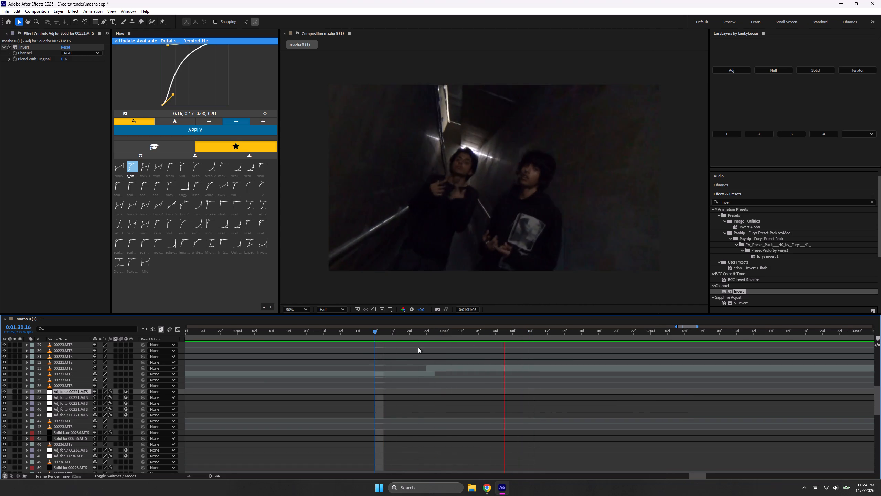
pyautogui.press('space')
# Split the 00221.MTS clip at 0:01:30:16, shortly before the cut to the next clip.
pyautogui.moveTo(388, 334); pyautogui.dragTo(379, 339)
pyautogui.click(384, 374)
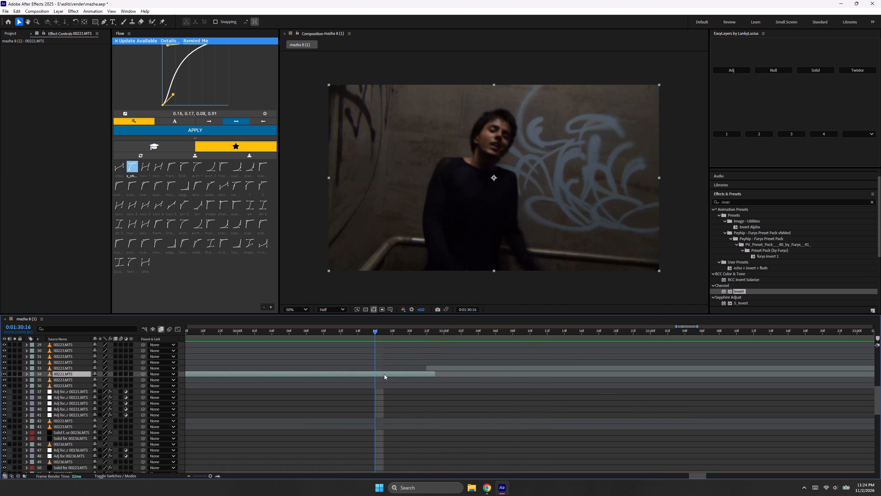
pyautogui.hotkey('ctrl', 'shift', 'd')
# Time-remap the split 00221.MTS segment with a keyframe at 0:01:30:16 and a later source-time keyframe at the segment's end.
pyautogui.hotkey('ctrl', 'alt', 't')
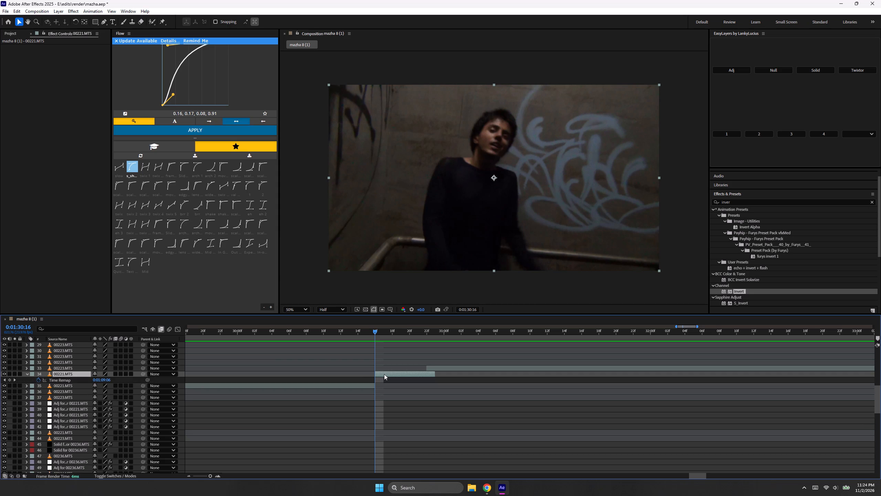
pyautogui.click(11, 380)
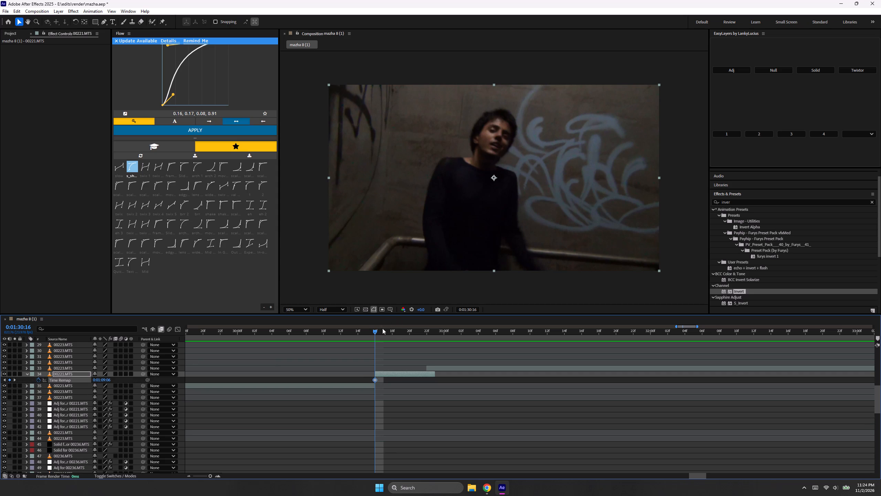
pyautogui.moveTo(389, 332); pyautogui.dragTo(394, 334)
pyautogui.moveTo(107, 378); pyautogui.dragTo(145, 379)
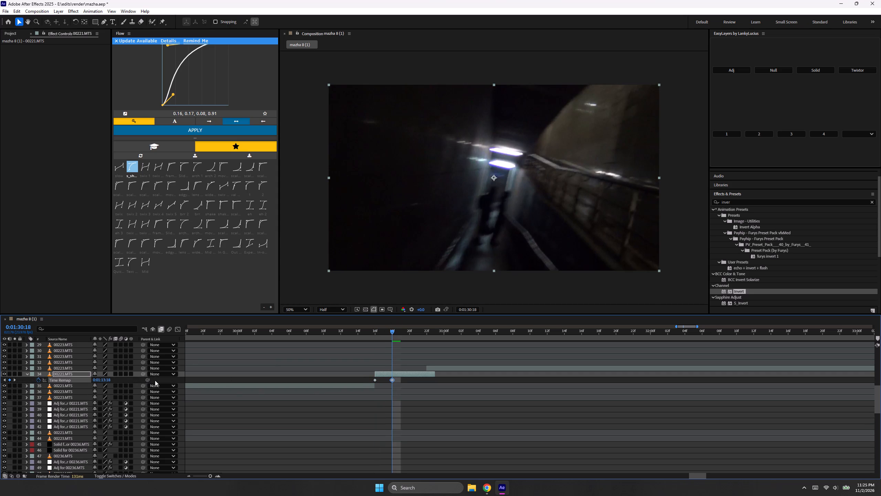
pyautogui.moveTo(106, 381); pyautogui.dragTo(93, 385)
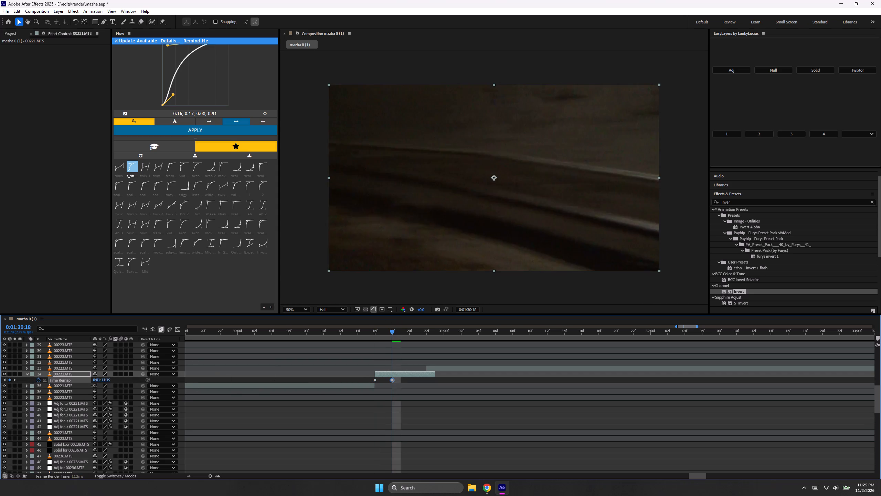
pyautogui.moveTo(93, 385); pyautogui.dragTo(90, 386)
pyautogui.moveTo(392, 379); pyautogui.dragTo(431, 388)
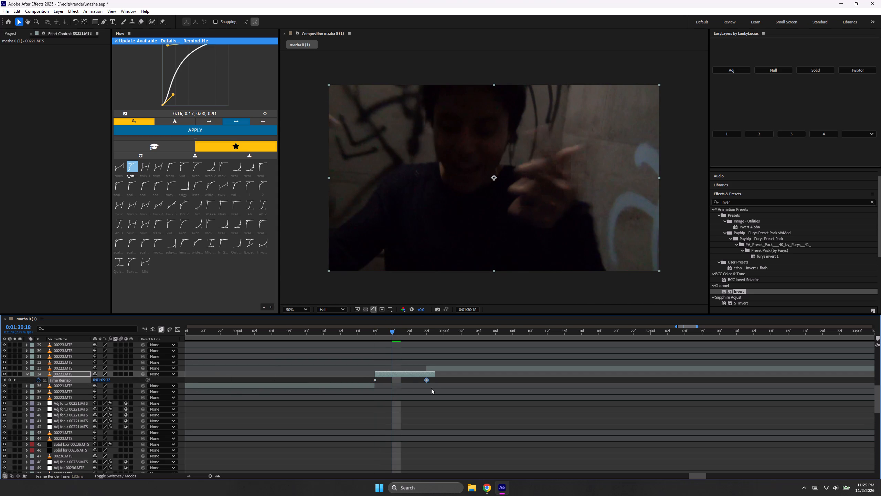
pyautogui.moveTo(431, 388); pyautogui.dragTo(432, 389)
# Play back the time-remapped segment and the cut into the next clip from 0:01:30:12.
pyautogui.moveTo(390, 334); pyautogui.dragTo(405, 352)
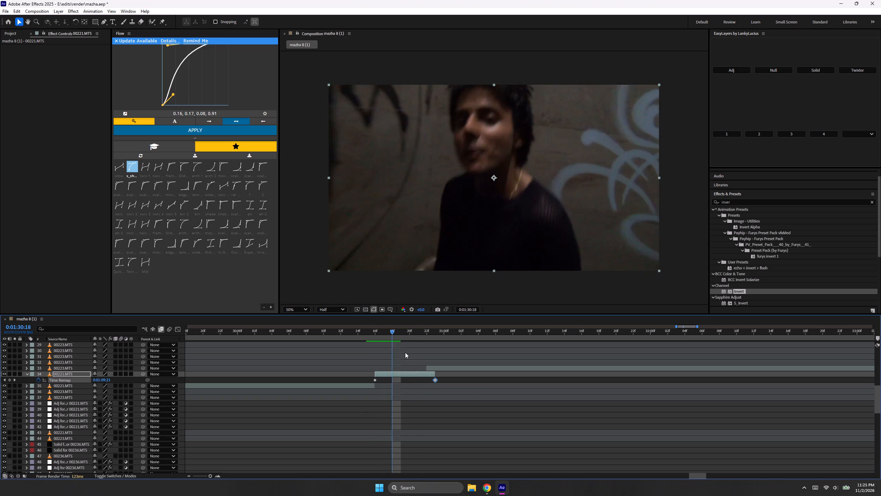
pyautogui.moveTo(405, 352); pyautogui.dragTo(343, 407)
pyautogui.press('space')
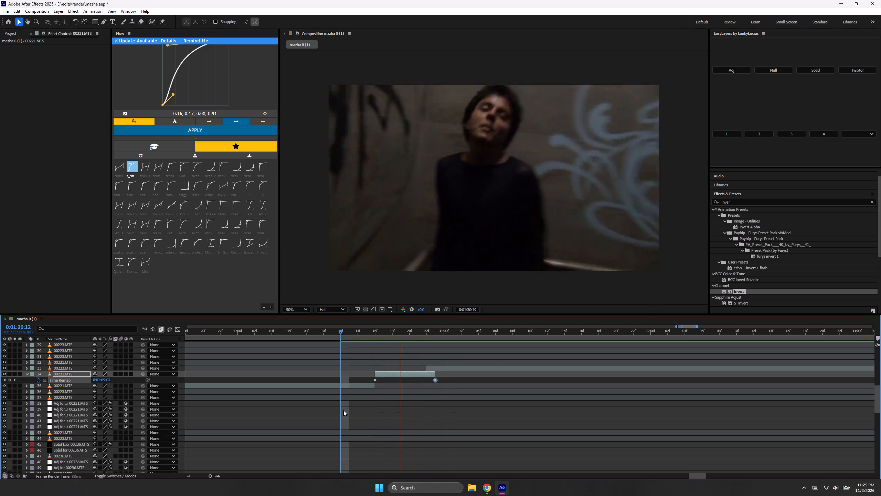
pyautogui.press('space')
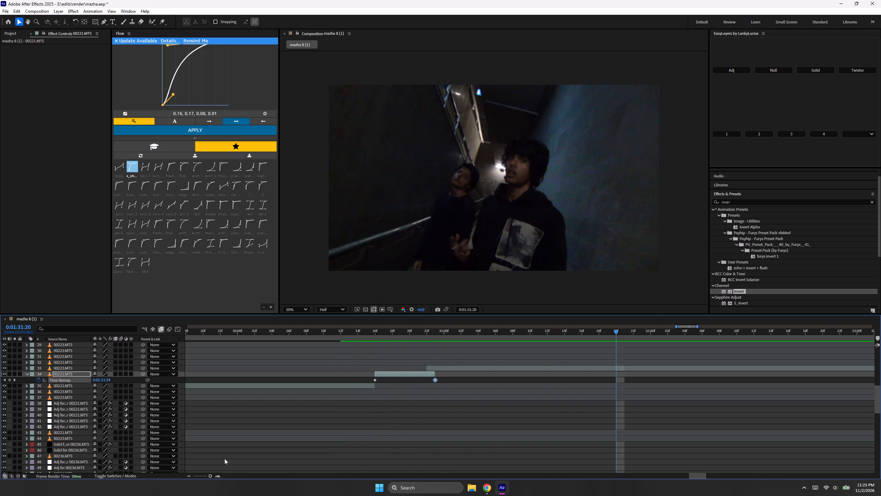
# Turn on frame blending for the time-remapped 00221.MTS segment and replay it from 0:01:30:13 and 0:01:30:08.
pyautogui.doubleClick(186, 475)
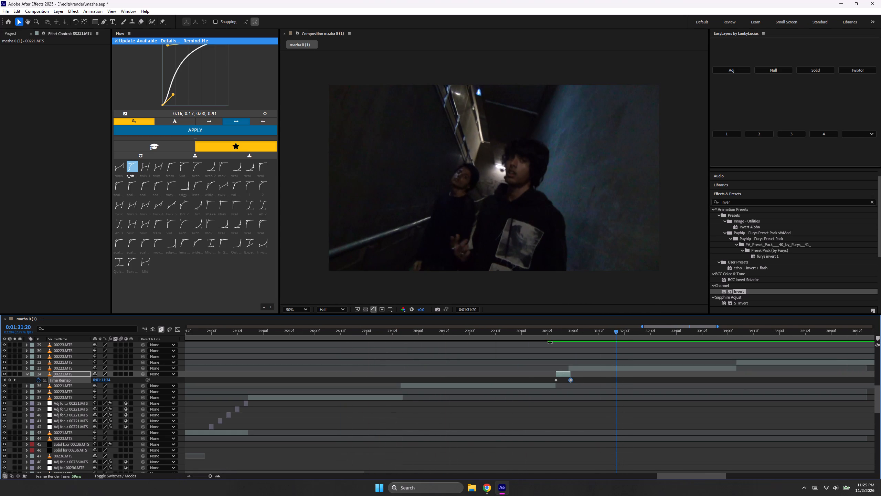
pyautogui.click(549, 333)
pyautogui.click(115, 375)
pyautogui.press('space')
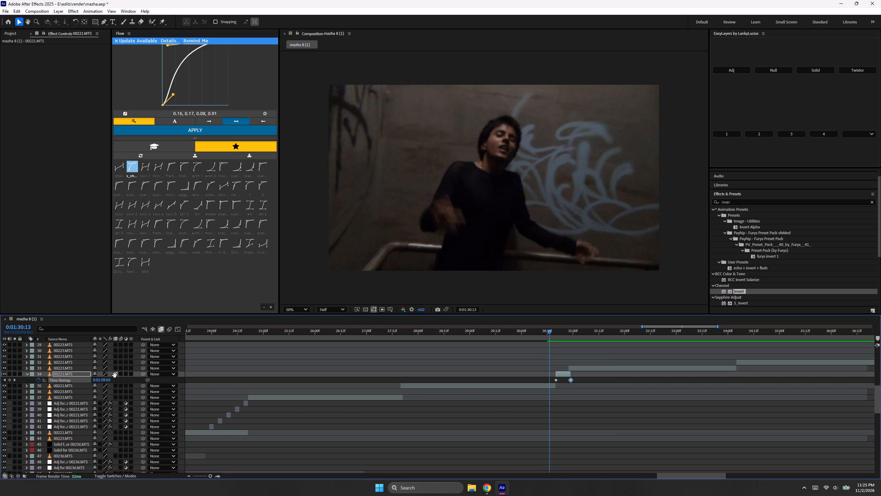
pyautogui.press('space')
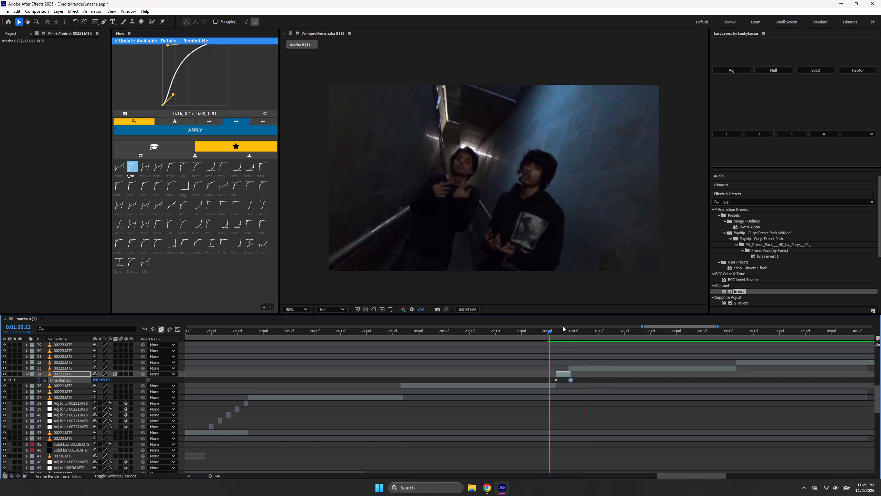
pyautogui.moveTo(553, 333); pyautogui.dragTo(538, 338)
pyautogui.press('space')
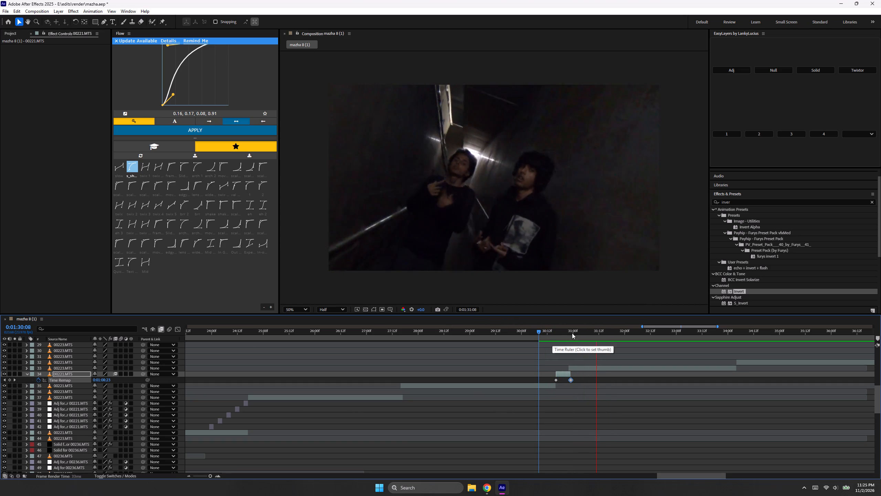
pyautogui.press('space')
# Apply Posterize Time to the time-remapped 00221.MTS segment with a frame rate of 12.
pyautogui.moveTo(572, 333); pyautogui.dragTo(560, 338)
pyautogui.click(870, 205)
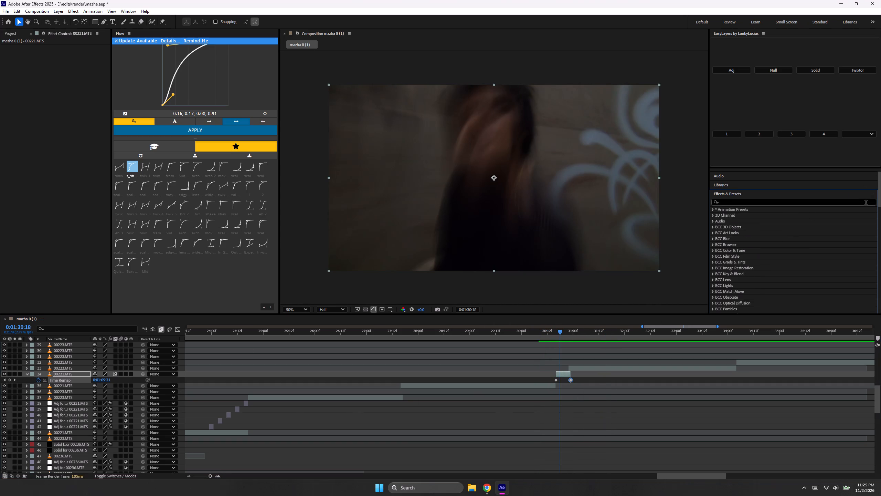
pyautogui.click(865, 203)
pyautogui.write('poster')
pyautogui.doubleClick(746, 269)
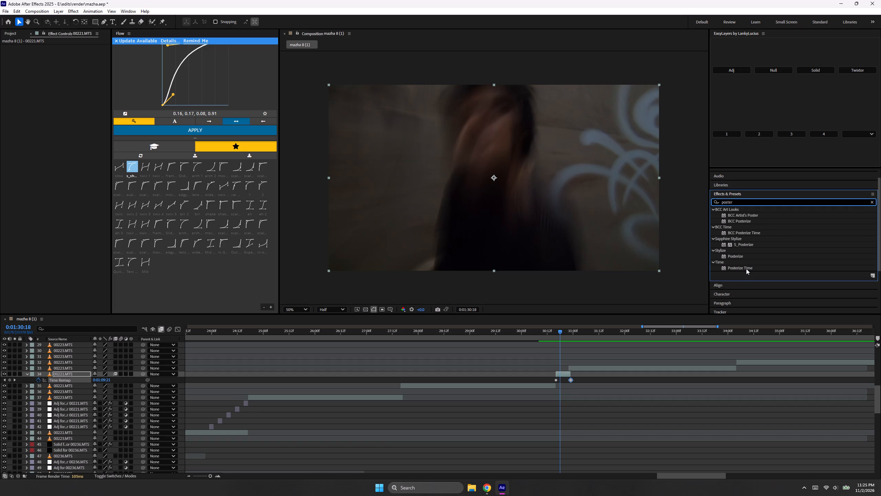
pyautogui.click(65, 54)
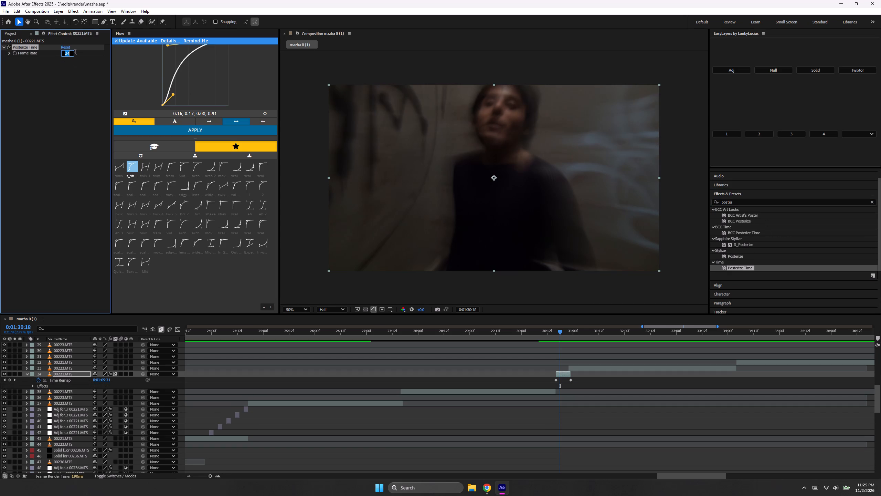
pyautogui.press('BackSpace')
pyautogui.press('1')
pyautogui.press('2')
pyautogui.press('Return')
# Replay the posterized segment and the following clips from about 0:01:30:11.
pyautogui.click(549, 336)
pyautogui.press('space')
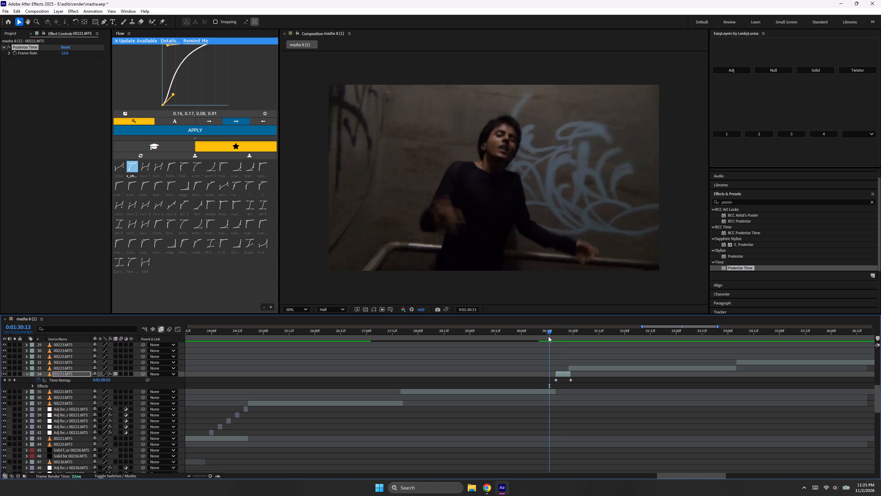
pyautogui.press('space')
pyautogui.click(544, 333)
pyautogui.press('space')
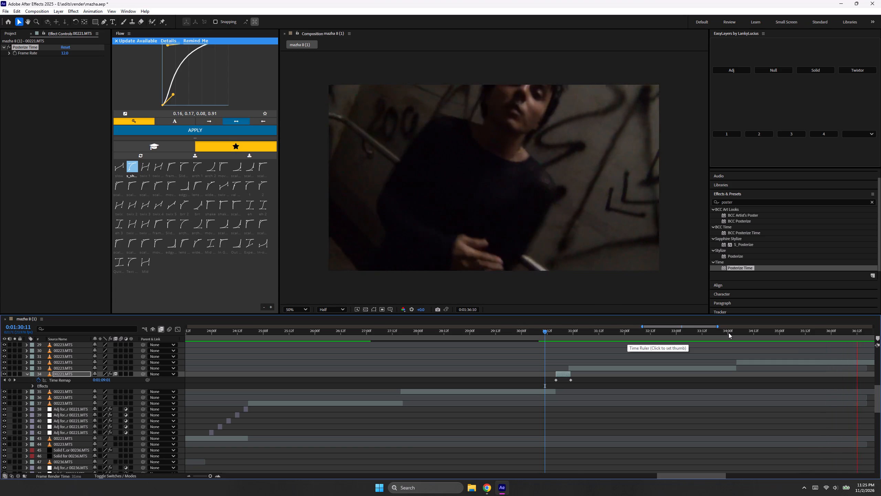
pyautogui.press('space')
# Split the 00223.MTS clip at 0:01:37:03, move its one-frame first piece to 0:01:37:00 and extend that piece to two frames.
pyautogui.moveTo(527, 331); pyautogui.dragTo(521, 333)
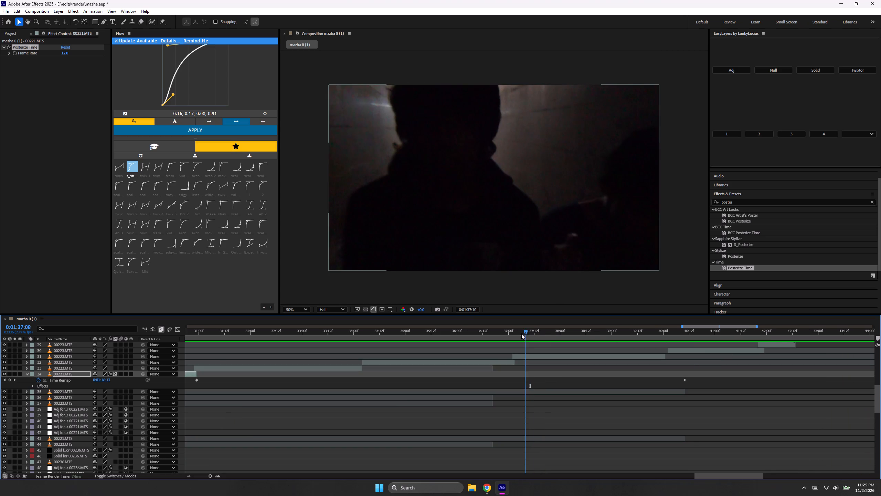
pyautogui.moveTo(521, 333); pyautogui.dragTo(514, 341)
pyautogui.doubleClick(218, 475)
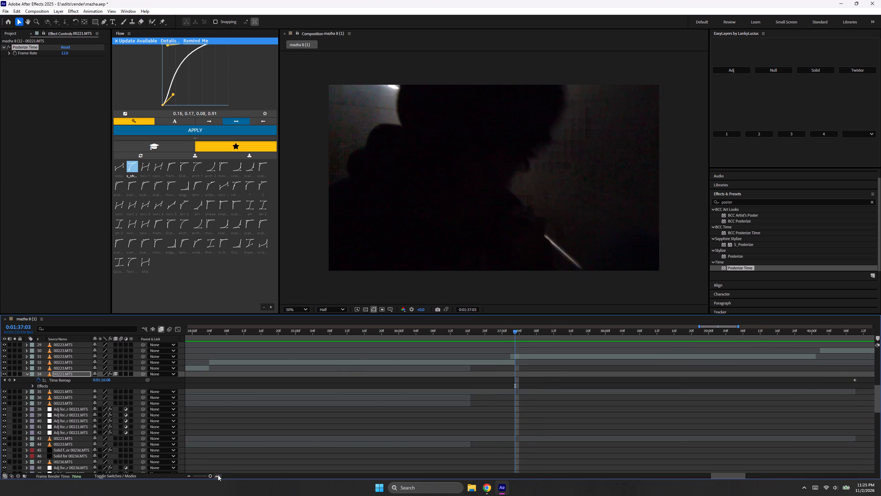
pyautogui.click(518, 358)
pyautogui.hotkey('ctrl', 'shift', 'd')
pyautogui.moveTo(513, 334); pyautogui.dragTo(493, 344)
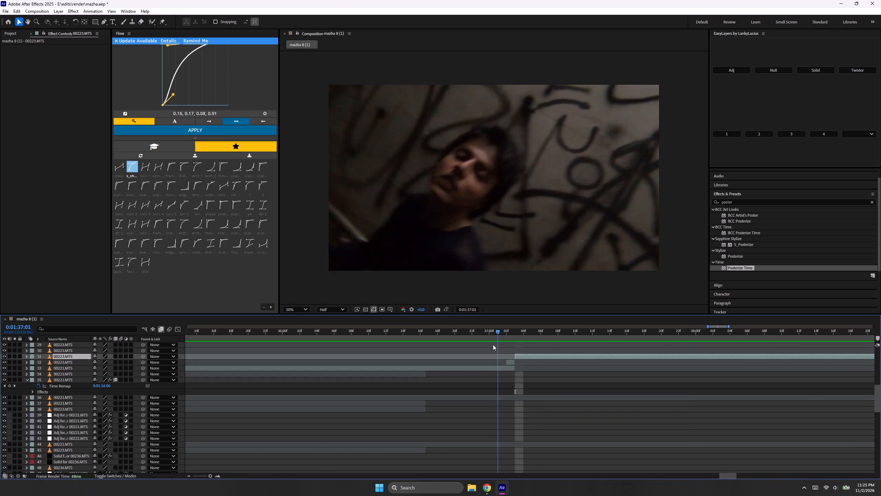
pyautogui.moveTo(493, 344); pyautogui.dragTo(484, 351)
pyautogui.click(511, 363)
pyautogui.press('[')
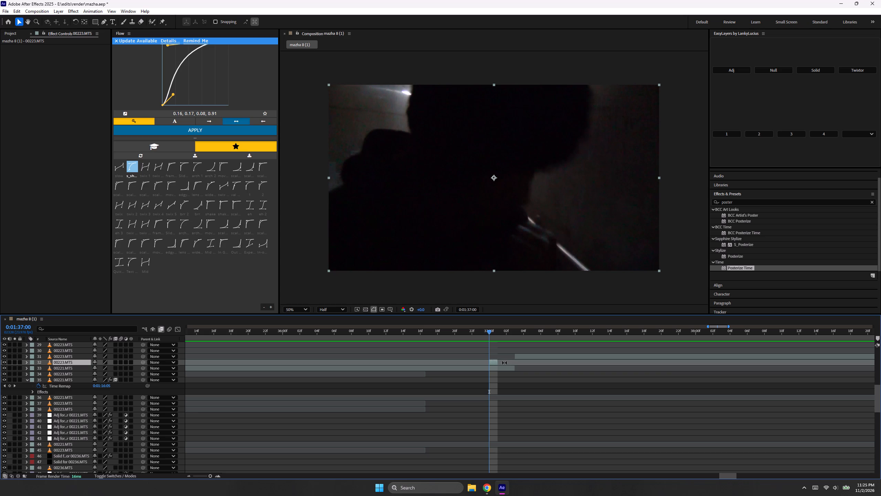
pyautogui.click(496, 363)
pyautogui.moveTo(498, 363); pyautogui.dragTo(505, 364)
# Apply S_DissolveLuma to the two-frame 00223.MTS piece with Dissolve Percent at 4%.
pyautogui.moveTo(492, 329); pyautogui.dragTo(496, 331)
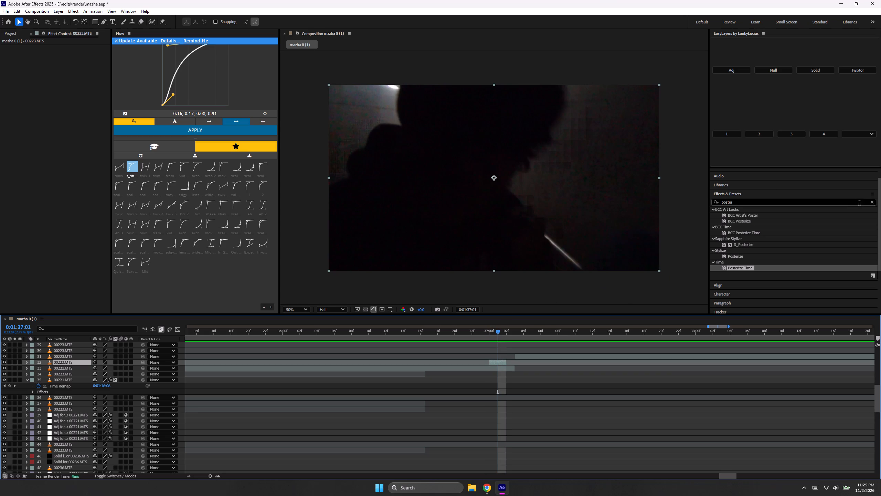
pyautogui.click(868, 204)
pyautogui.click(861, 204)
pyautogui.write('luma')
pyautogui.doubleClick(764, 253)
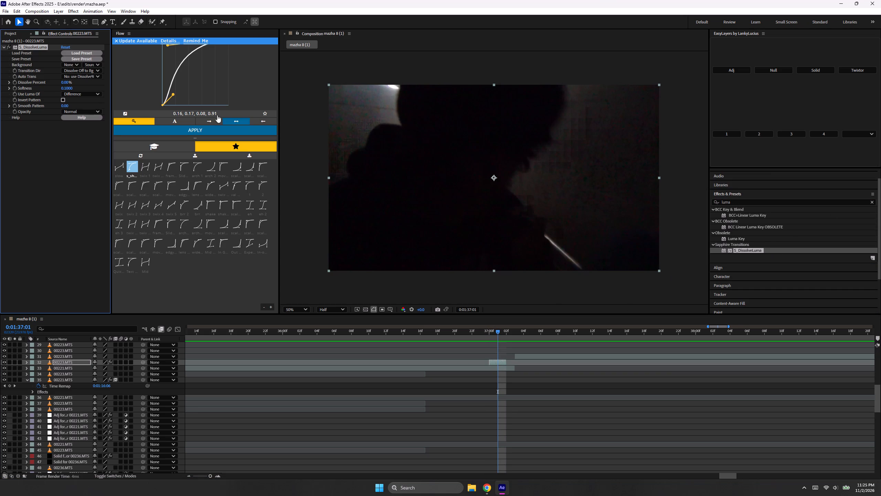
pyautogui.moveTo(66, 83); pyautogui.dragTo(77, 84)
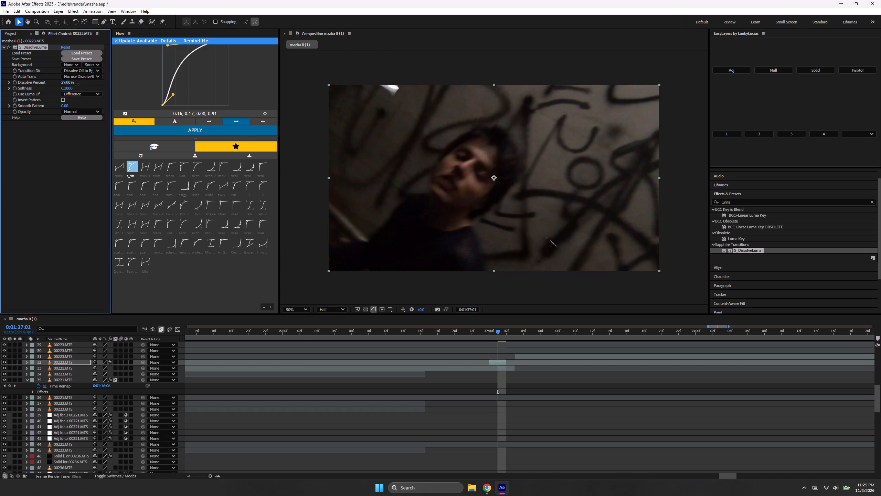
pyautogui.moveTo(77, 84); pyautogui.dragTo(71, 88)
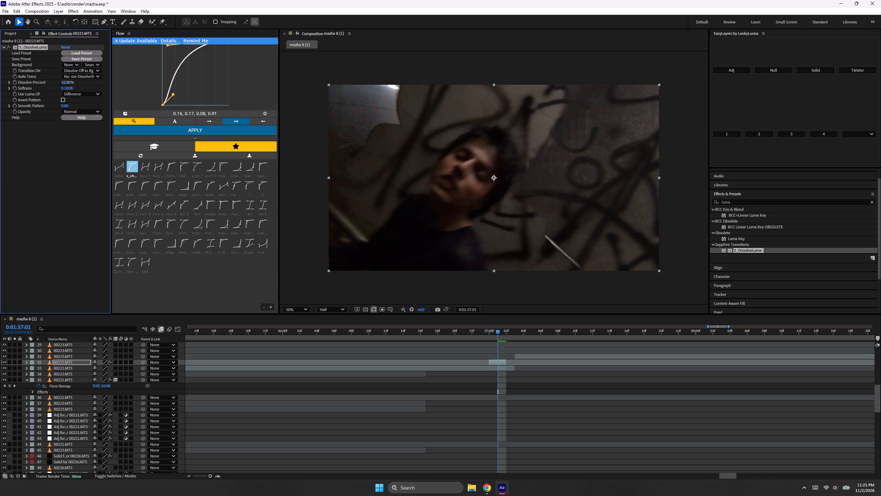
pyautogui.moveTo(71, 88); pyautogui.dragTo(71, 90)
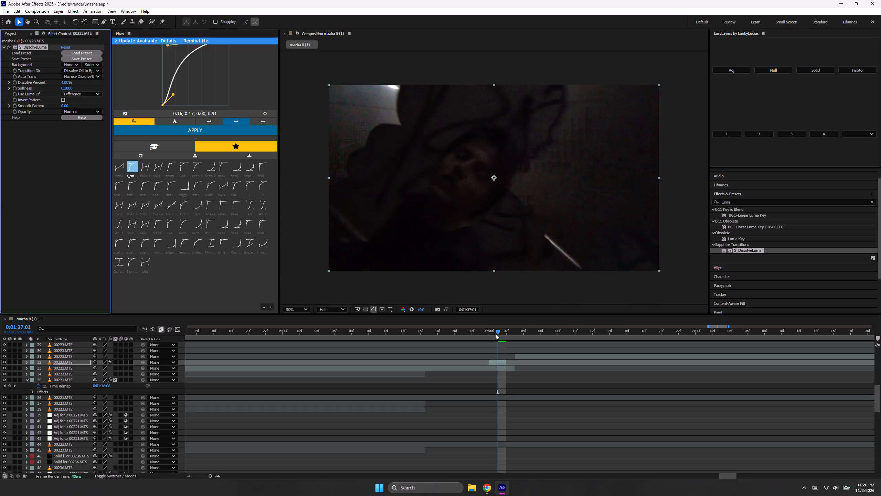
# Add an adjustment layer at 0:01:37:02 above the short 00223.MTS piece and trim it to one frame.
pyautogui.moveTo(494, 333); pyautogui.dragTo(453, 341)
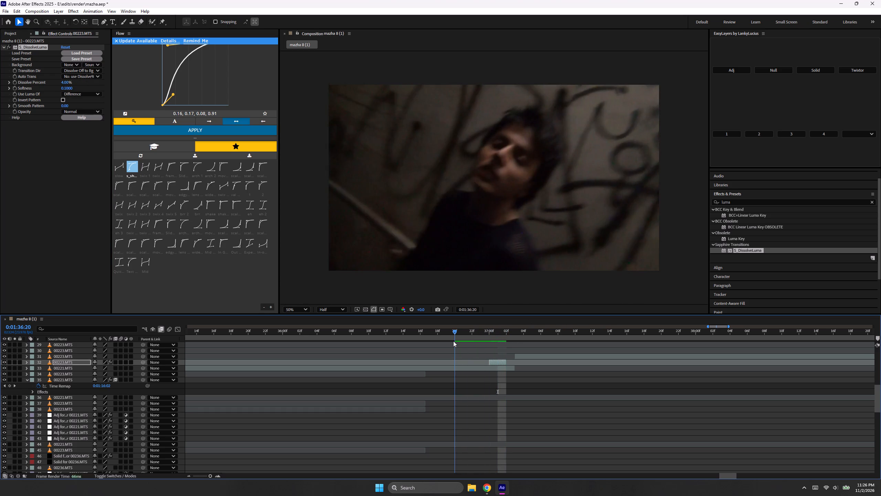
pyautogui.moveTo(453, 341); pyautogui.dragTo(506, 361)
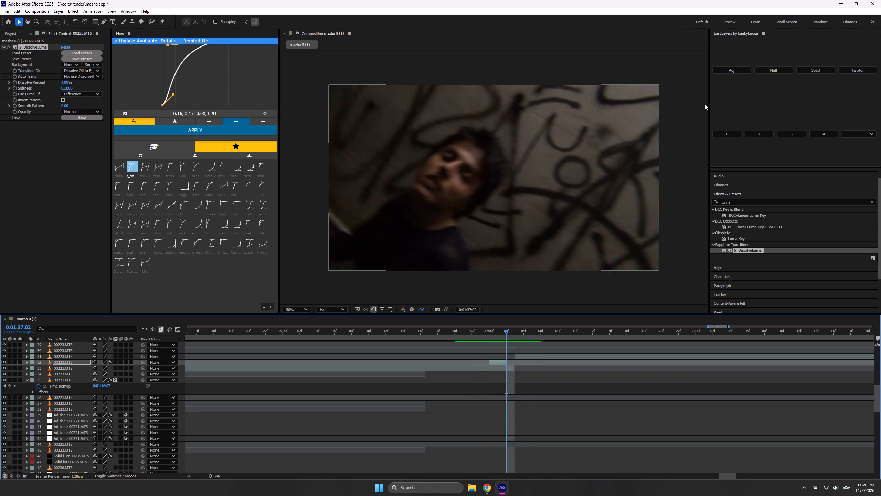
pyautogui.click(734, 70)
pyautogui.press('[')
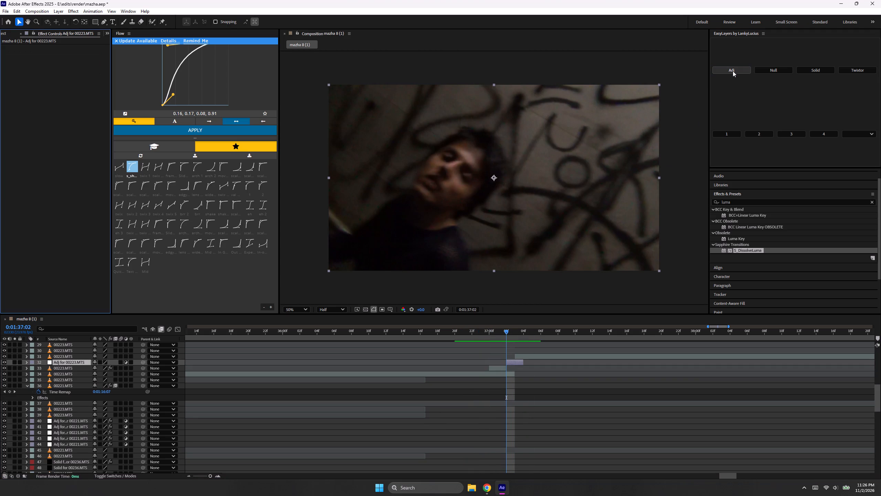
pyautogui.hotkey('alt', ']')
# Apply the Channel Invert effect to the one-frame adjustment layer at 0:01:37:02.
pyautogui.click(875, 200)
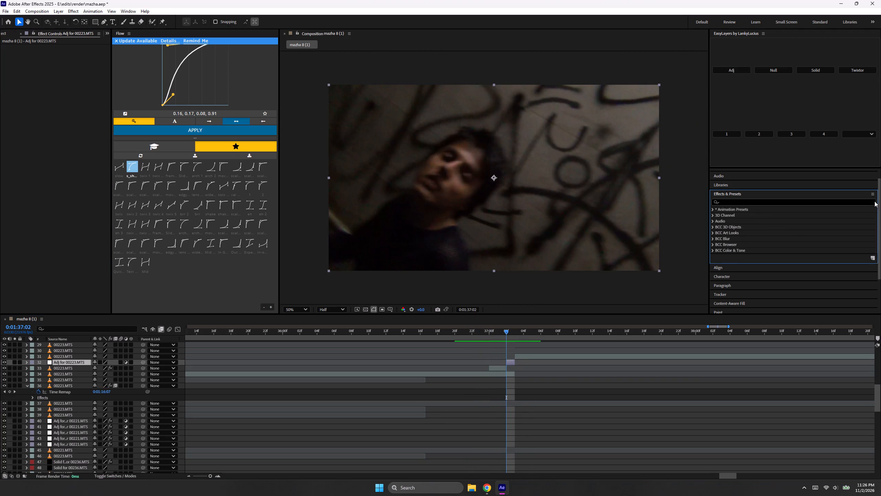
pyautogui.click(872, 202)
pyautogui.click(863, 205)
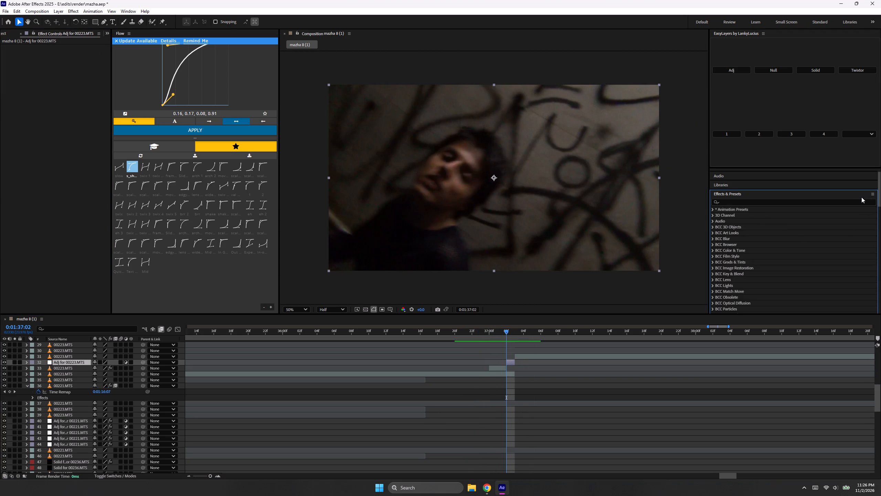
pyautogui.click(858, 202)
pyautogui.write('inver')
pyautogui.doubleClick(743, 293)
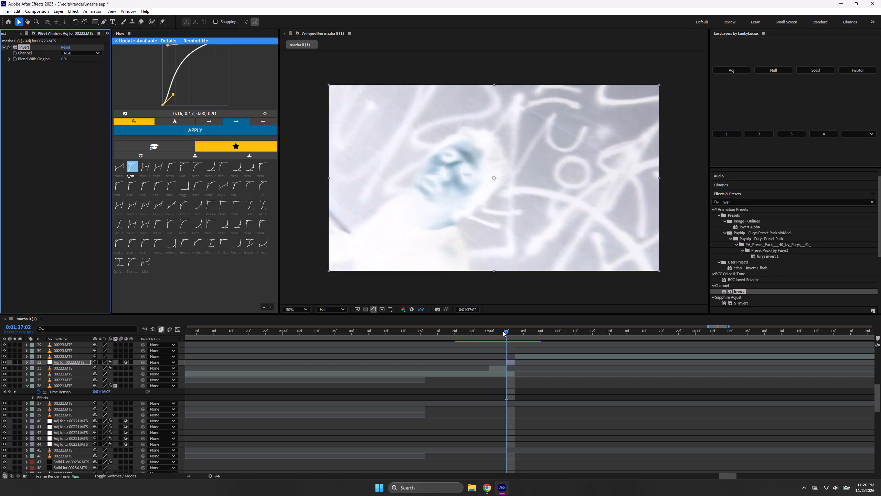
# Play back the edit from 0:01:36:16 through about 0:01:40 to check the inverted flash and find the next cut.
pyautogui.moveTo(503, 331); pyautogui.dragTo(423, 339)
pyautogui.press('space')
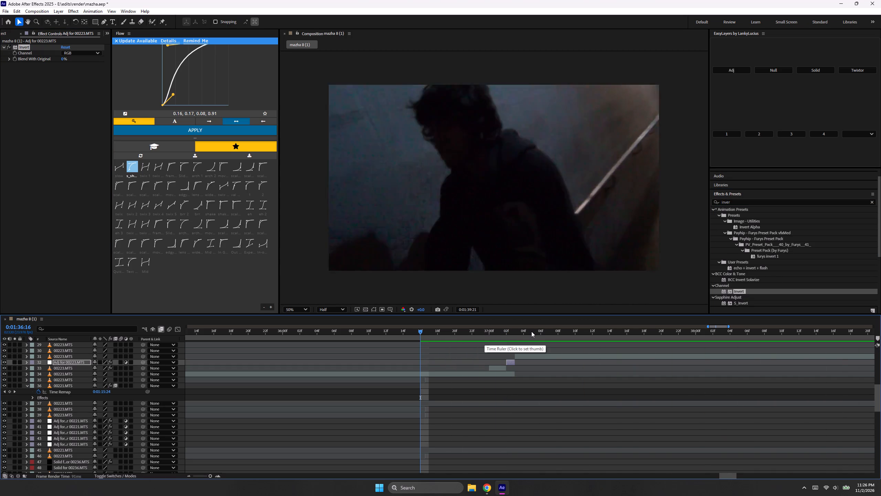
pyautogui.press('space')
pyautogui.moveTo(512, 329); pyautogui.dragTo(414, 353)
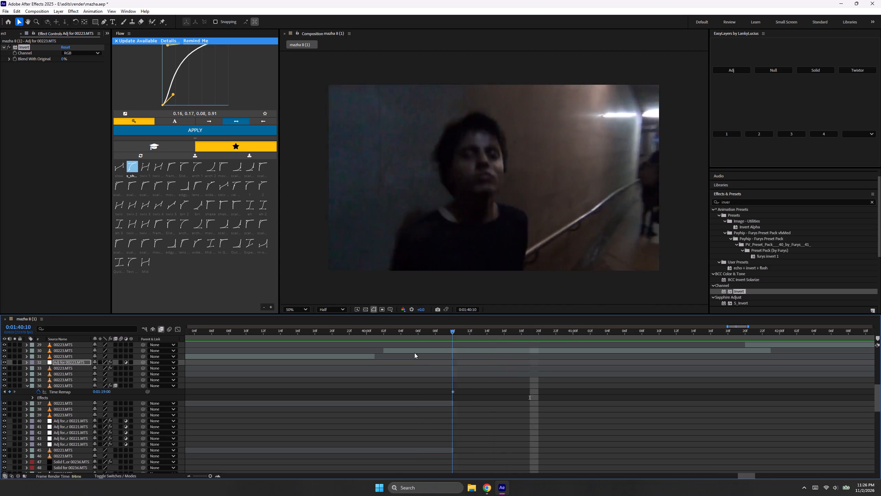
pyautogui.moveTo(414, 353); pyautogui.dragTo(404, 390)
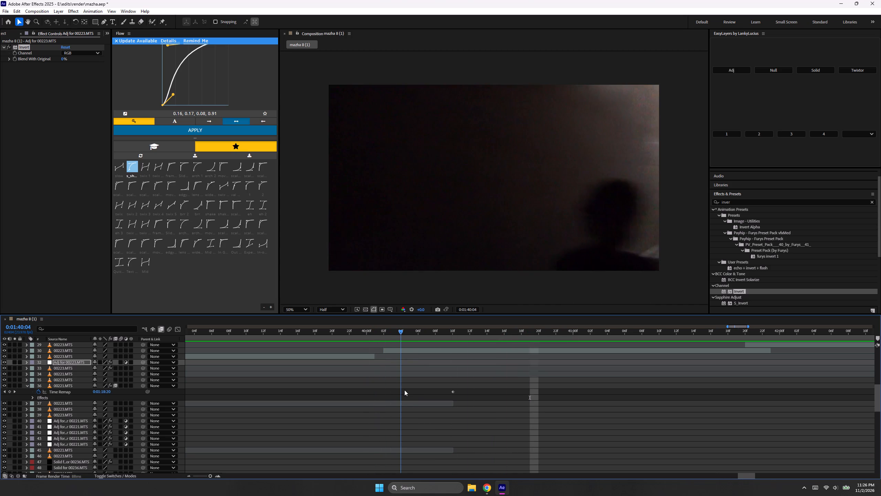
pyautogui.moveTo(404, 390); pyautogui.dragTo(299, 420)
pyautogui.press('space')
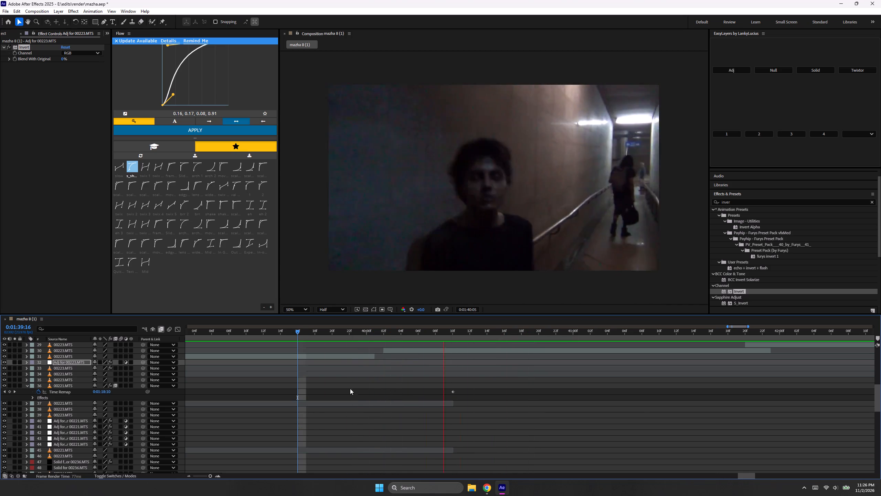
pyautogui.press('space')
# Add a solid above the 00223.MTS clip, starting at 0:01:40:01 in the gap between clips, and trim it to one frame.
pyautogui.moveTo(386, 338); pyautogui.dragTo(374, 342)
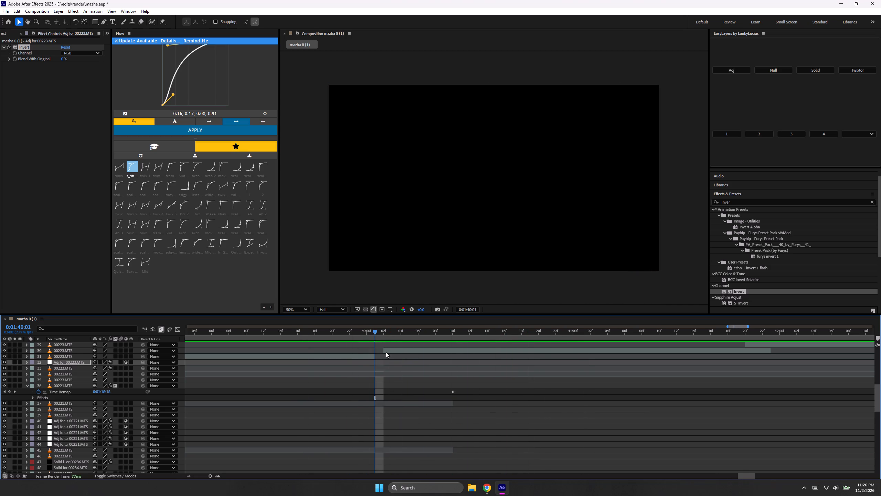
pyautogui.click(386, 352)
pyautogui.click(815, 70)
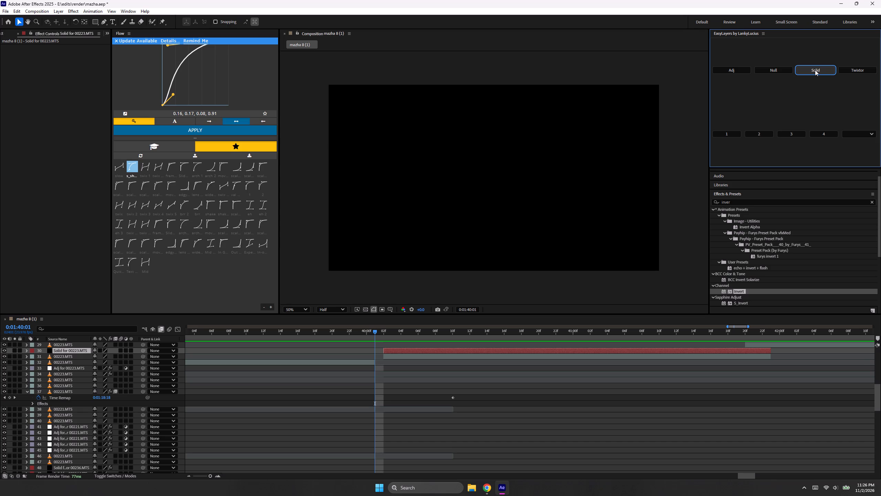
pyautogui.press('[')
pyautogui.hotkey('alt', ']')
# Apply the Channel Invert effect to the one-frame solid at 0:01:40:01.
pyautogui.click(871, 202)
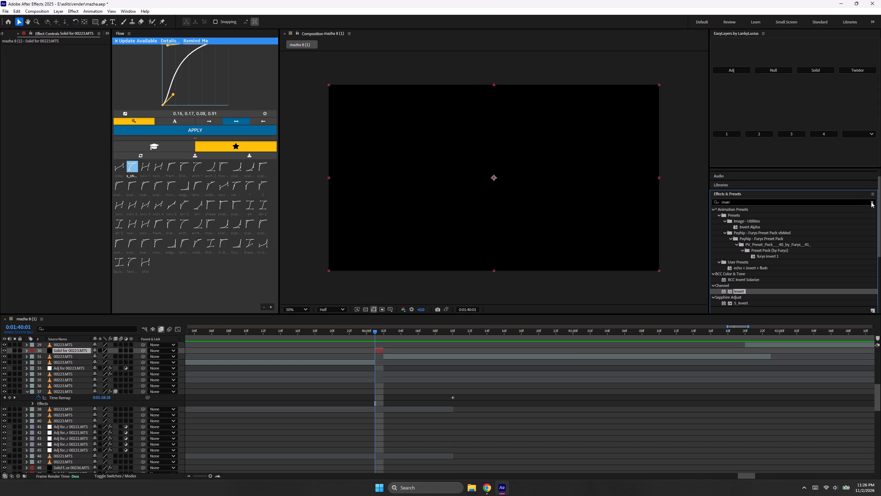
pyautogui.click(859, 203)
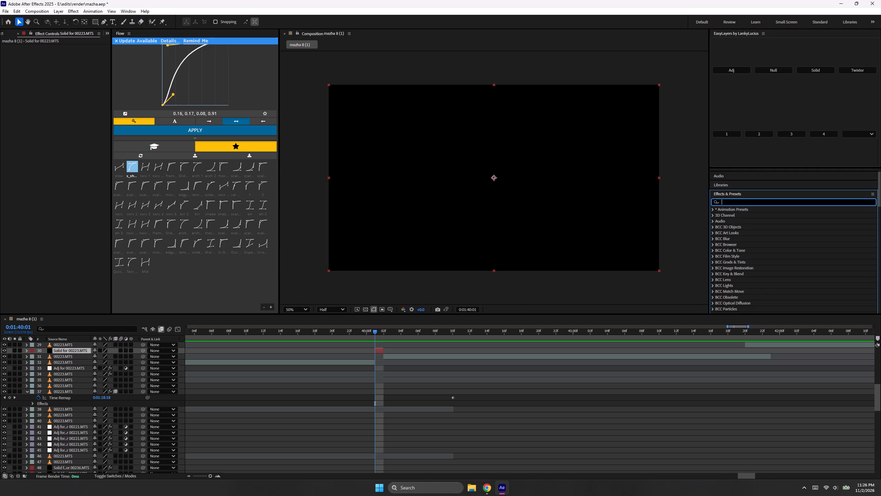
pyautogui.write('inve')
pyautogui.doubleClick(741, 290)
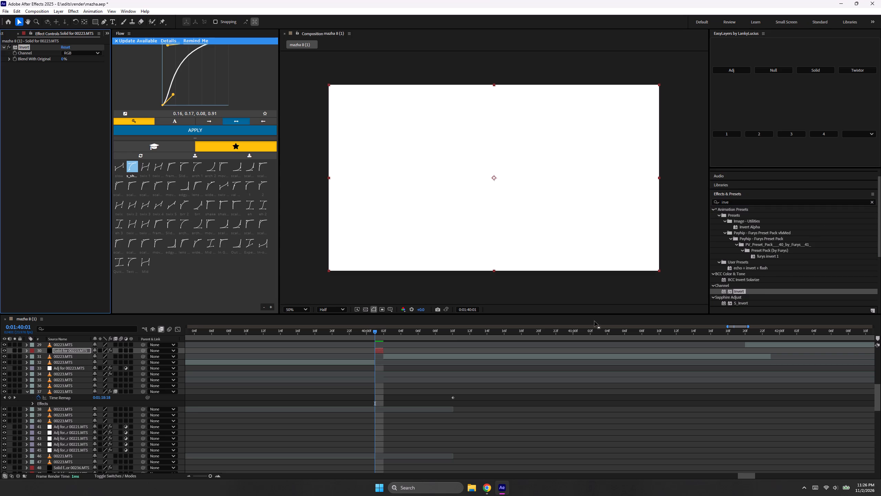
# Play back the edit from 0:01:39:20 to about 0:01:44 to review the flash and the following clips.
pyautogui.moveTo(372, 337); pyautogui.dragTo(328, 349)
pyautogui.press('space')
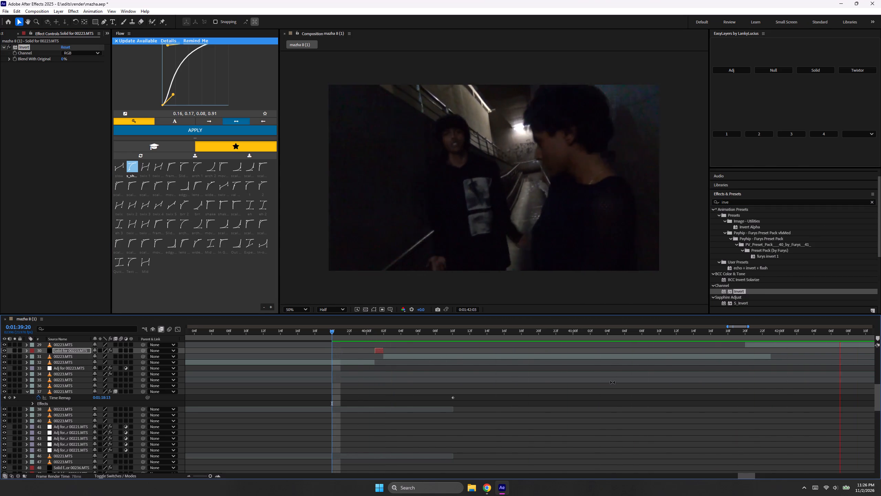
pyautogui.press('space')
pyautogui.press('space')
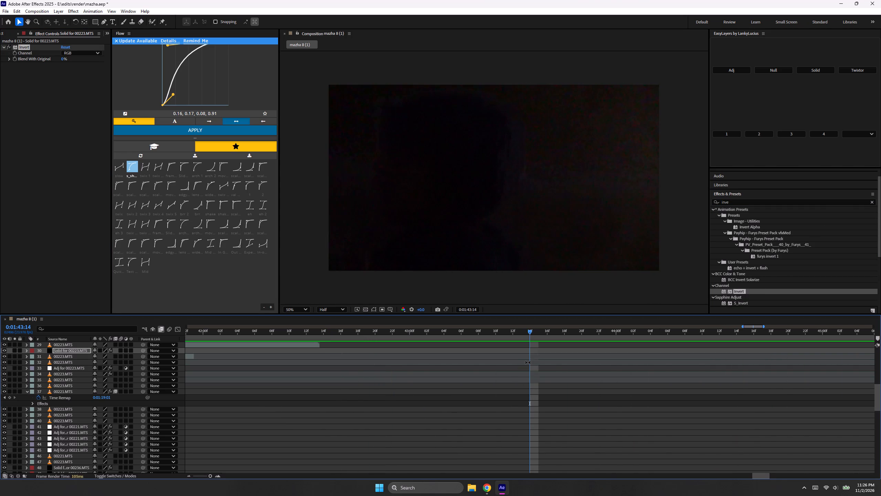
pyautogui.press('space')
# Flip the 00223.MTS clip at 0:01:43:17 horizontally.
pyautogui.scroll(4, 565, 357)
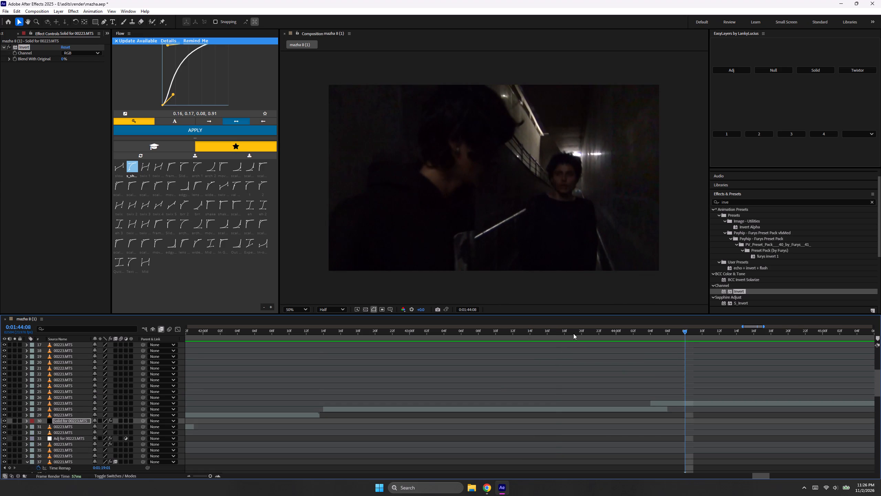
pyautogui.moveTo(573, 333); pyautogui.dragTo(555, 345)
pyautogui.click(573, 410)
pyautogui.rightClick(573, 410)
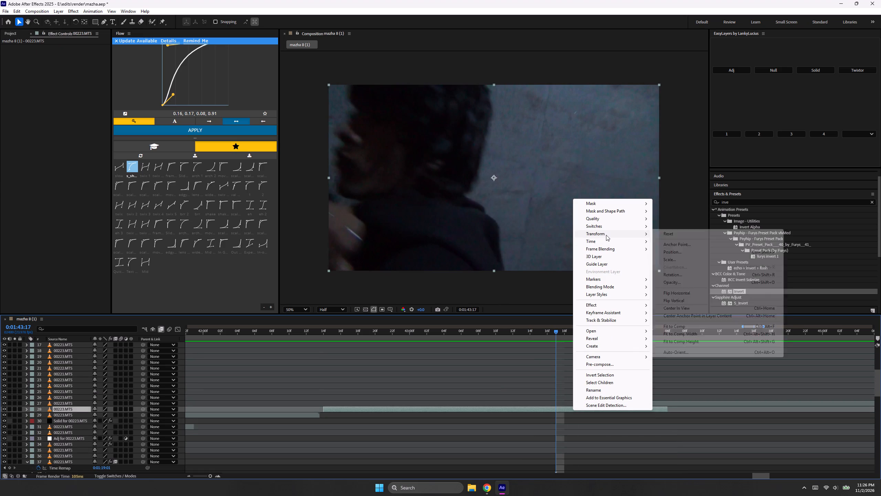
pyautogui.click(686, 297)
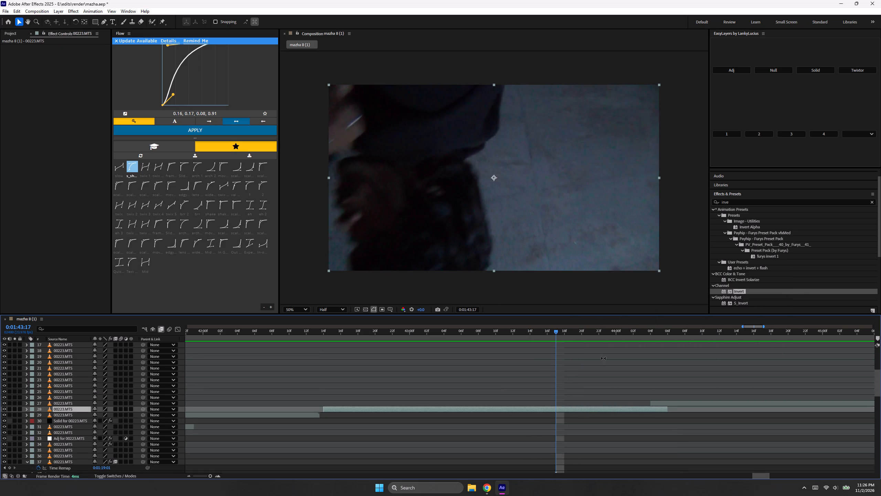
pyautogui.hotkey('ctrl', 'z')
pyautogui.rightClick(580, 411)
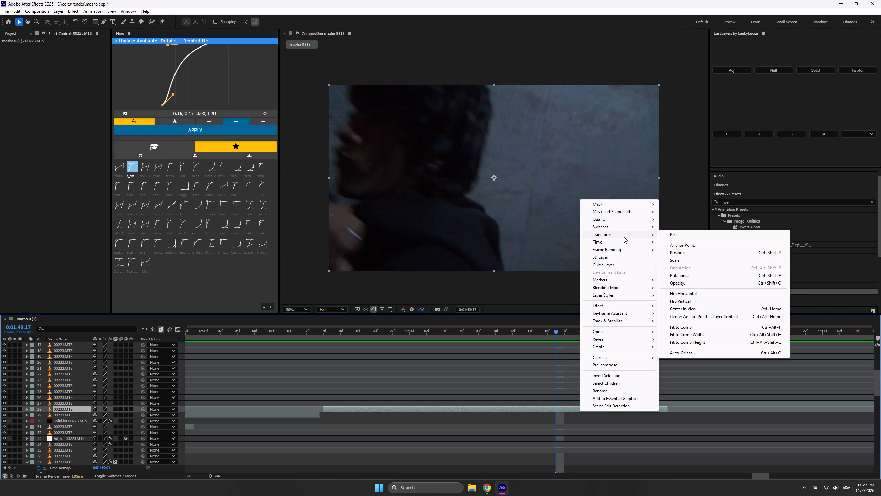
pyautogui.click(701, 294)
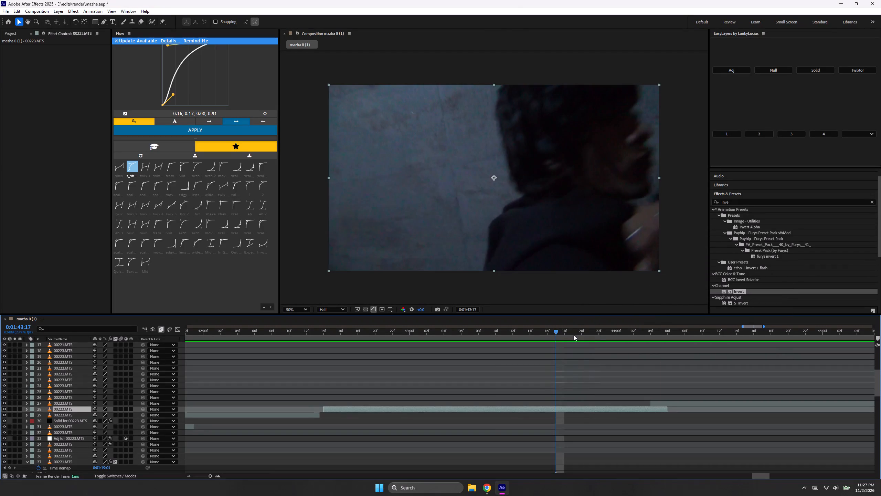
# Play back from 0:01:42:04 to about 0:01:53, and again from 0:01:50:06, to find the next place for a flash.
pyautogui.moveTo(550, 332); pyautogui.dragTo(238, 385)
pyautogui.press('space')
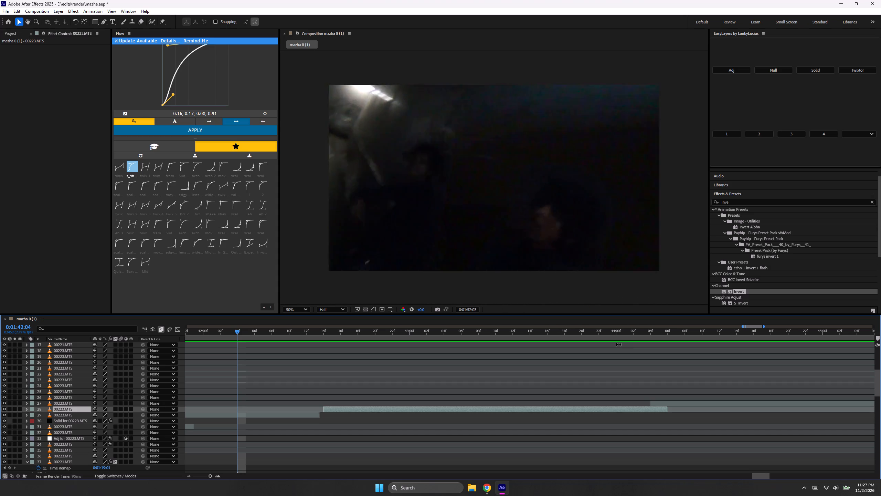
pyautogui.press('space')
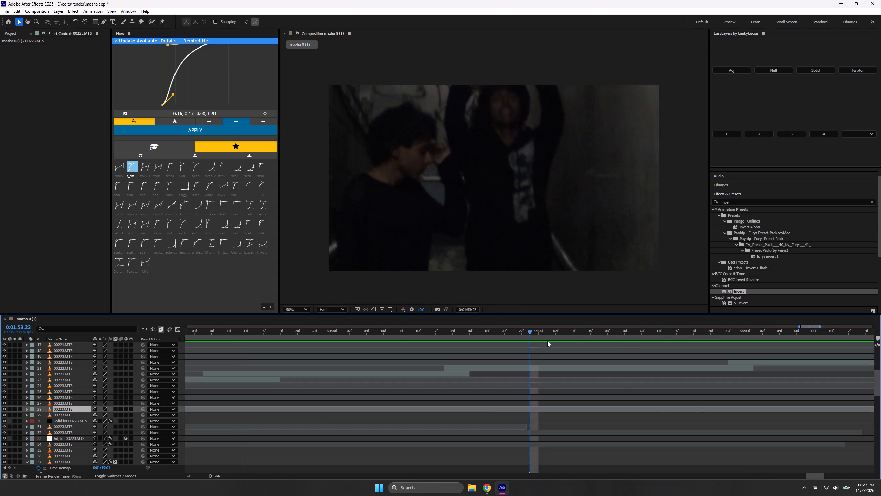
pyautogui.moveTo(428, 333); pyautogui.dragTo(225, 375)
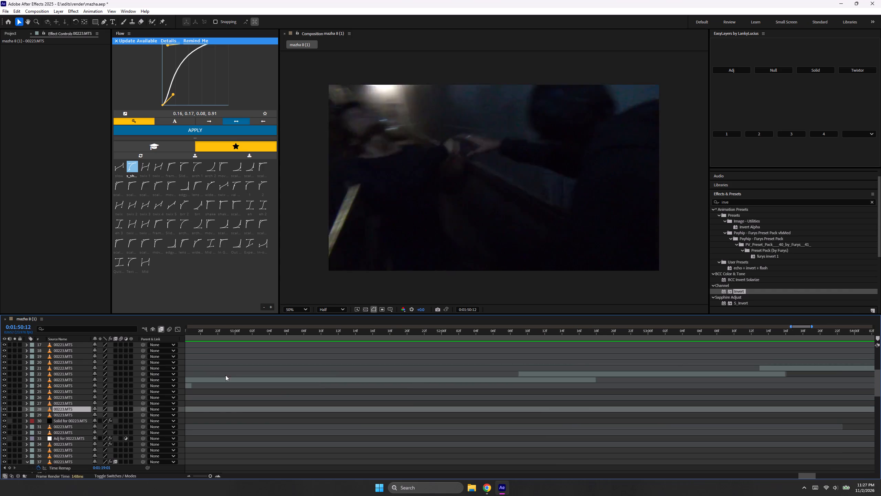
pyautogui.moveTo(225, 375); pyautogui.dragTo(211, 395)
pyautogui.press('space')
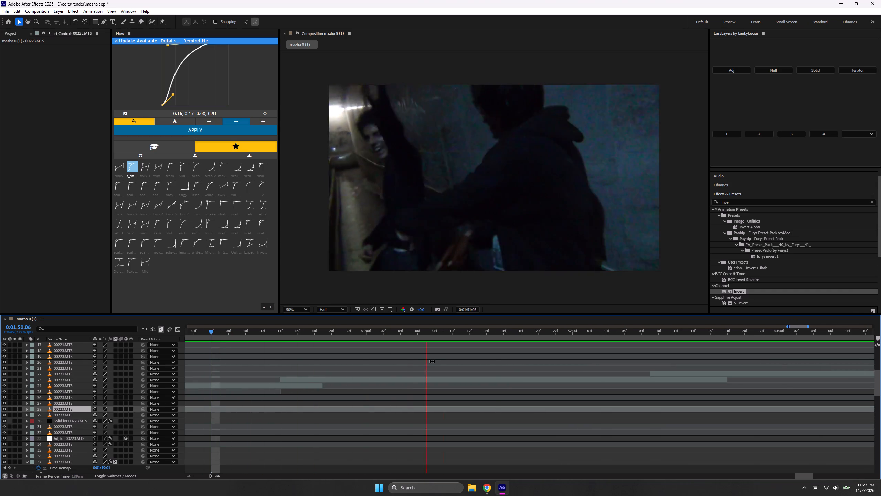
pyautogui.press('space')
# Add an adjustment layer over the 00223.MTS clip starting at 0:01:50:14 and apply the Channel Invert effect to it.
pyautogui.click(279, 331)
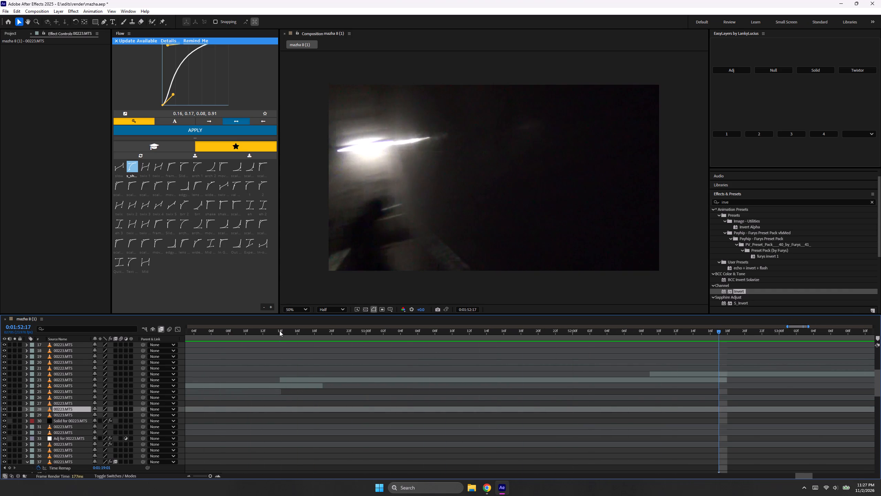
pyautogui.click(316, 378)
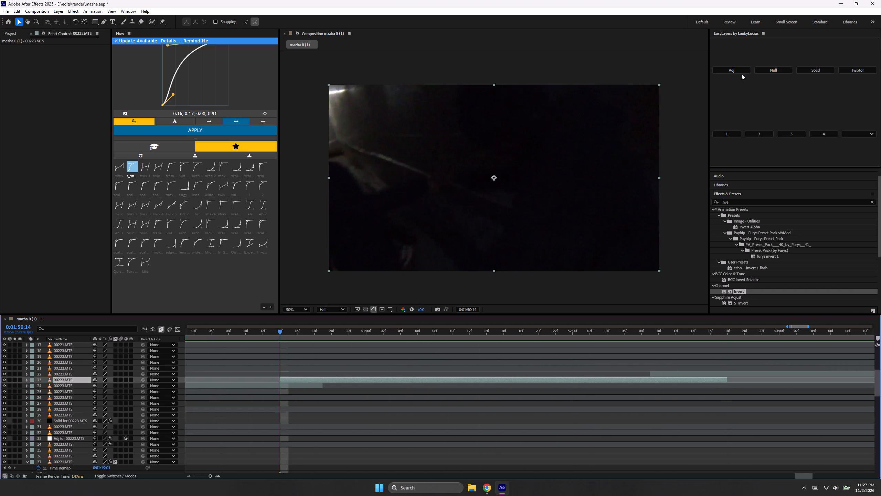
pyautogui.click(740, 70)
pyautogui.click(871, 202)
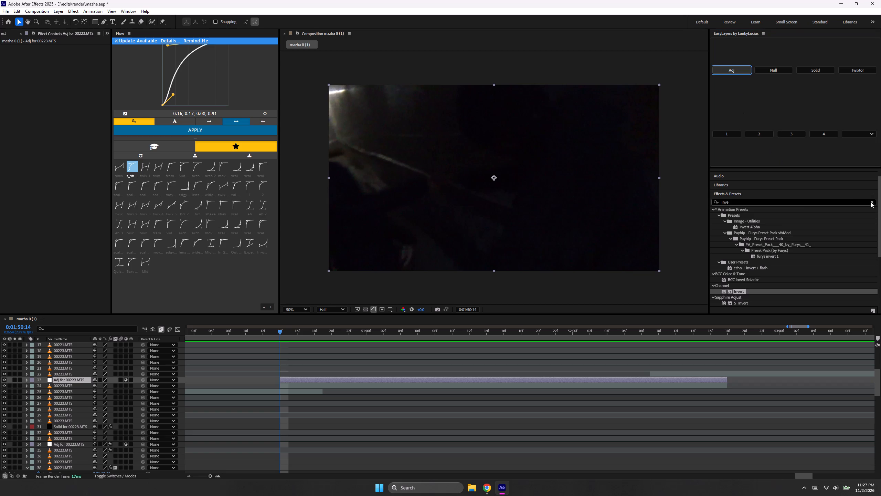
pyautogui.click(854, 204)
pyautogui.write('inve')
pyautogui.doubleClick(744, 290)
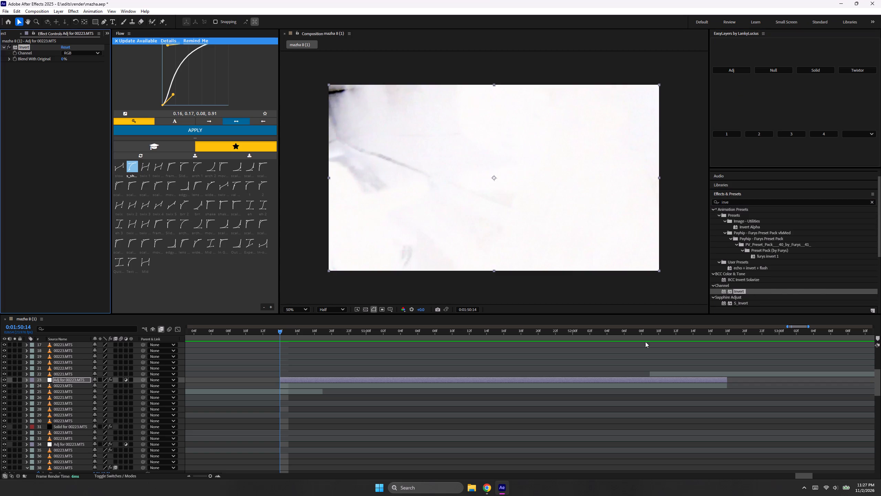
# Split the inverted adjustment layer at 0:01:50:16 and delete the rest, keeping the first two frames.
pyautogui.moveTo(280, 332); pyautogui.dragTo(296, 337)
pyautogui.hotkey('ctrl', 'shift', 'd')
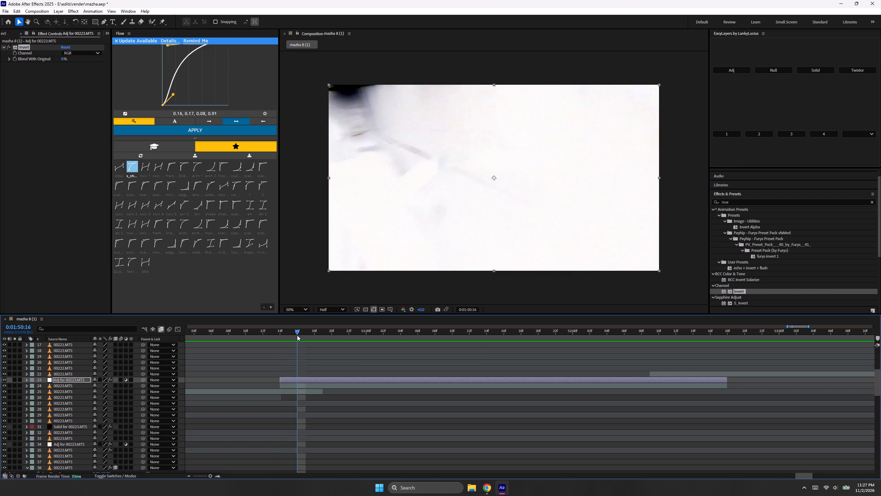
pyautogui.press('Delete')
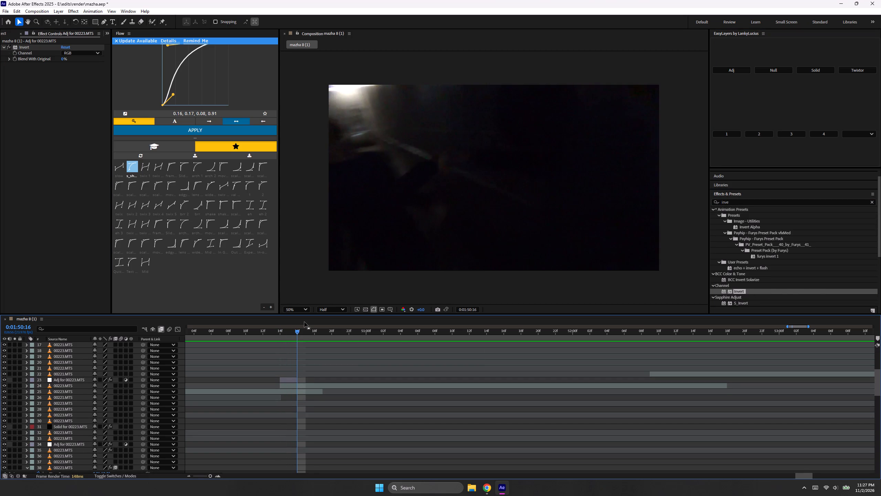
# Place copies of the two-frame inverted adjustment layer starting at 0:01:50:18 and 0:01:50:22.
pyautogui.press('pagedown')
pyautogui.press('pagedown')
pyautogui.click(290, 381)
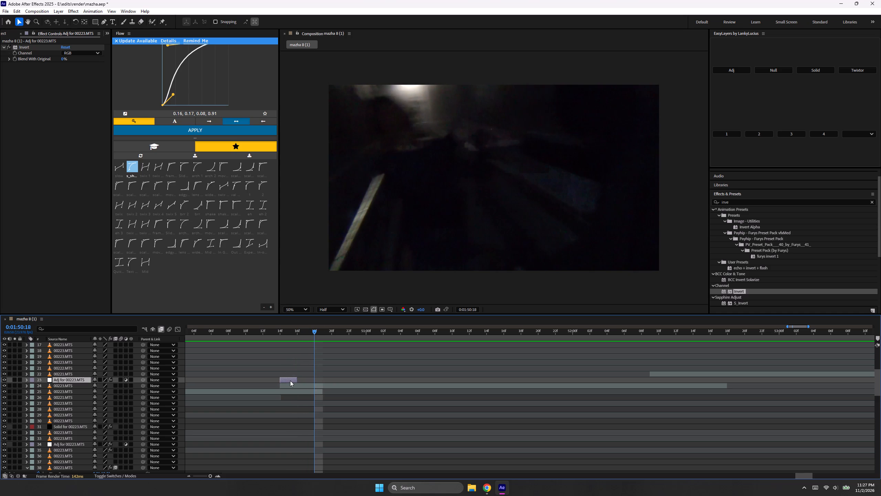
pyautogui.hotkey('ctrl', 'c')
pyautogui.hotkey('ctrl', 'v')
pyautogui.press('[')
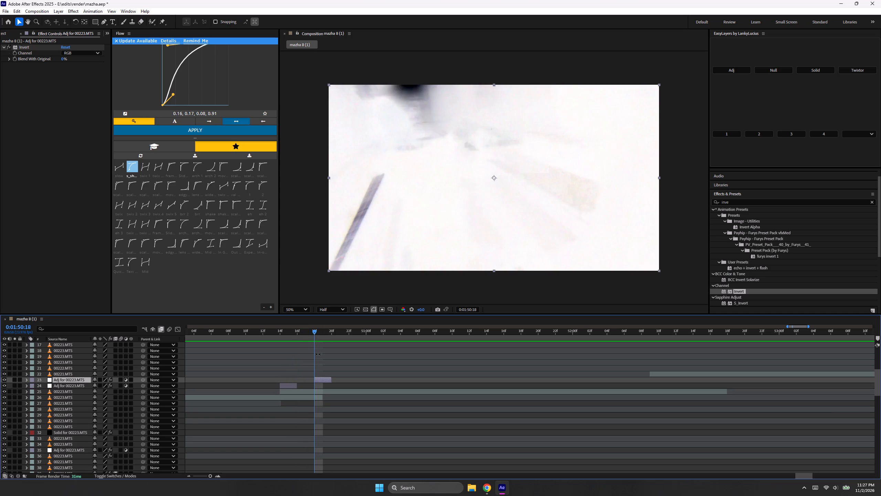
pyautogui.press('pagedown')
pyautogui.press('pagedown')
pyautogui.press('pagedown')
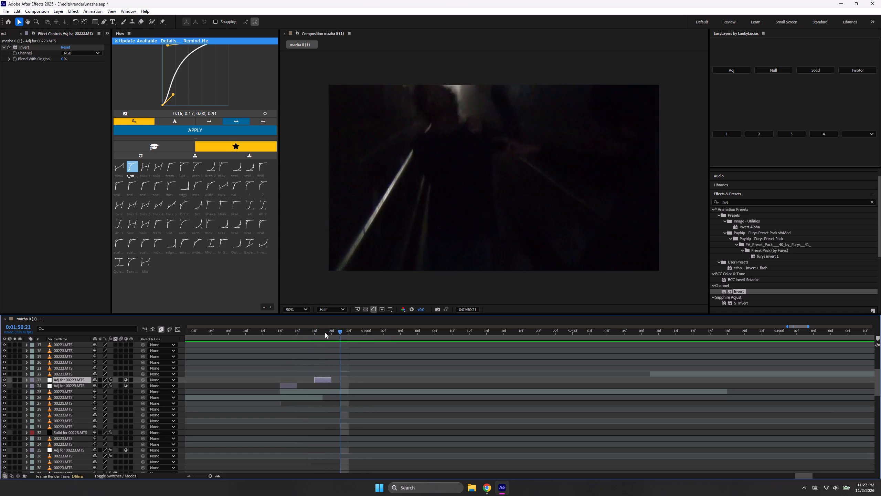
pyautogui.press('pagedown')
pyautogui.hotkey('ctrl', 'c')
pyautogui.hotkey('ctrl', 'v')
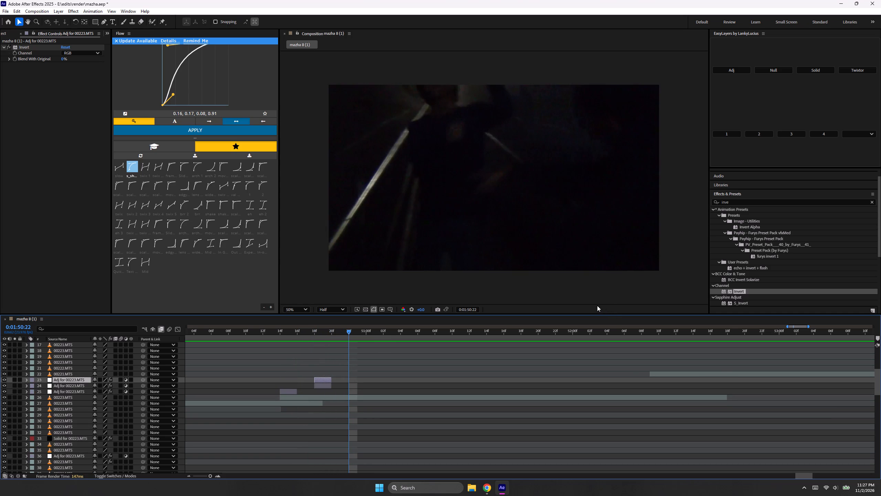
pyautogui.press('[')
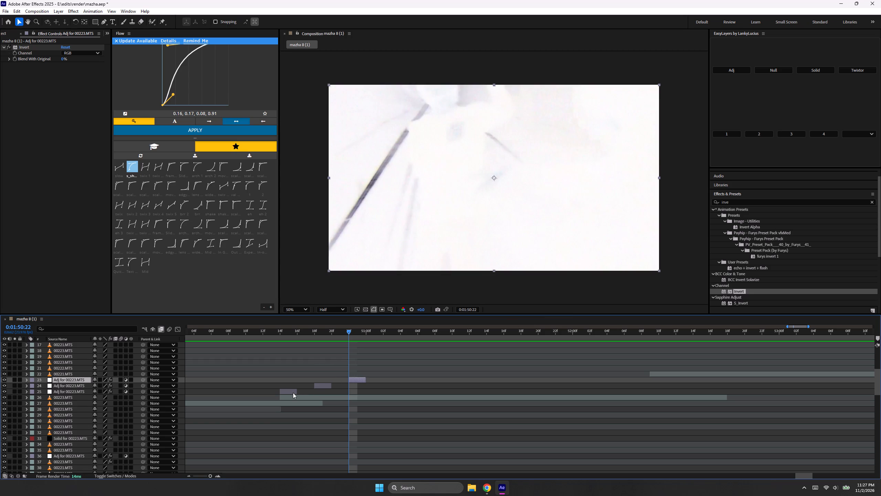
# Duplicate the three inverted adjustment layers and shift the copies to start at 0:01:51:02, 0:01:51:06 and 0:01:51:10.
pyautogui.keyDown('shift'); pyautogui.click(293, 393); pyautogui.keyUp('shift')
pyautogui.hotkey('ctrl', 'c')
pyautogui.hotkey('ctrl', 'v')
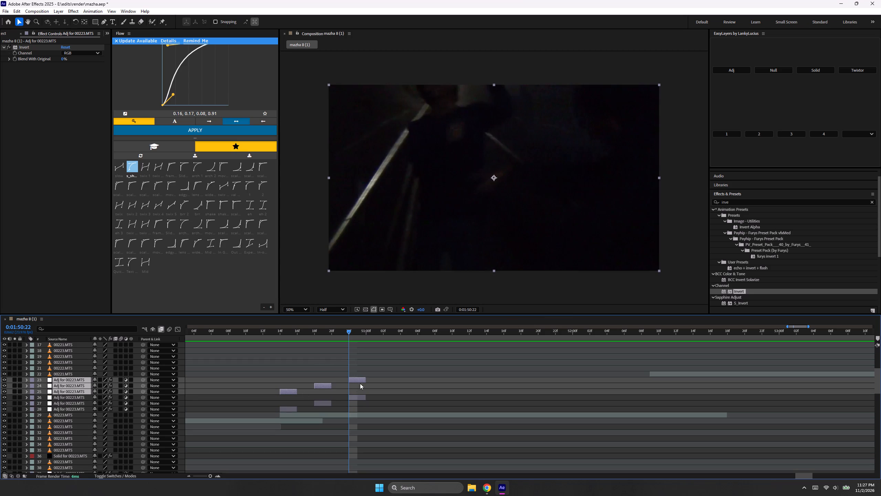
pyautogui.moveTo(356, 380); pyautogui.dragTo(462, 383)
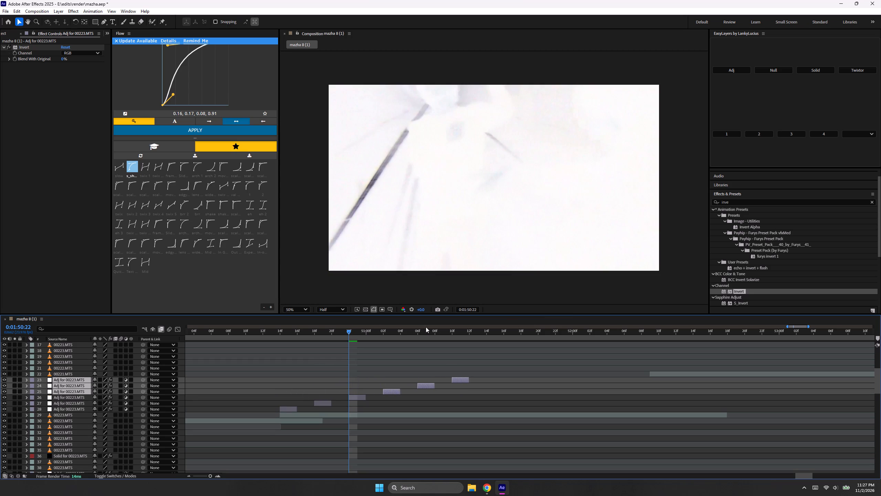
# Duplicate the last three inverted adjustment layers and shift the copies to start at 0:01:51:14, 0:01:51:18 and 0:01:51:22.
pyautogui.moveTo(426, 327); pyautogui.dragTo(489, 343)
pyautogui.moveTo(458, 329); pyautogui.dragTo(486, 337)
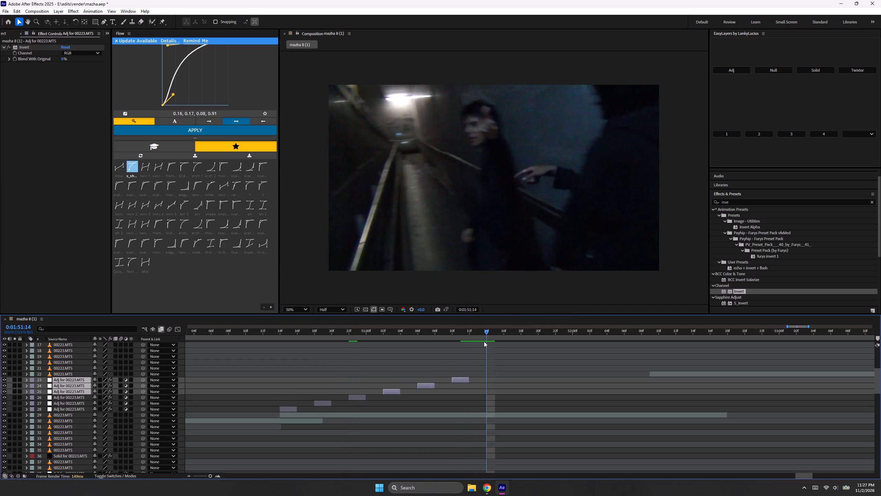
pyautogui.hotkey('ctrl', 'c')
pyautogui.hotkey('ctrl', 'v')
pyautogui.moveTo(461, 381); pyautogui.dragTo(546, 385)
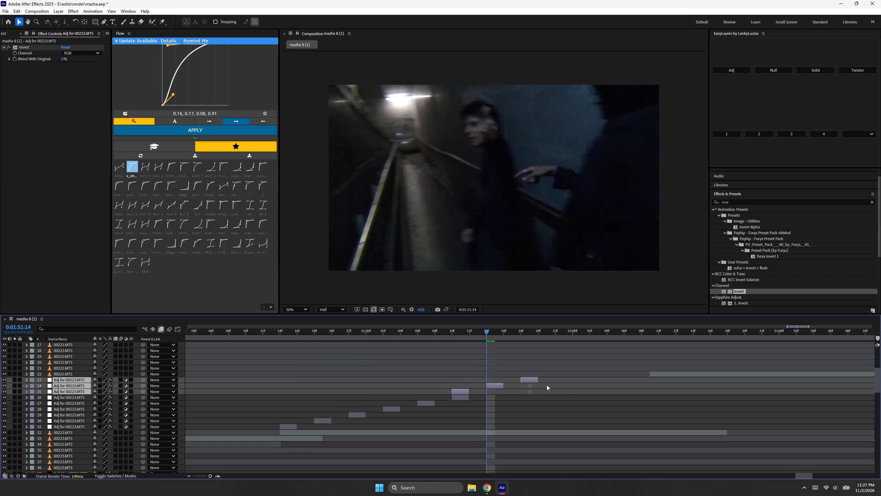
pyautogui.moveTo(546, 385); pyautogui.dragTo(564, 391)
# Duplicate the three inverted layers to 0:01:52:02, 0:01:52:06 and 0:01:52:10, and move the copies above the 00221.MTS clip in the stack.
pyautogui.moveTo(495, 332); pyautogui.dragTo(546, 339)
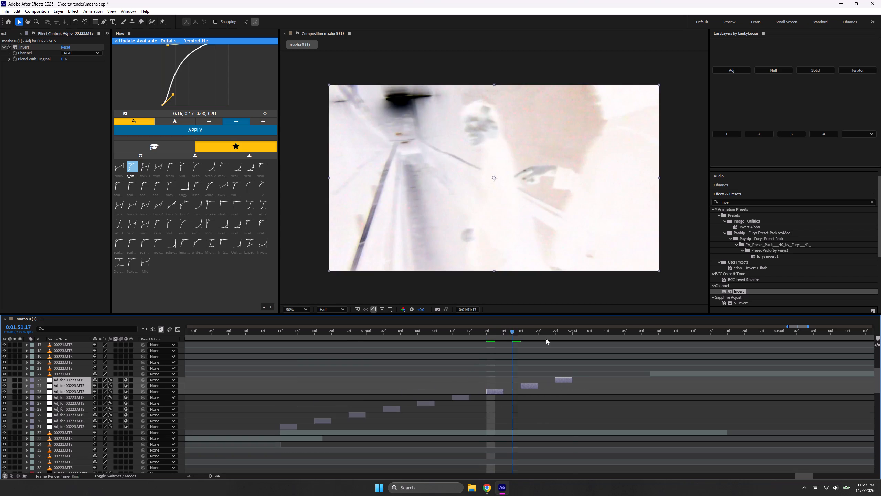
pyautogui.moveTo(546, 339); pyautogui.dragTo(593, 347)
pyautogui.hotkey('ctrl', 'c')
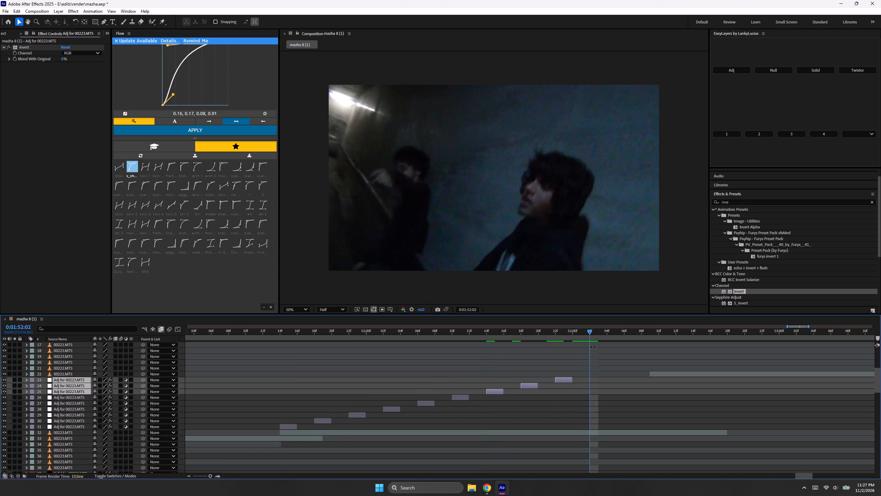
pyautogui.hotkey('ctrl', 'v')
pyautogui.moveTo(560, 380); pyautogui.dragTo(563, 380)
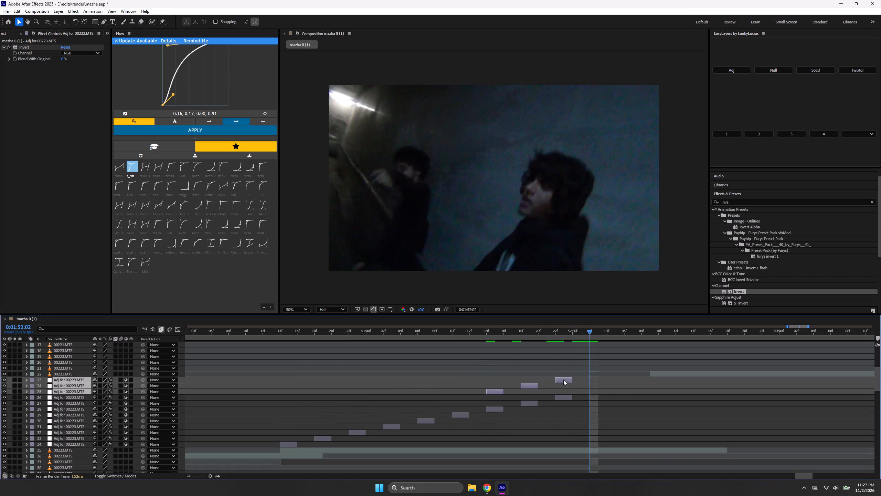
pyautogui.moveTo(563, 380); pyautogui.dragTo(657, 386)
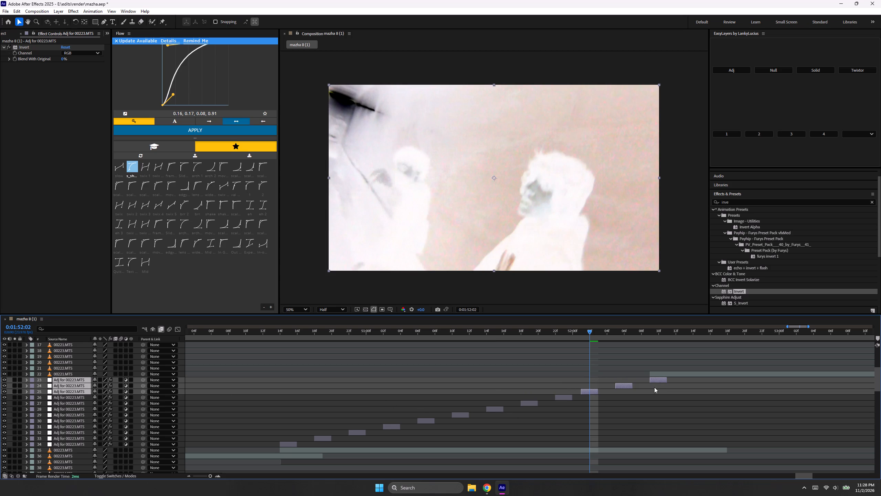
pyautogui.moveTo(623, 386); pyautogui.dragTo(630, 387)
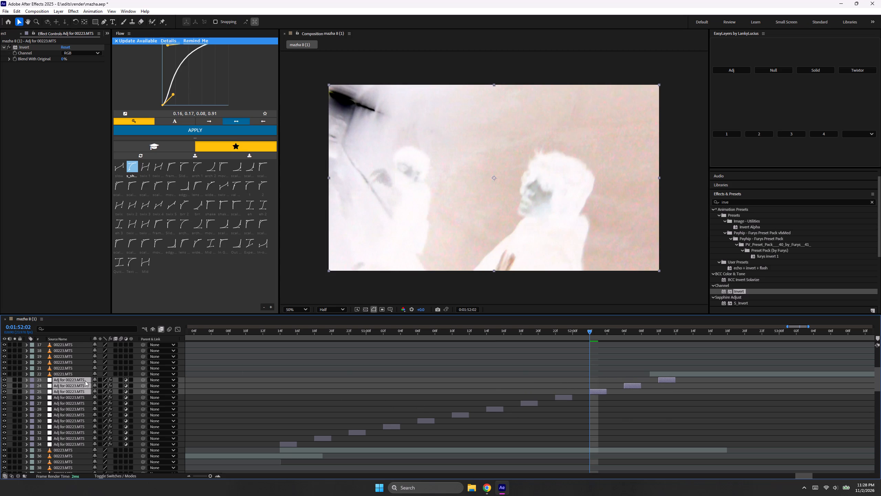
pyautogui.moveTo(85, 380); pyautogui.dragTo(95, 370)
# Play back the edit from around 0:01:48:00 and 0:01:49:07 to review the run of inverted flashes.
pyautogui.moveTo(591, 330); pyautogui.dragTo(654, 340)
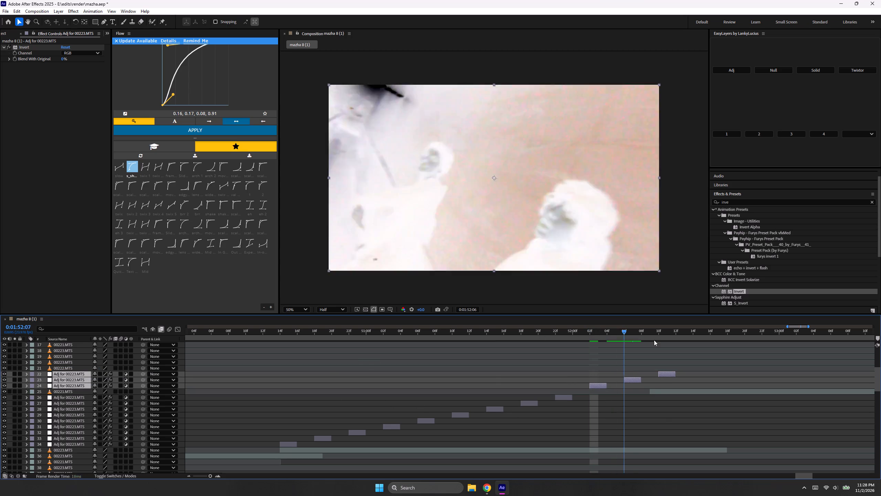
pyautogui.moveTo(654, 340); pyautogui.dragTo(139, 396)
pyautogui.press('space')
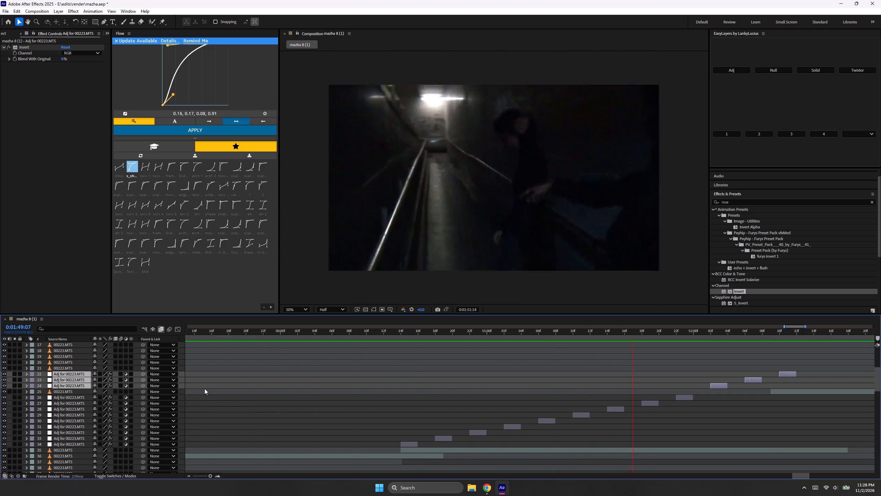
pyautogui.press('space')
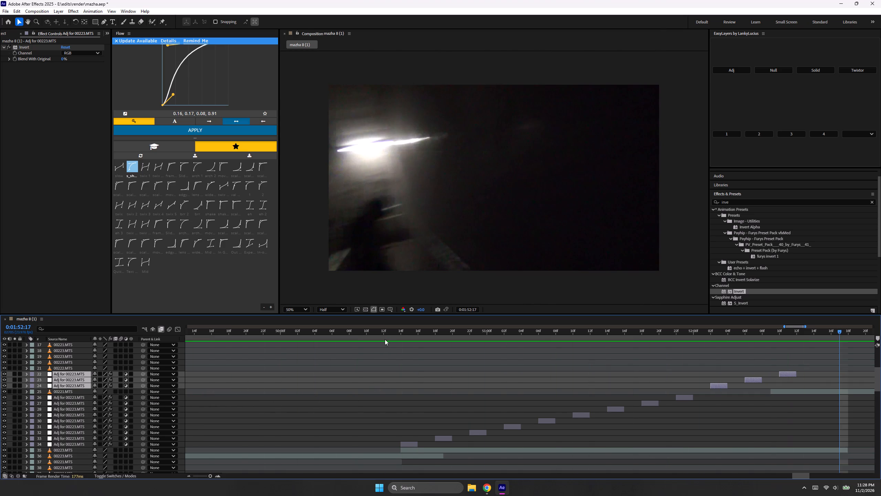
pyautogui.moveTo(389, 333); pyautogui.dragTo(150, 352)
pyautogui.press('space')
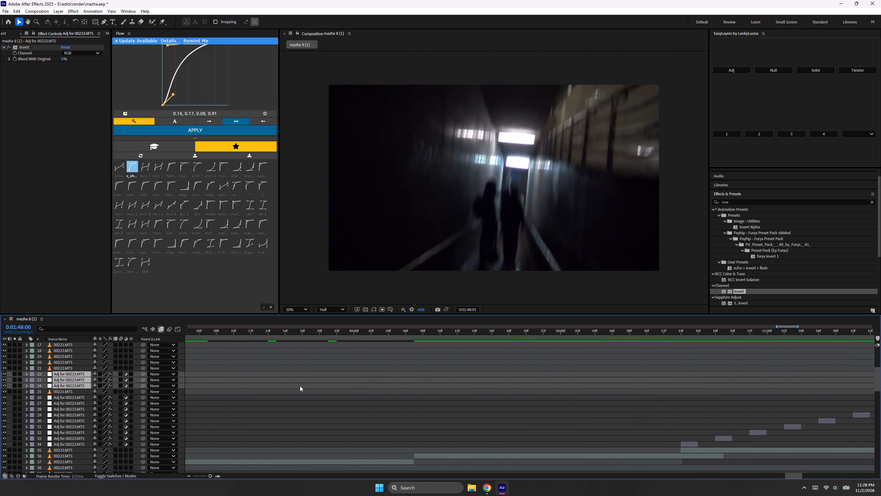
pyautogui.press('space')
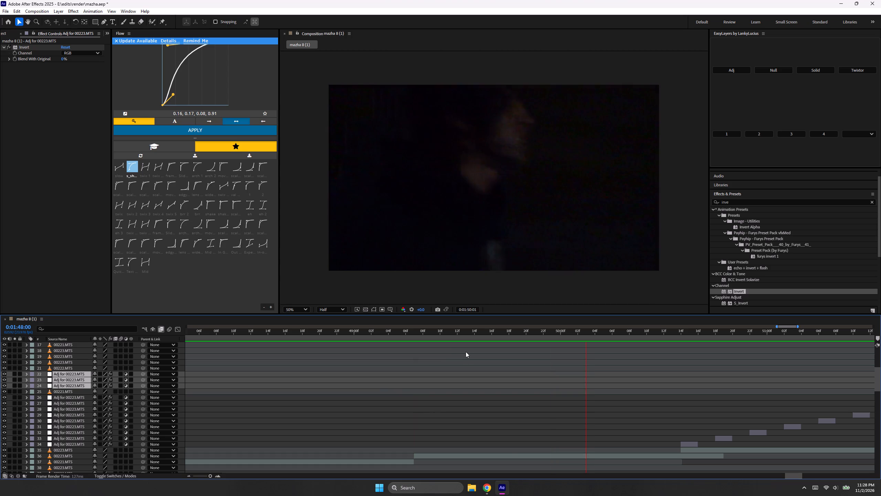
pyautogui.moveTo(455, 339); pyautogui.dragTo(416, 364)
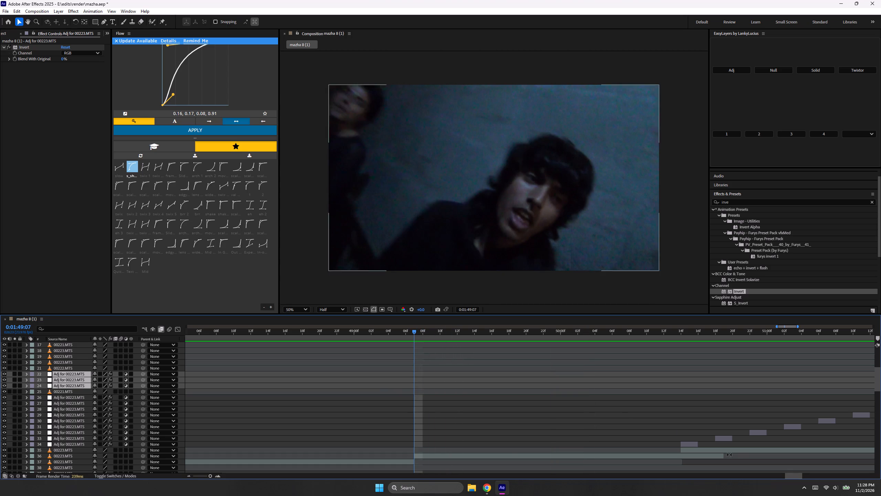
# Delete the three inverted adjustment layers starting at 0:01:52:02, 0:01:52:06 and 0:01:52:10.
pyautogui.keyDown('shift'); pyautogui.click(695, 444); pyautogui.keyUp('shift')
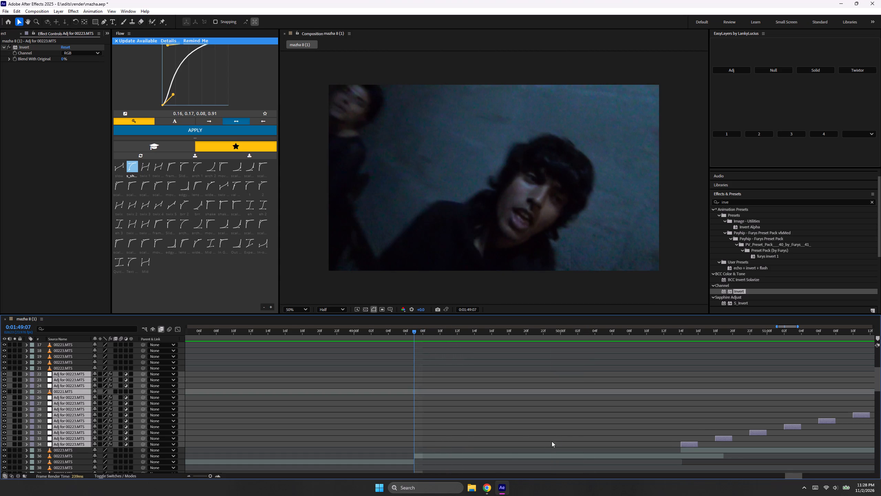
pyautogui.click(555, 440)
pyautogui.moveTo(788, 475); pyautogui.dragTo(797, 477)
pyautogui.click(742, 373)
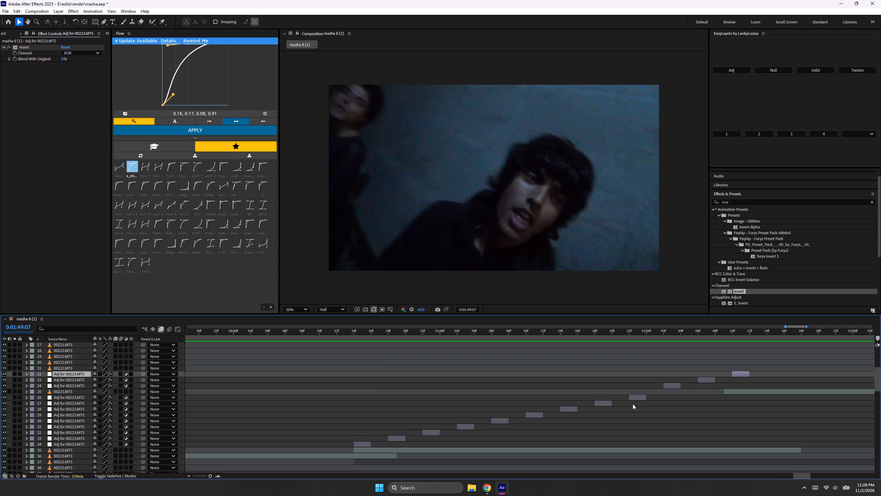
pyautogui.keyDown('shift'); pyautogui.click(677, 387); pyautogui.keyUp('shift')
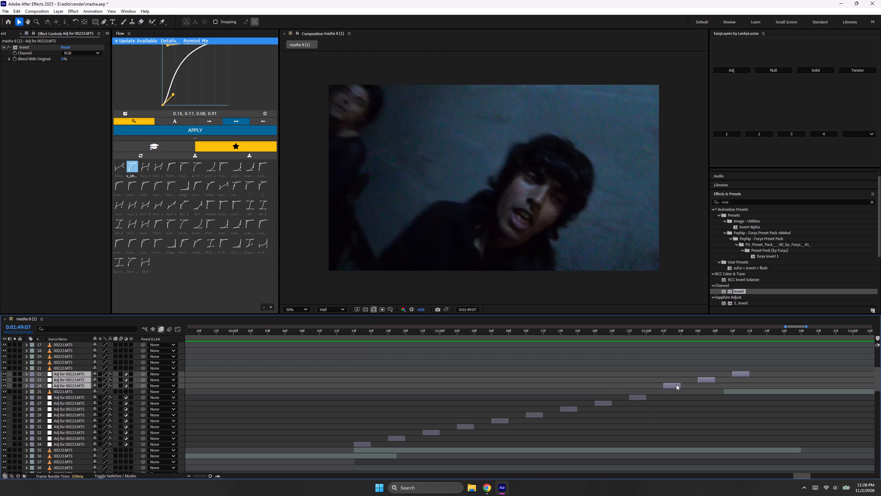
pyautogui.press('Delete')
# Shift the nine inverted adjustment layers earlier together so the first starts at 0:01:49:07, and preview the flashes.
pyautogui.click(364, 428)
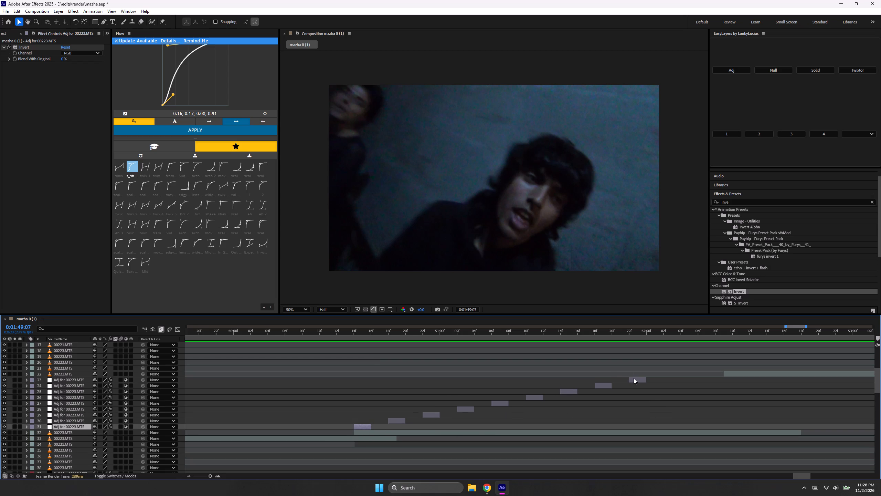
pyautogui.keyDown('shift'); pyautogui.click(634, 378); pyautogui.keyUp('shift')
pyautogui.moveTo(363, 425); pyautogui.dragTo(205, 420)
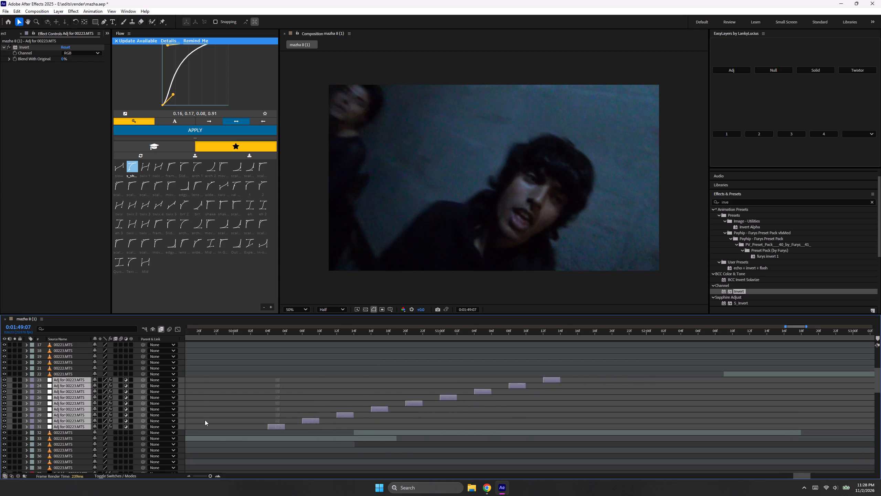
pyautogui.moveTo(205, 420); pyautogui.dragTo(344, 454)
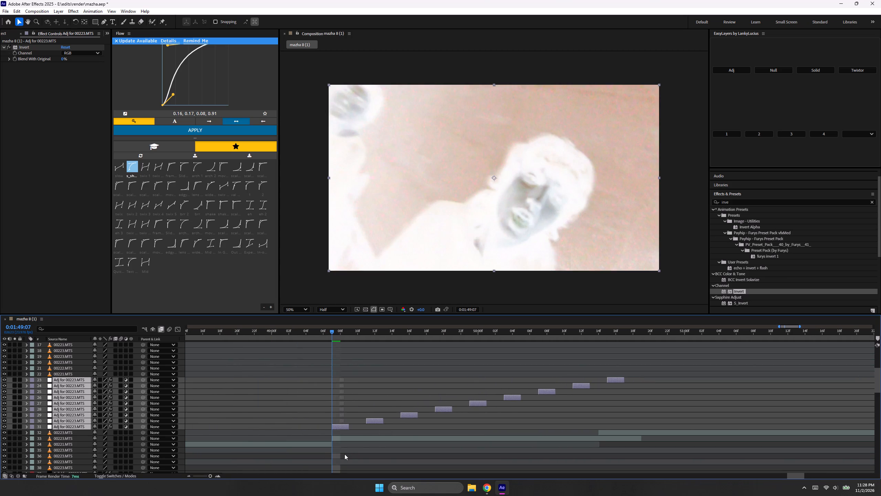
pyautogui.moveTo(344, 454); pyautogui.dragTo(344, 454)
pyautogui.press('space')
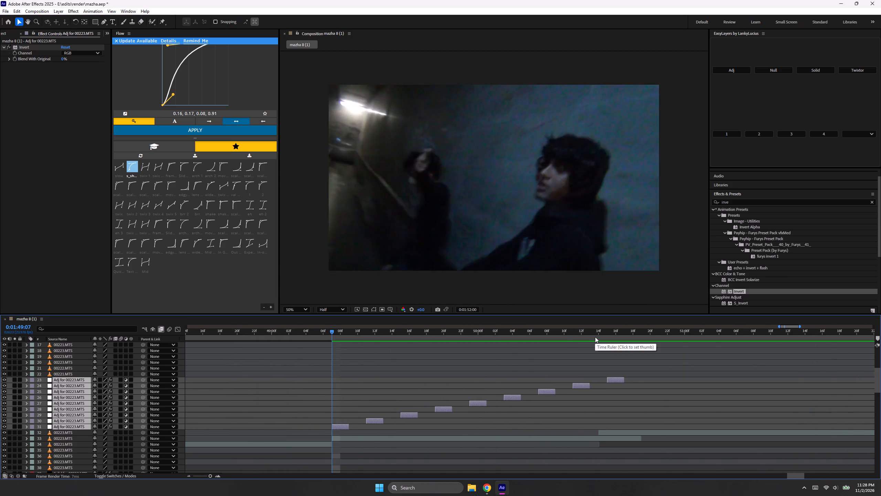
pyautogui.press('space')
# Duplicate the nine inverted adjustment layers and shift the copies to run from 0:01:50:19 at four-frame intervals, then preview them.
pyautogui.moveTo(515, 331); pyautogui.dragTo(448, 334)
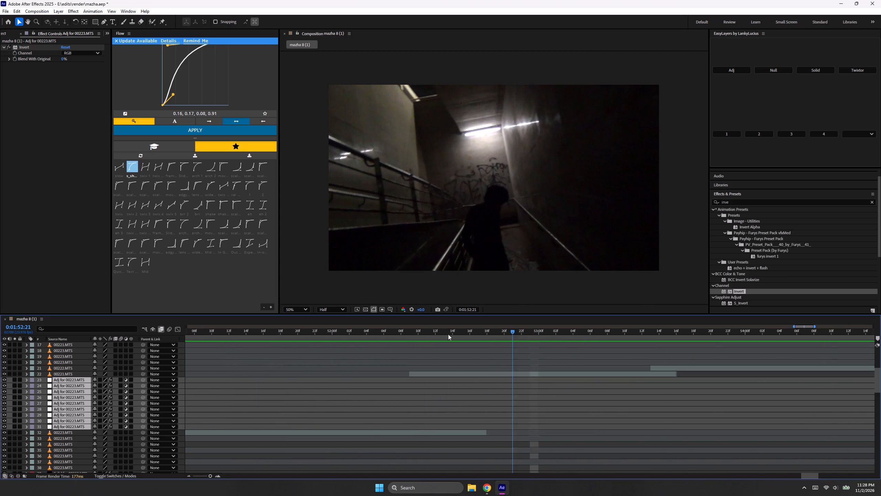
pyautogui.moveTo(448, 334); pyautogui.dragTo(439, 410)
pyautogui.hotkey('ctrl', 'c')
pyautogui.hotkey('ctrl', 'v')
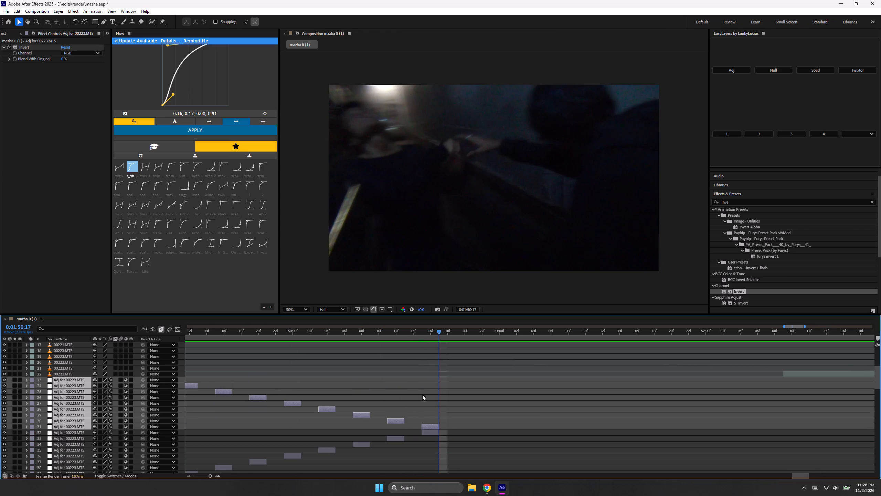
pyautogui.moveTo(427, 425); pyautogui.dragTo(698, 443)
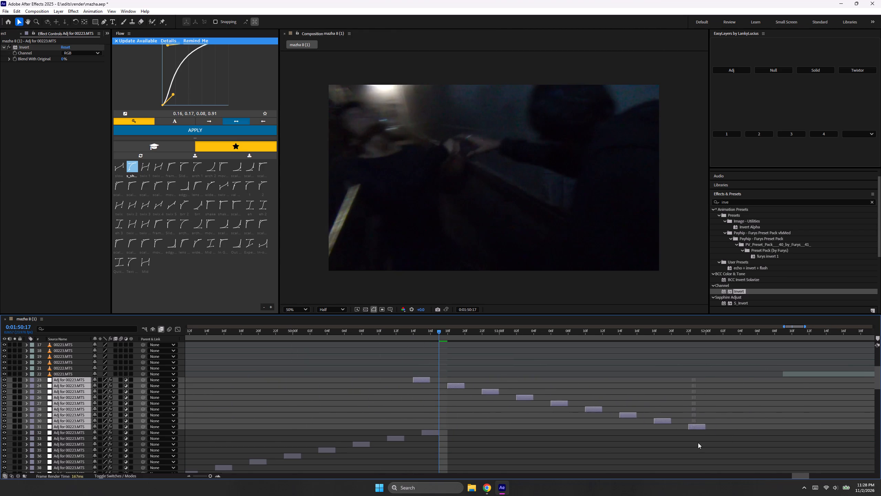
pyautogui.moveTo(698, 443); pyautogui.dragTo(737, 447)
pyautogui.press('space')
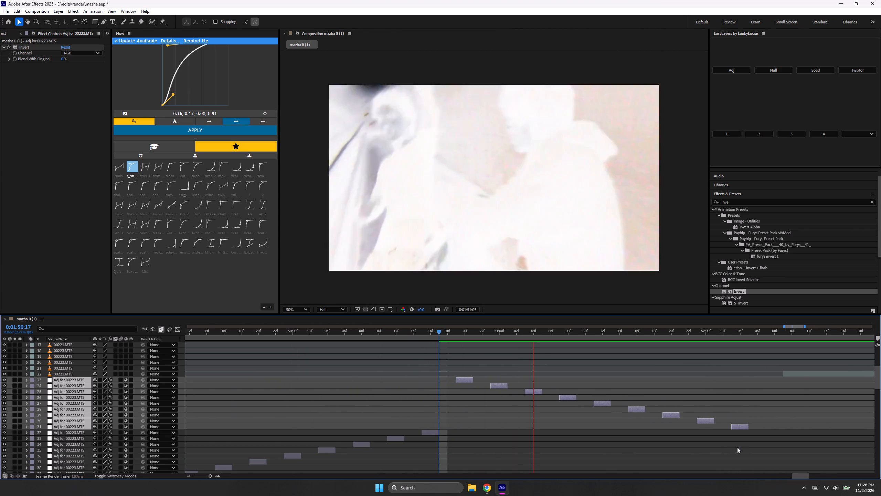
pyautogui.press('space')
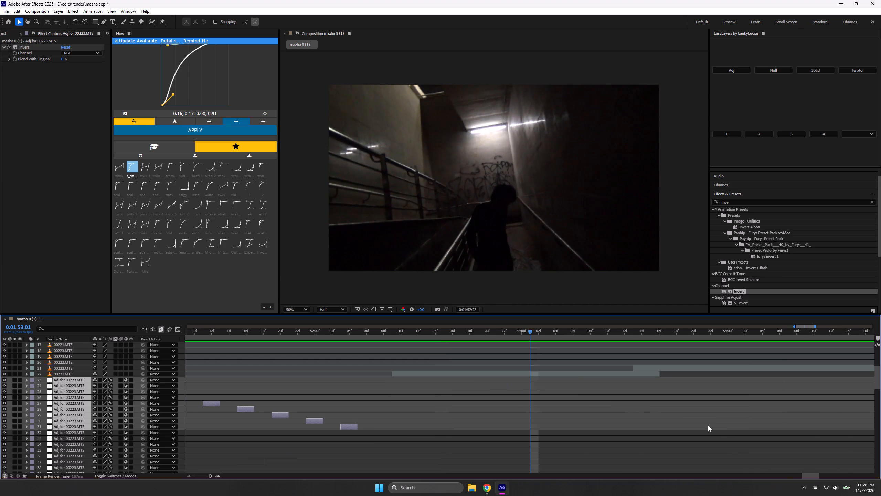
# Duplicate the last inverted adjustment layer and start the copy at 0:01:52:07.
pyautogui.moveTo(501, 332); pyautogui.dragTo(366, 380)
pyautogui.moveTo(369, 335); pyautogui.dragTo(375, 338)
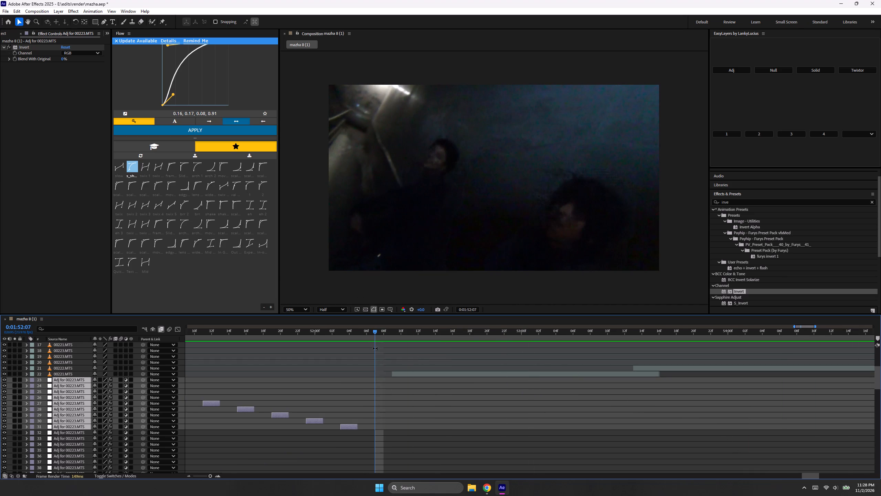
pyautogui.click(391, 430)
pyautogui.click(353, 426)
pyautogui.hotkey('ctrl', 'c')
pyautogui.hotkey('ctrl', 'v')
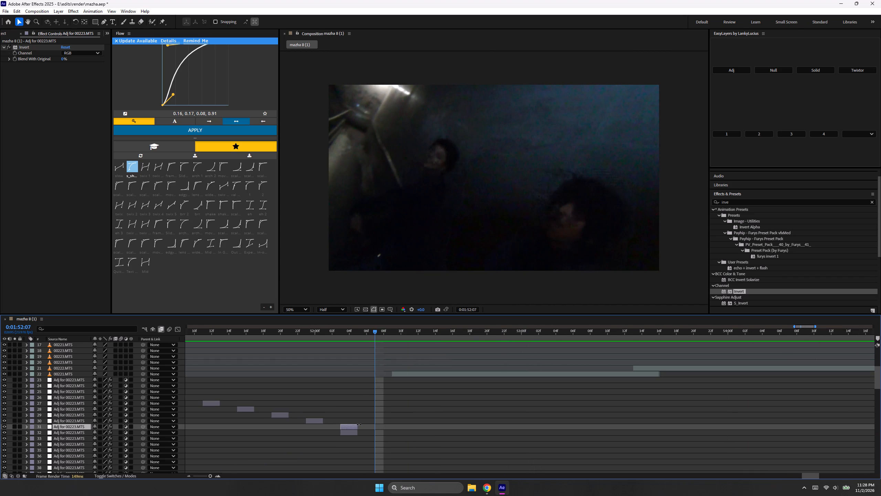
pyautogui.press('[')
# Scrub through the inverted flashes between 0:01:52:10 and 0:01:49:21 to review them over the 00223.MTS clips.
pyautogui.moveTo(377, 333); pyautogui.dragTo(409, 344)
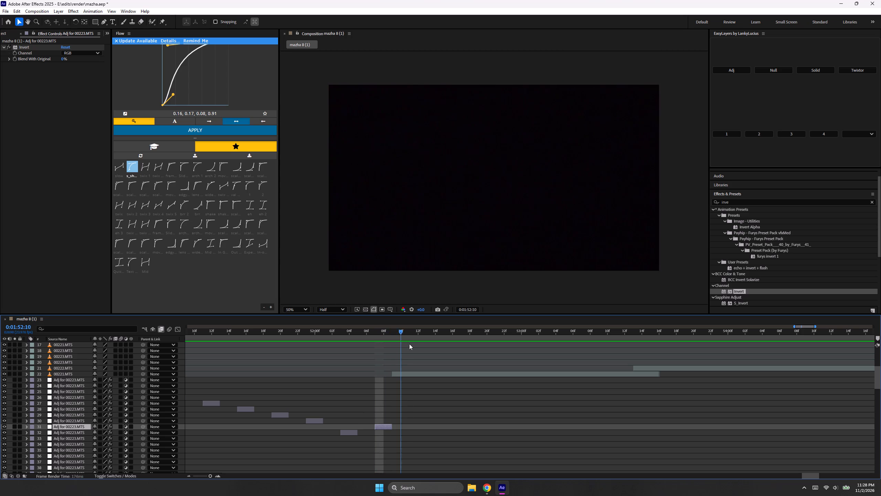
pyautogui.moveTo(409, 344); pyautogui.dragTo(238, 375)
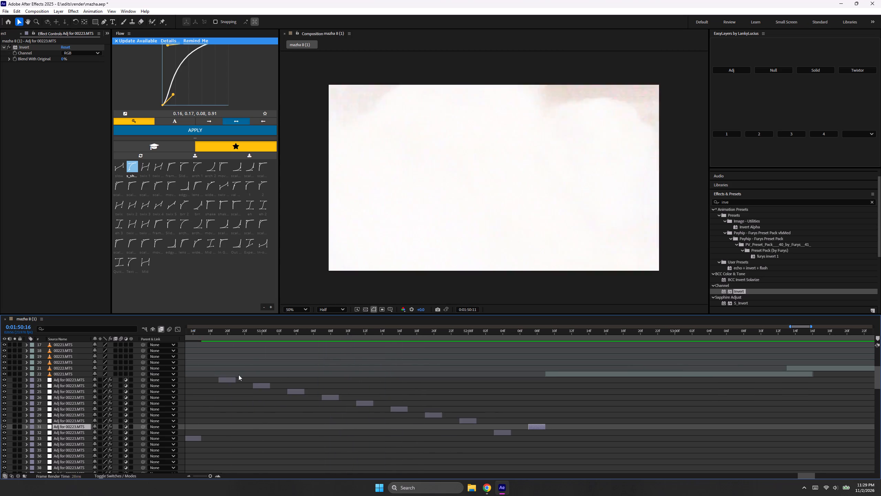
pyautogui.moveTo(238, 375); pyautogui.dragTo(294, 387)
pyautogui.scroll(-9, 293, 390)
pyautogui.moveTo(287, 335); pyautogui.dragTo(132, 333)
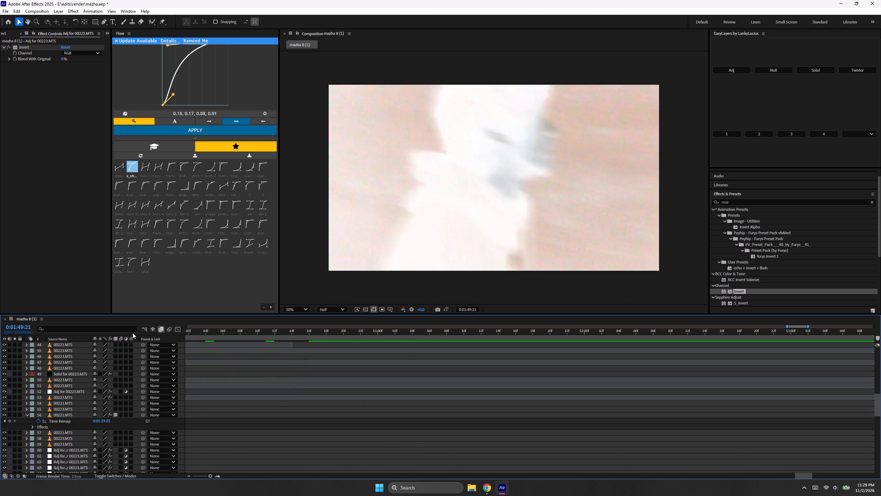
pyautogui.moveTo(132, 333); pyautogui.dragTo(348, 367)
pyautogui.scroll(5, 348, 368)
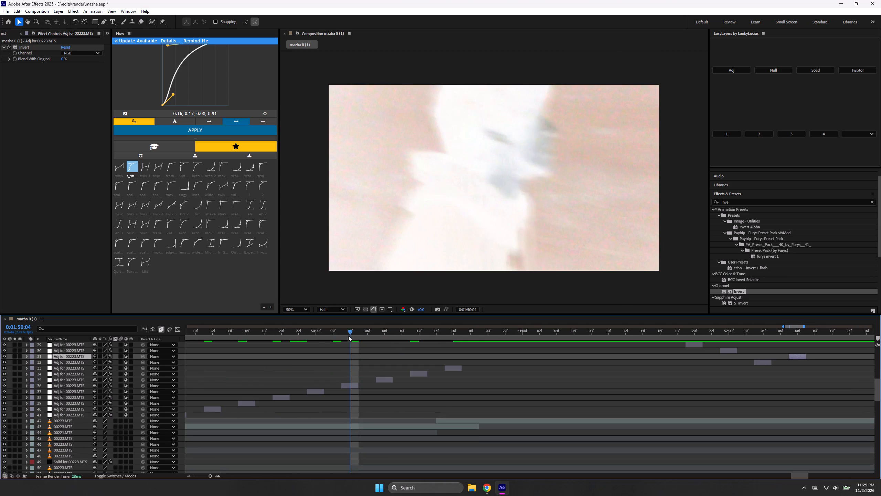
pyautogui.moveTo(348, 335); pyautogui.dragTo(332, 389)
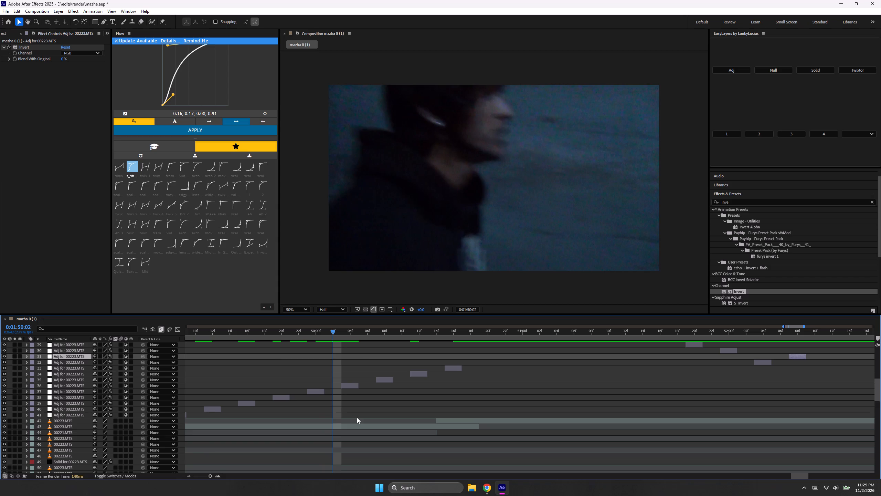
# Duplicate the 00223.MTS clip under the flashes at 0:01:50:02, flip the copy horizontally and give it a darkening blending mode for a mirrored image.
pyautogui.click(362, 426)
pyautogui.hotkey('ctrl', 'c')
pyautogui.hotkey('ctrl', 'v')
pyautogui.rightClick(363, 426)
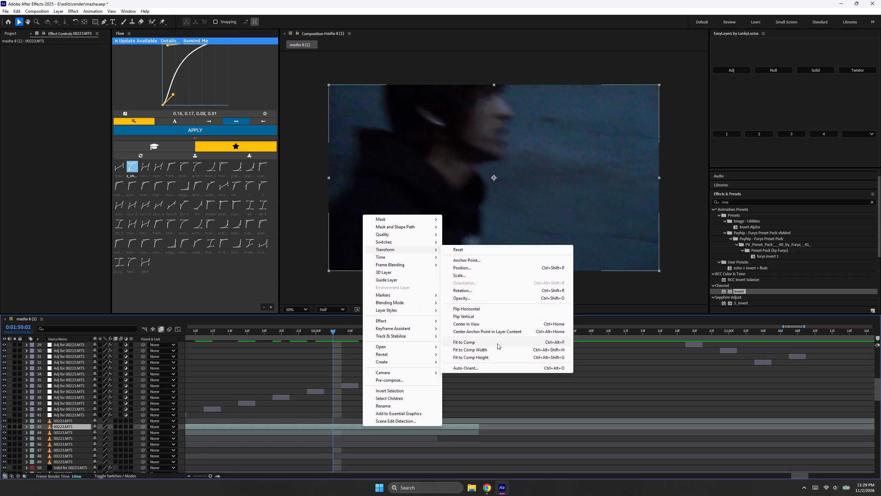
pyautogui.click(486, 307)
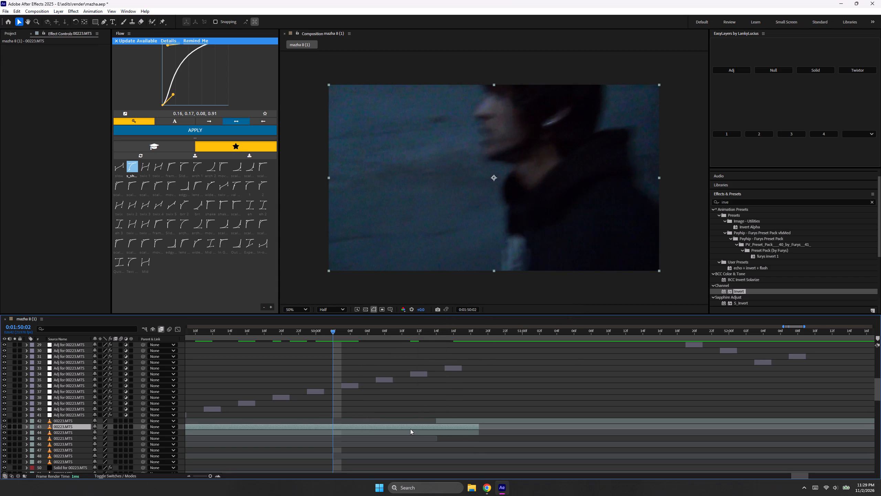
pyautogui.write('+++++__')
pyautogui.press('space')
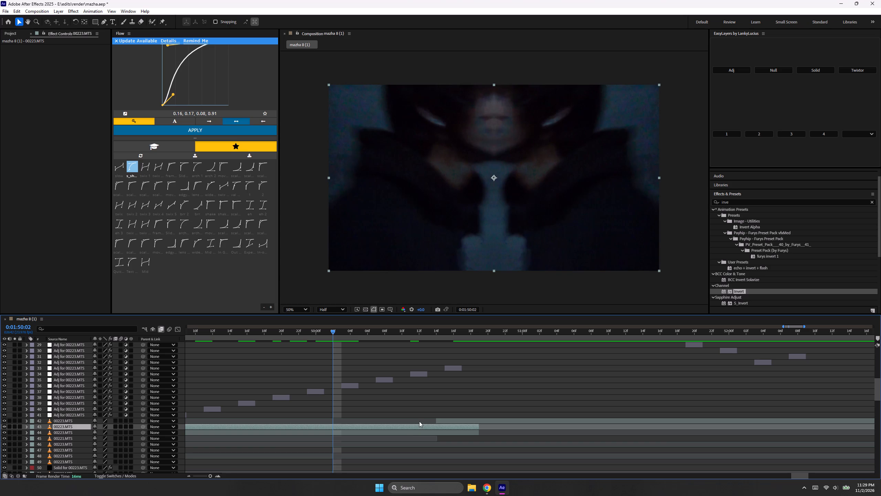
# Preview the mirrored 00223.MTS section from 0:01:48:22 through the inverted flashes.
pyautogui.press('space')
pyautogui.moveTo(309, 334); pyautogui.dragTo(277, 371)
pyautogui.press('space')
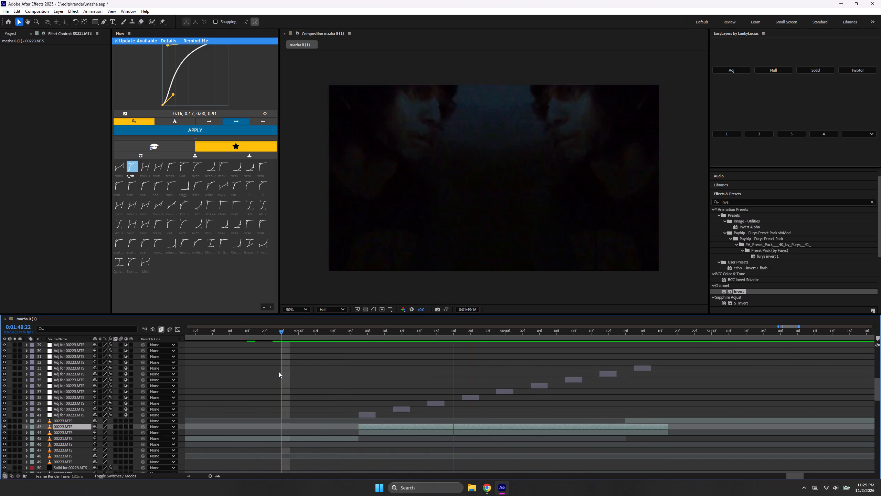
pyautogui.press('space')
pyautogui.press('space')
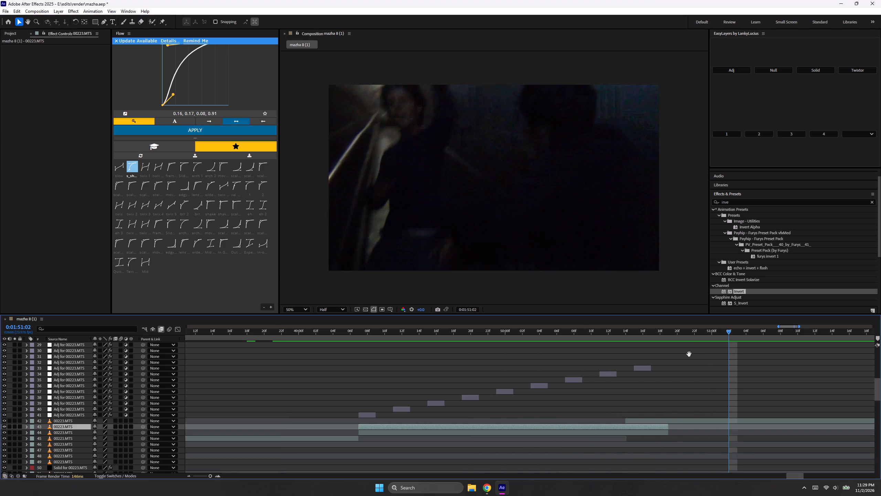
pyautogui.press('space')
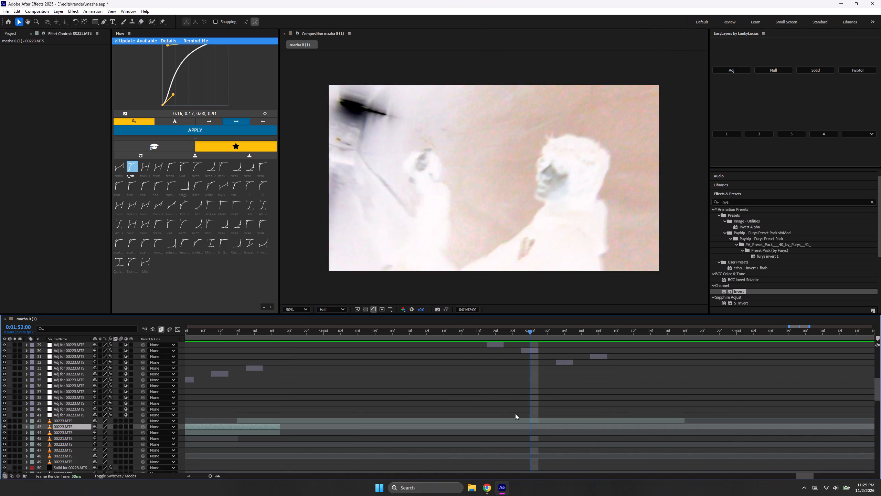
# Duplicate the 00223.MTS clip under the flashes at 0:01:52:00, flip the copy vertically and give it a darkening blending mode.
pyautogui.click(519, 421)
pyautogui.hotkey('ctrl', 'c')
pyautogui.hotkey('ctrl', 'v')
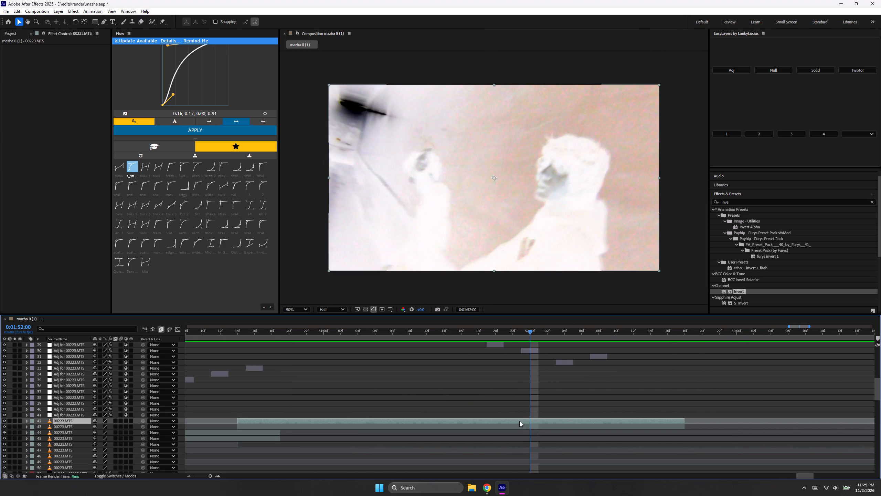
pyautogui.rightClick(512, 417)
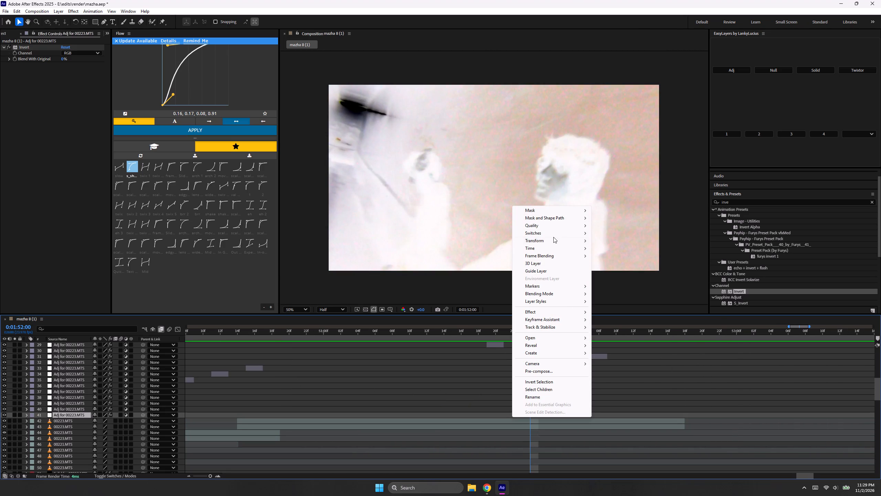
pyautogui.click(630, 309)
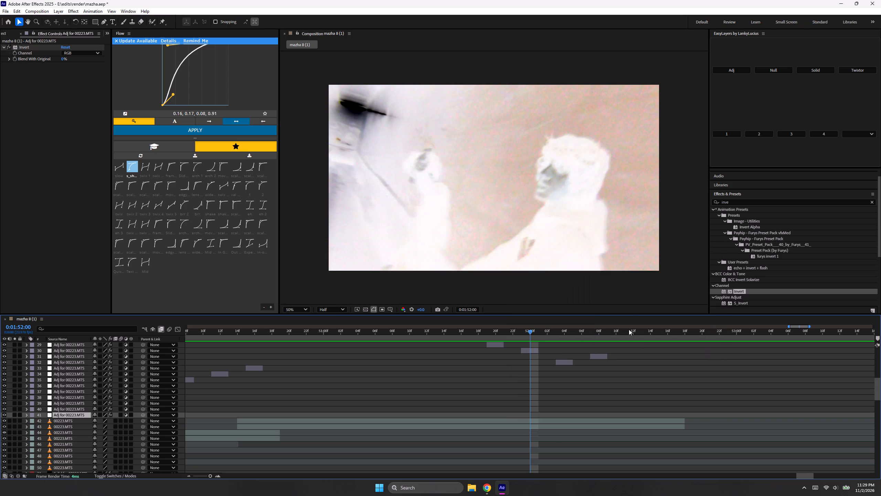
pyautogui.moveTo(527, 333); pyautogui.dragTo(515, 337)
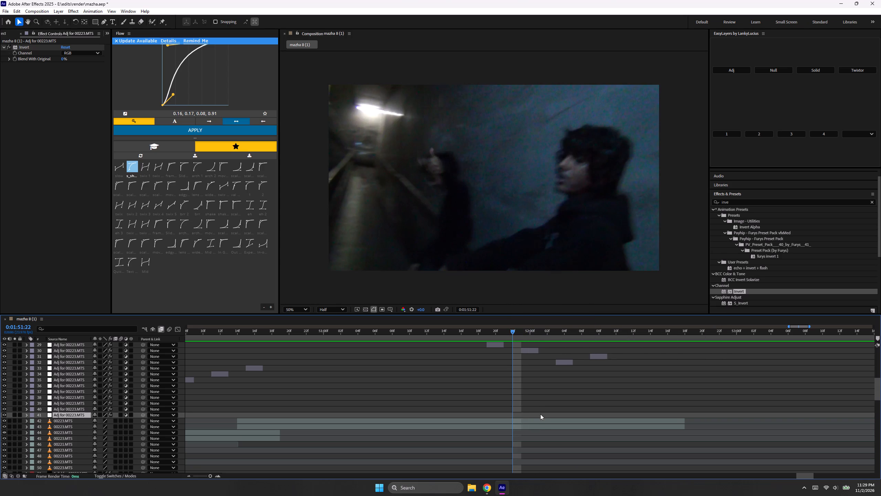
pyautogui.click(543, 421)
pyautogui.rightClick(543, 421)
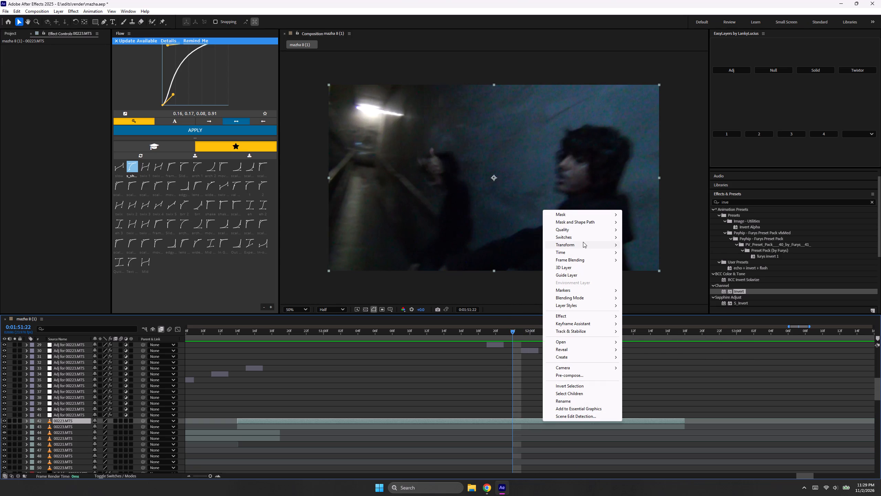
pyautogui.click(662, 312)
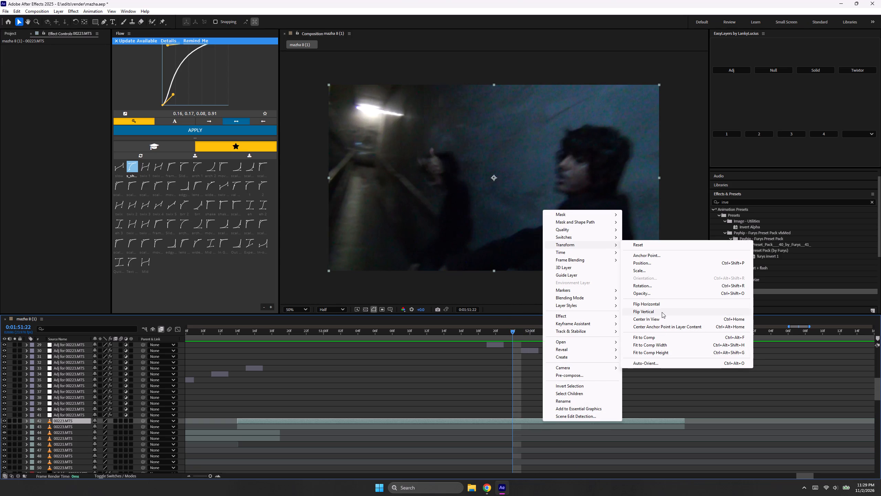
pyautogui.write('+++++__')
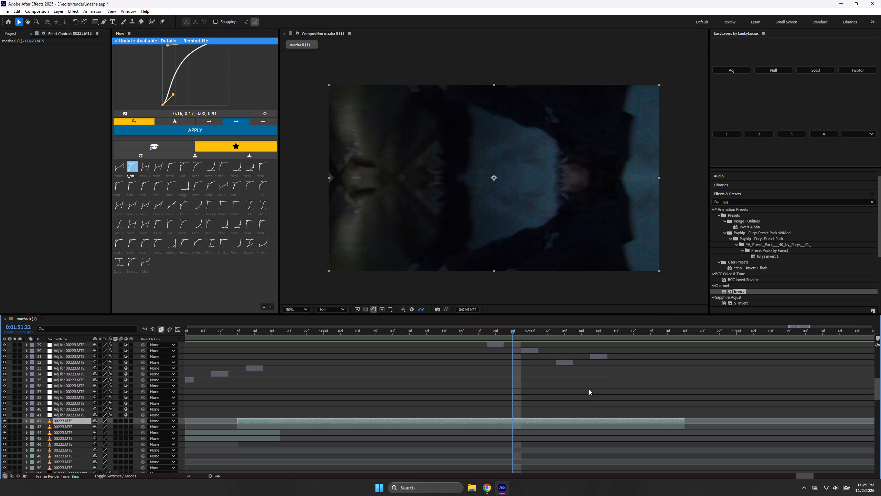
# Review the vertically mirrored 00223.MTS section from 0:01:50:03 and its cut into the 00221.MTS clip.
pyautogui.moveTo(512, 331); pyautogui.dragTo(590, 369)
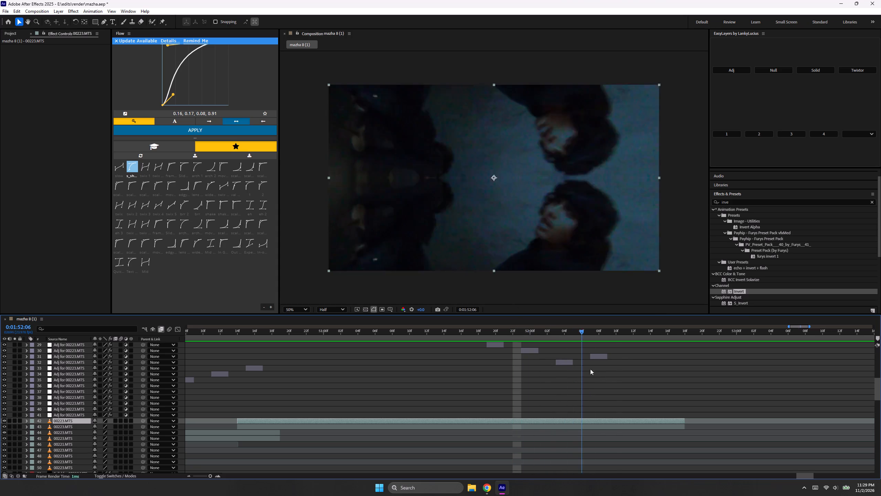
pyautogui.moveTo(590, 369); pyautogui.dragTo(289, 457)
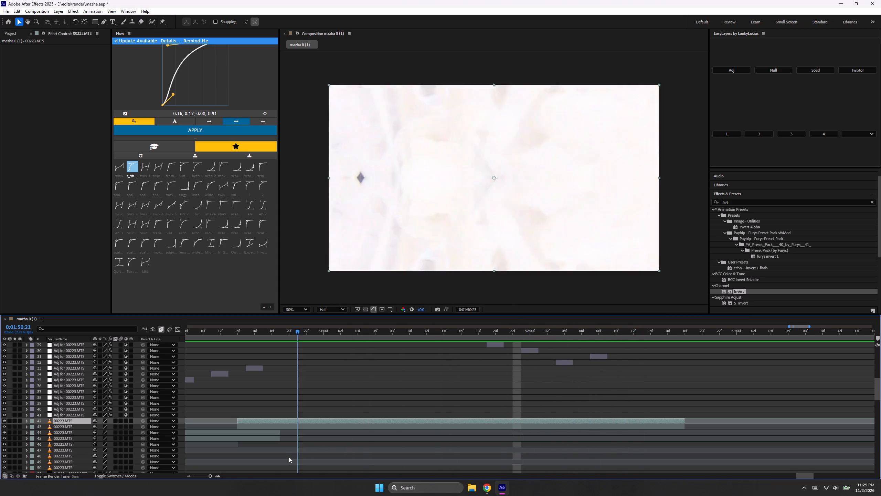
pyautogui.moveTo(289, 457); pyautogui.dragTo(185, 486)
pyautogui.press('space')
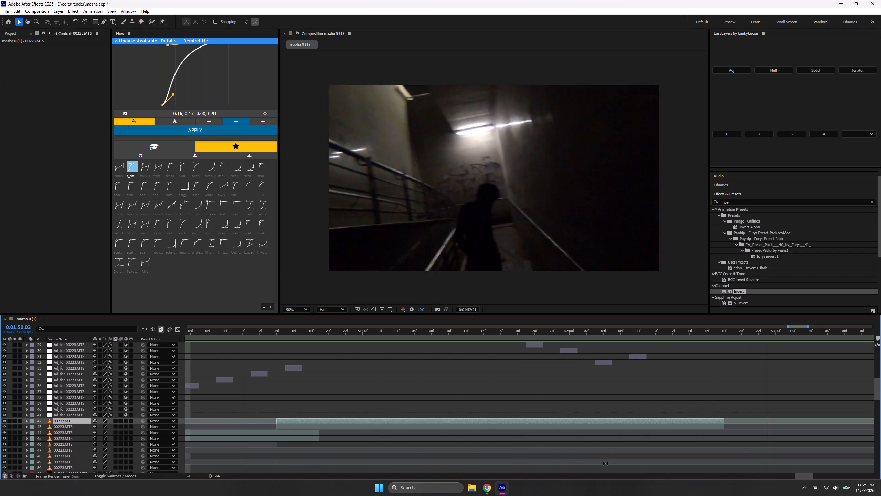
pyautogui.press('space')
pyautogui.scroll(5, 523, 383)
pyautogui.scroll(1, 472, 351)
pyautogui.moveTo(399, 334); pyautogui.dragTo(383, 334)
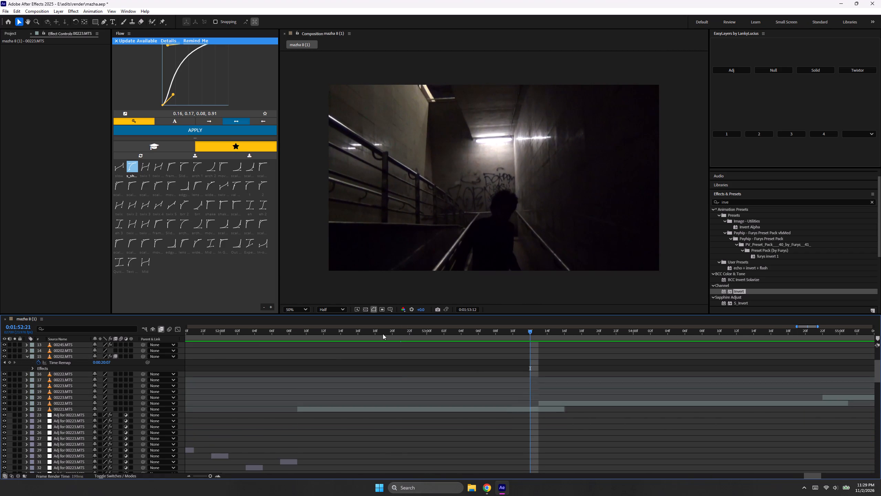
pyautogui.moveTo(383, 334); pyautogui.dragTo(202, 355)
pyautogui.press('space')
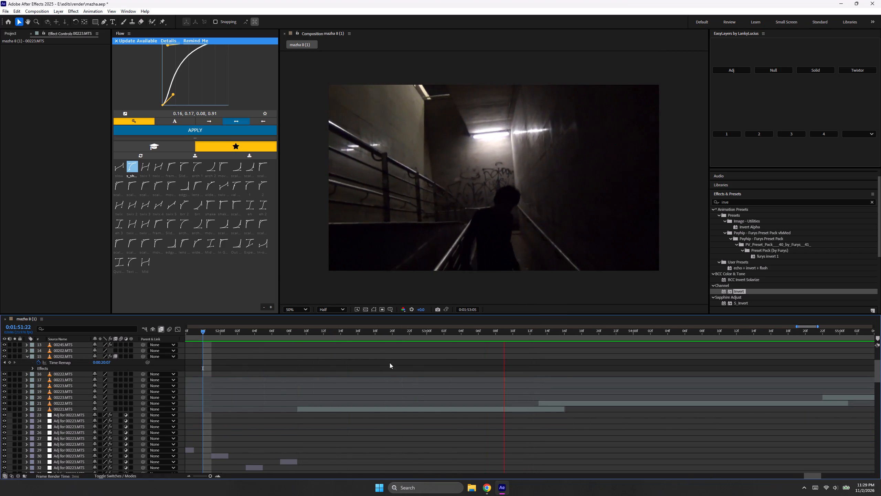
pyautogui.press('space')
# Add a two-frame solid above the 00221.MTS clip from 0:01:52:10 to 0:01:52:11 and apply Invert for a white flash.
pyautogui.moveTo(326, 336); pyautogui.dragTo(300, 344)
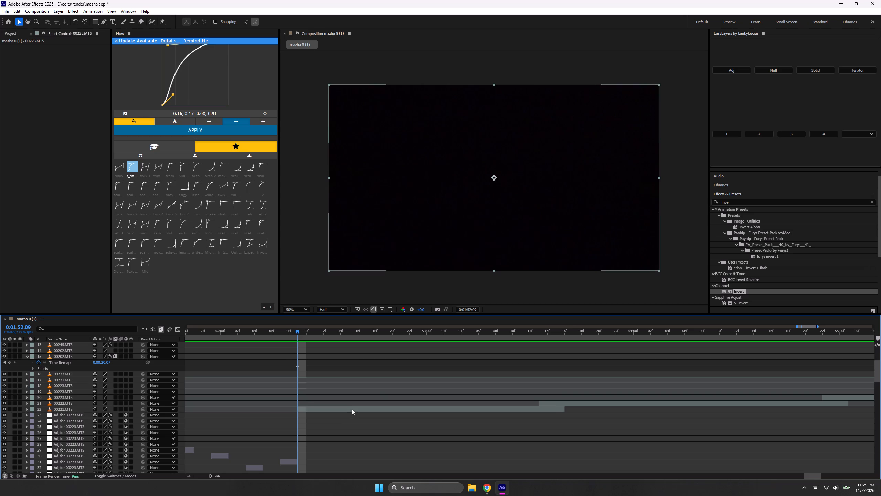
pyautogui.click(352, 409)
pyautogui.press('pagedown')
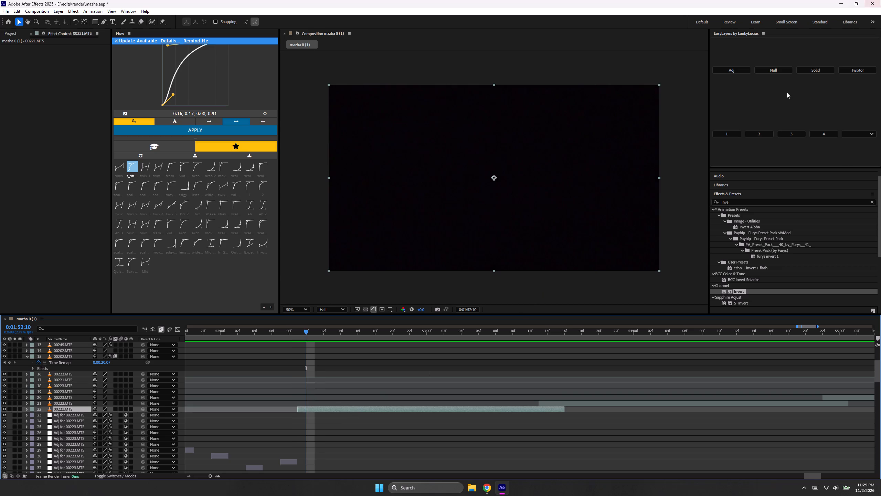
pyautogui.click(820, 73)
pyautogui.hotkey('alt', '[')
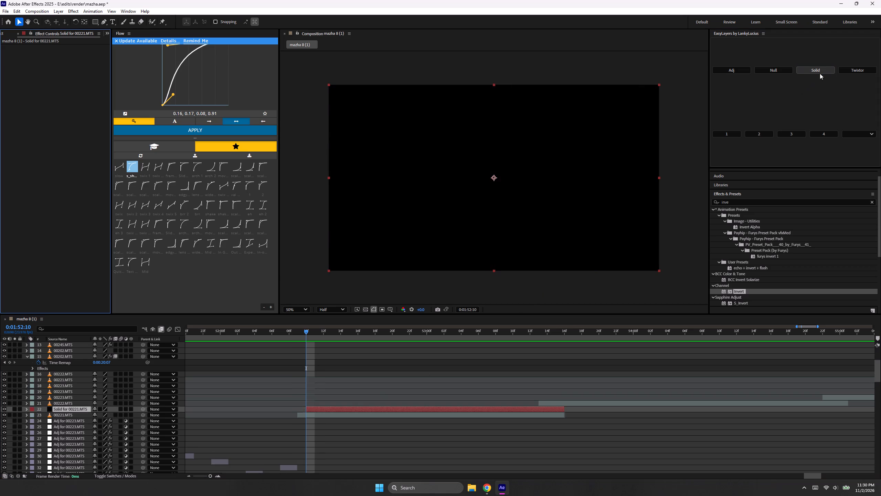
pyautogui.press('pagedown')
pyautogui.hotkey('alt', ']')
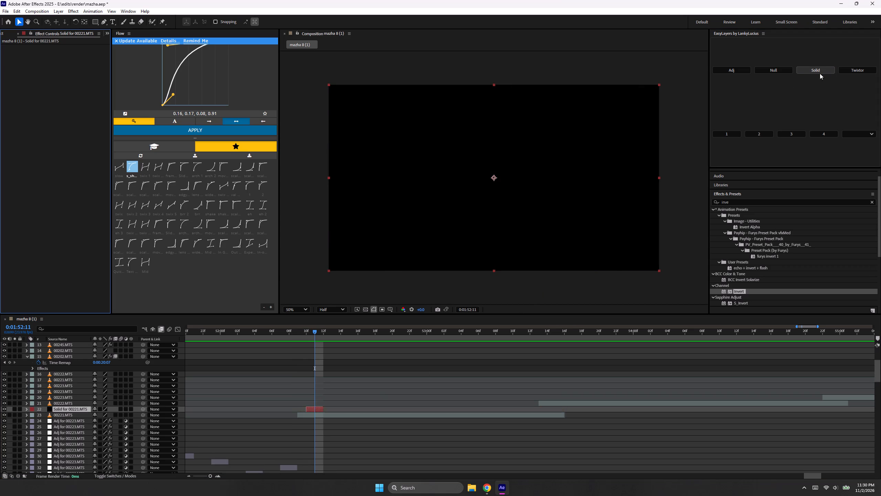
pyautogui.doubleClick(738, 293)
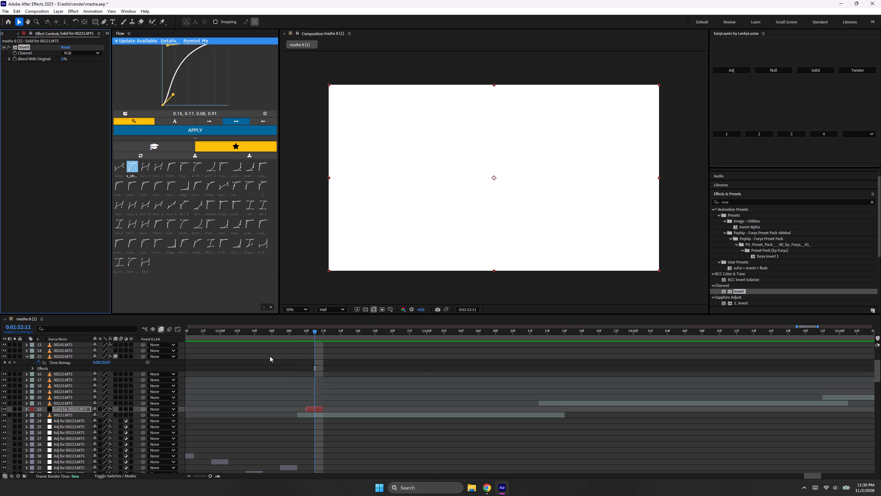
# Preview the white flash repeatedly from just before 0:01:52:10 and play on through the following clips.
pyautogui.click(290, 338)
pyautogui.press('space')
pyautogui.press('space')
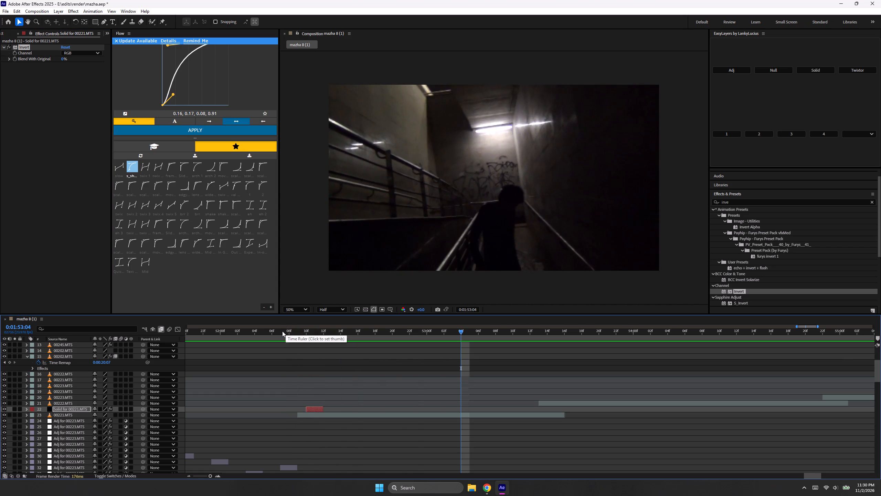
pyautogui.click(278, 333)
pyautogui.press('space')
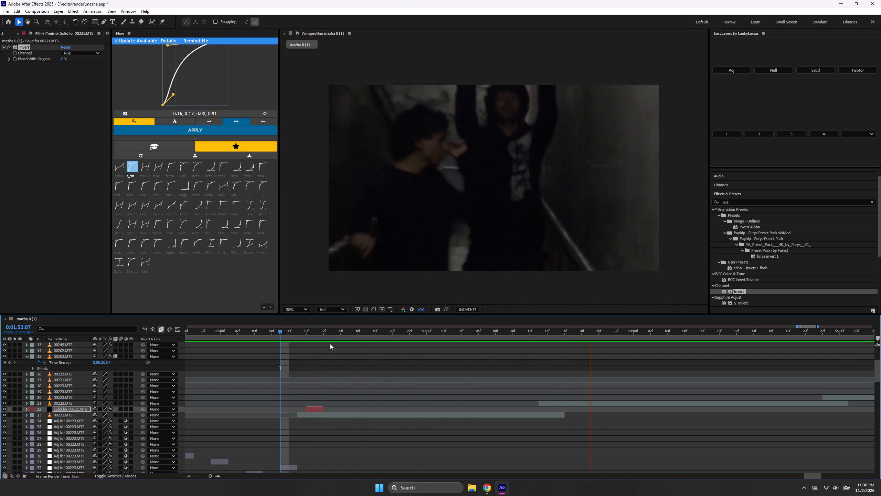
pyautogui.press('space')
pyautogui.moveTo(367, 332); pyautogui.dragTo(252, 359)
pyautogui.press('space')
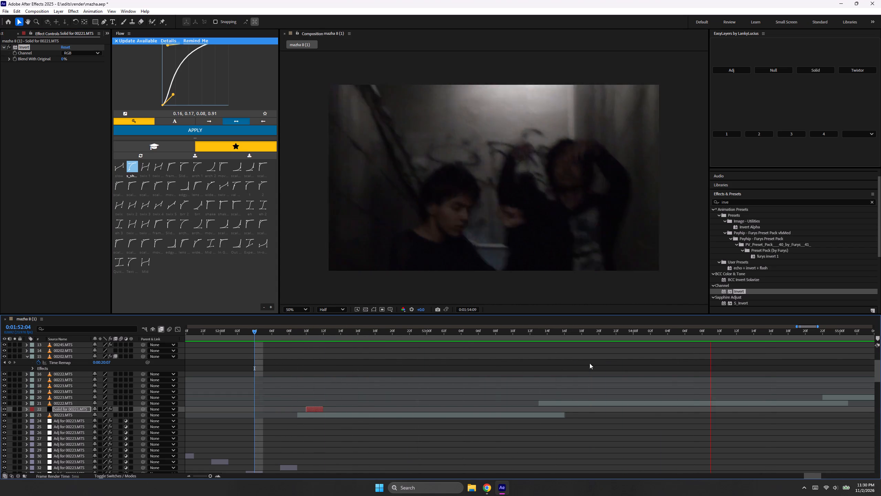
pyautogui.press('space')
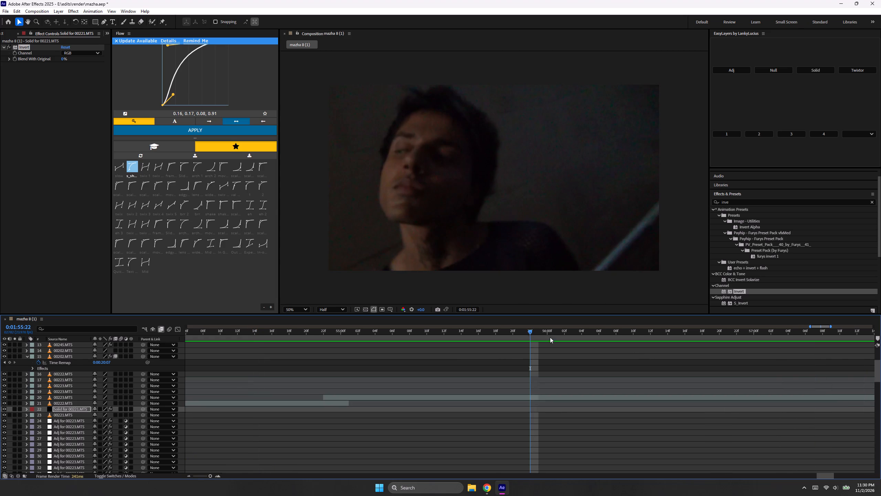
# Split the 00223.MTS clip at 0:01:54:23 and 0:01:55:01, trimming the middle piece to start at 0:01:55:00 for one-frame flickers.
pyautogui.moveTo(498, 329); pyautogui.dragTo(335, 392)
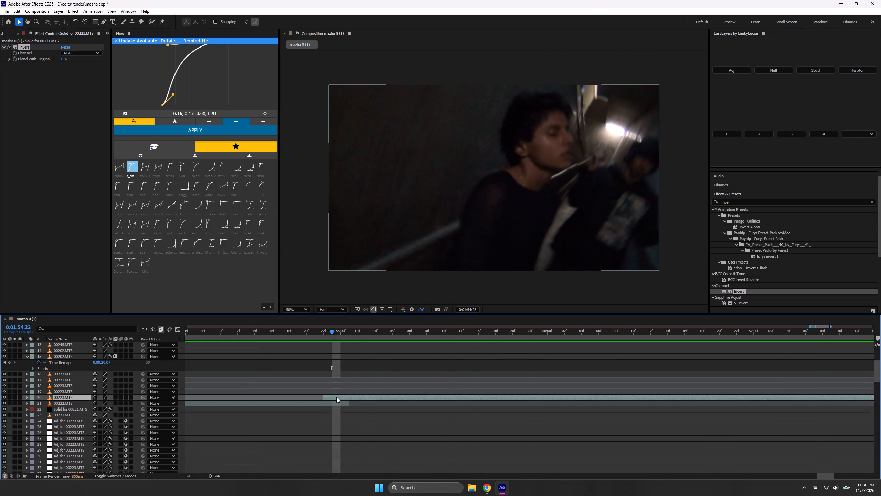
pyautogui.click(336, 397)
pyautogui.hotkey('ctrl', 'shift', 'd')
pyautogui.moveTo(333, 332); pyautogui.dragTo(338, 337)
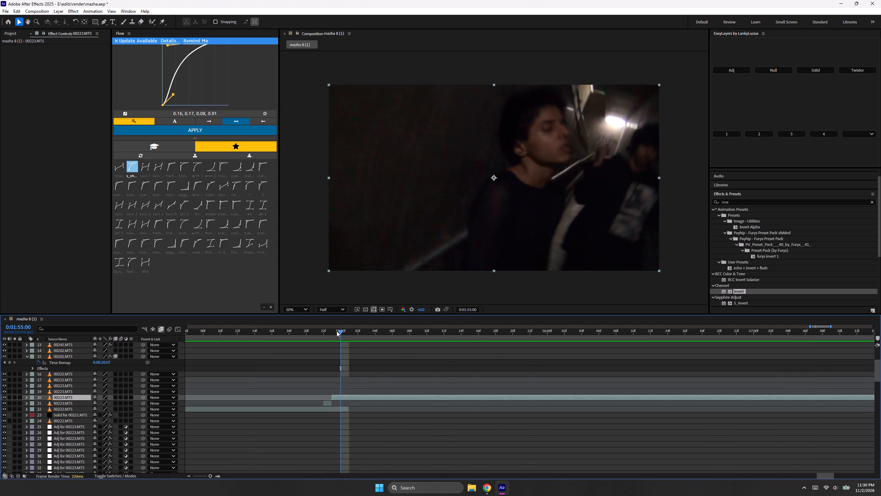
pyautogui.hotkey('alt', '[')
pyautogui.press('pagedown')
pyautogui.hotkey('ctrl', 'shift', 'd')
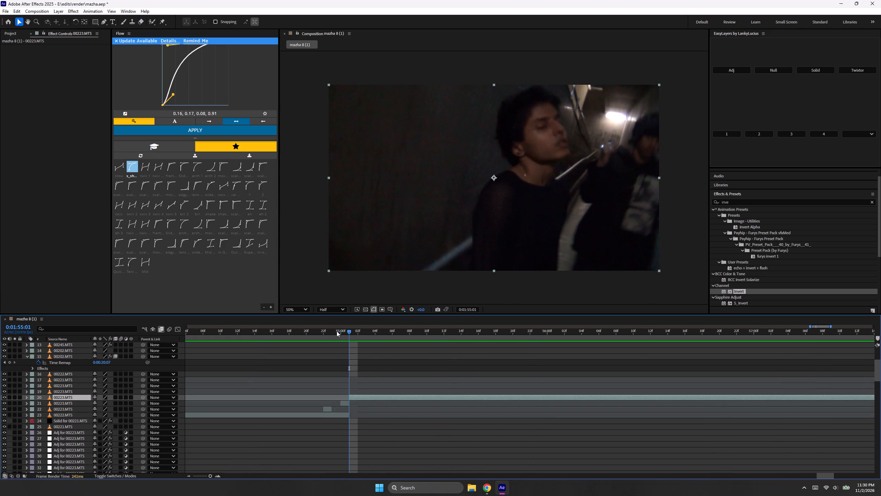
# Shift the two one-frame 00223.MTS pieces one frame earlier to 0:01:54:21 and 0:01:54:23, and preview from 0:01:54:13.
pyautogui.moveTo(345, 330); pyautogui.dragTo(325, 344)
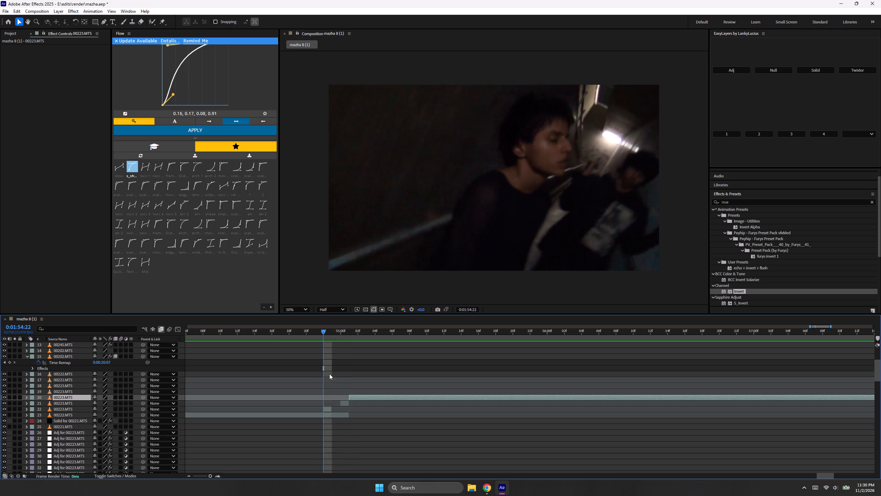
pyautogui.click(327, 409)
pyautogui.keyDown('shift'); pyautogui.click(346, 403); pyautogui.keyUp('shift')
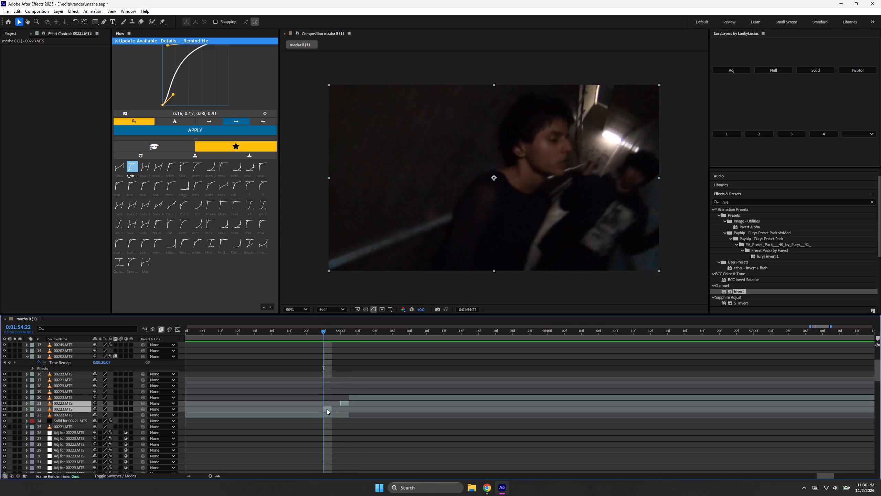
pyautogui.moveTo(327, 409); pyautogui.dragTo(321, 412)
pyautogui.moveTo(319, 334); pyautogui.dragTo(247, 356)
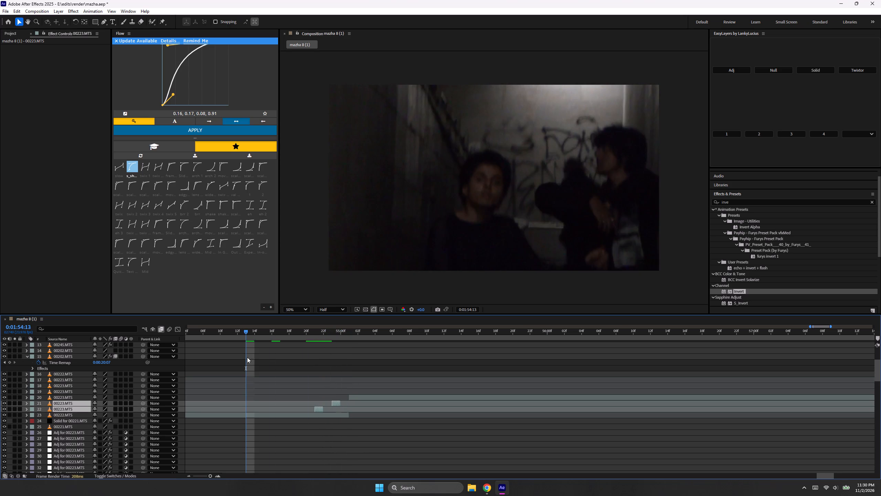
pyautogui.press('space')
pyautogui.press('space')
# Apply Invert to the one-frame 00223.MTS pieces at 0:01:54:21 and 0:01:54:23.
pyautogui.moveTo(353, 333); pyautogui.dragTo(352, 333)
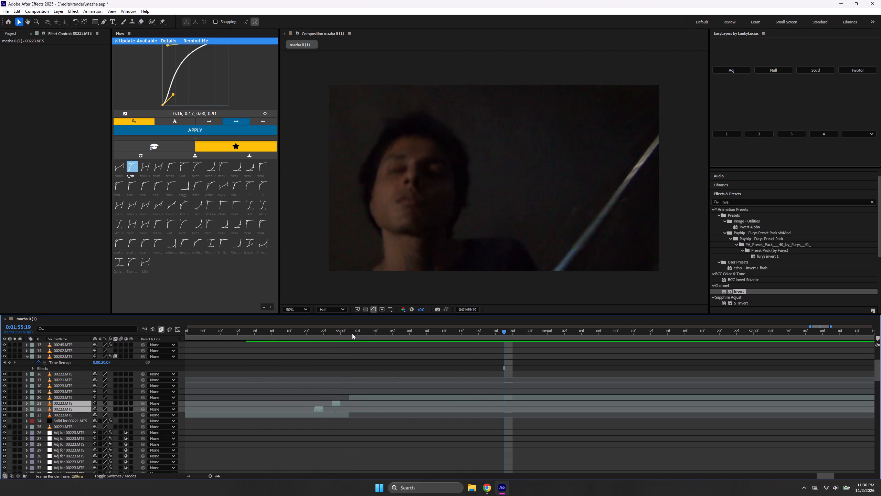
pyautogui.moveTo(352, 333); pyautogui.dragTo(315, 352)
pyautogui.click(339, 406)
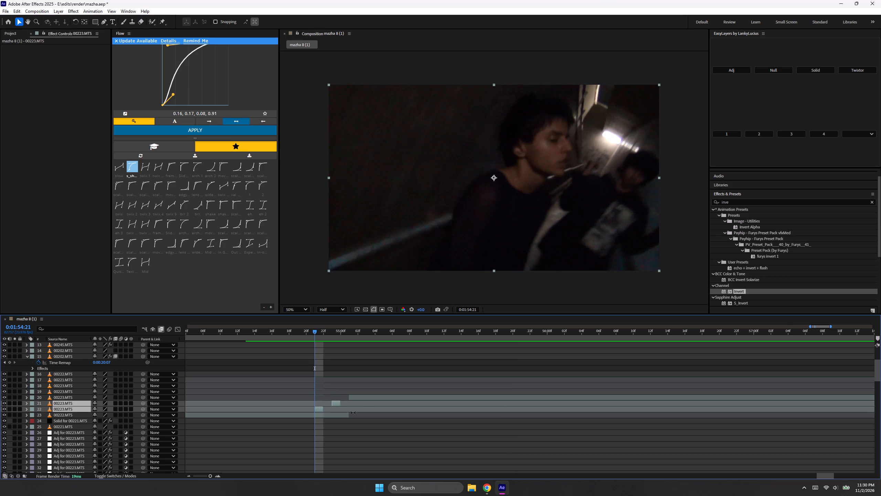
pyautogui.click(376, 432)
pyautogui.click(322, 410)
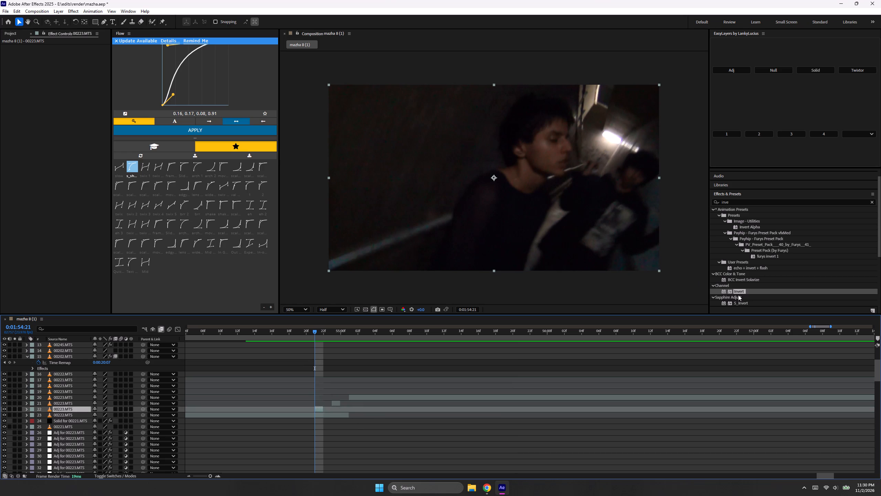
pyautogui.doubleClick(740, 292)
pyautogui.moveTo(319, 333); pyautogui.dragTo(335, 338)
pyautogui.click(336, 403)
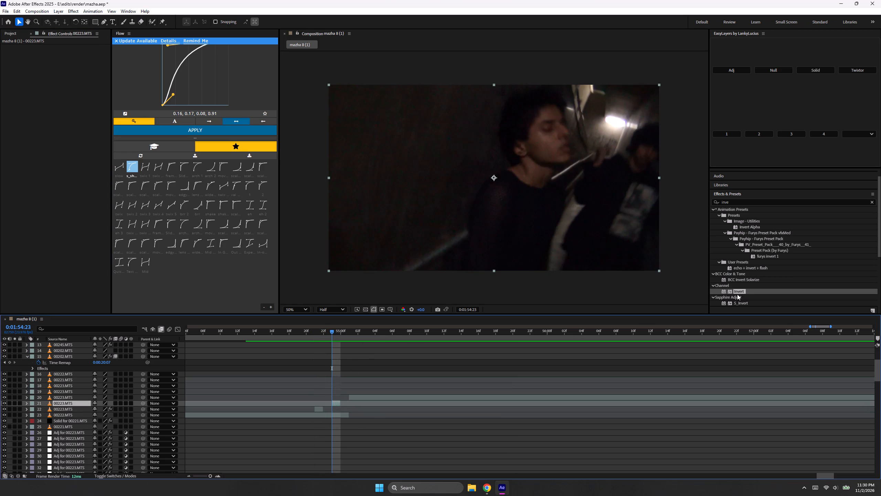
pyautogui.doubleClick(737, 294)
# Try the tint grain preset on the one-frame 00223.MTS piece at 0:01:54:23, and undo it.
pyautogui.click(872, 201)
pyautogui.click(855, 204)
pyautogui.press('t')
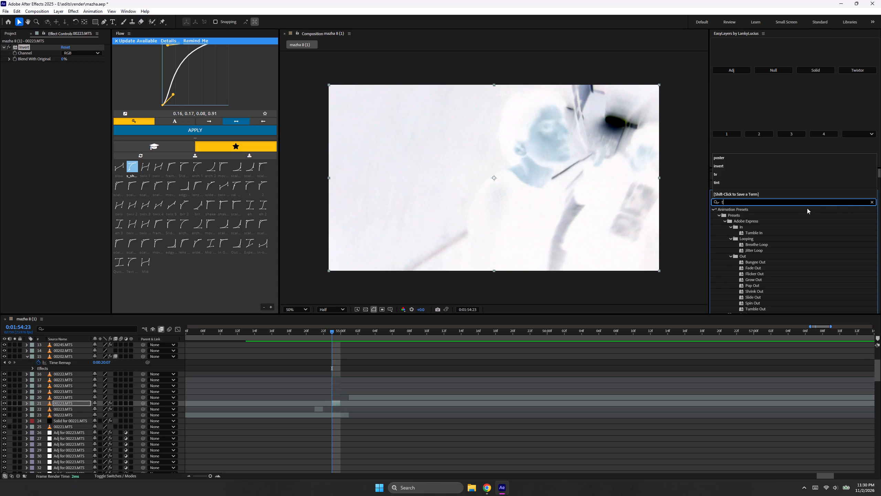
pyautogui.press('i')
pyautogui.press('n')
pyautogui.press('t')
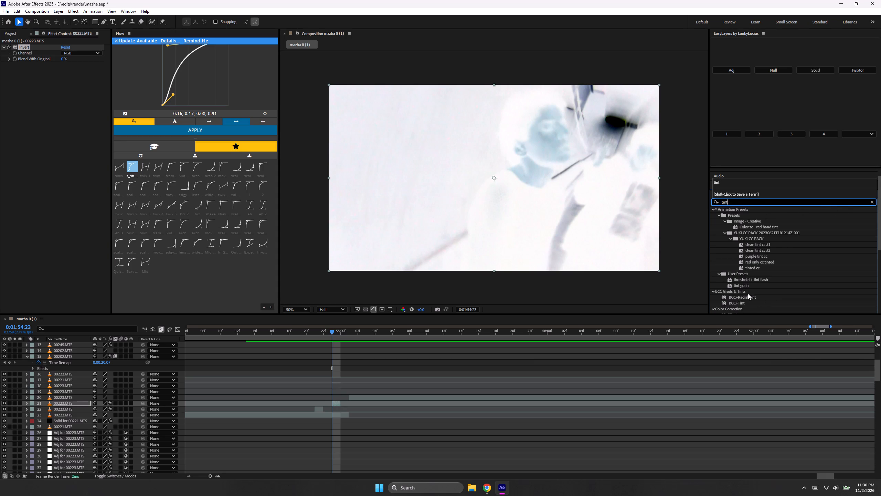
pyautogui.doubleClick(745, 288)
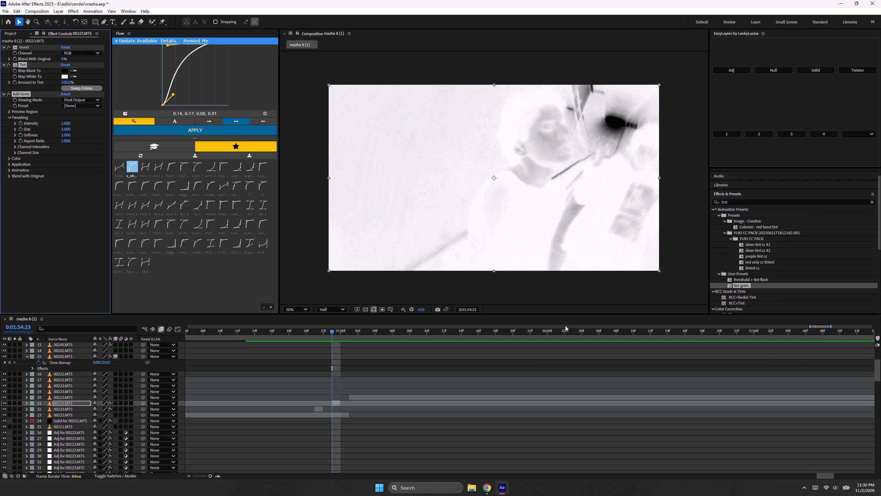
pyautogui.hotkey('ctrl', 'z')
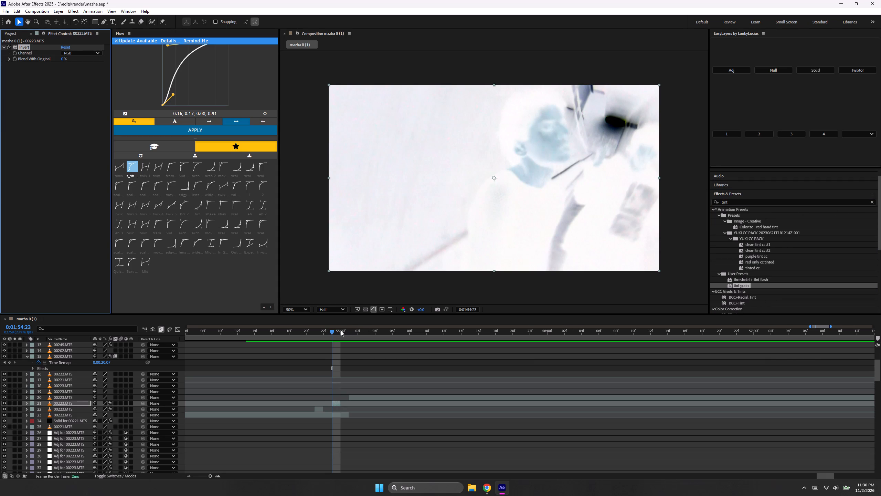
# Preview the inverted flicker frames from 0:01:54:14 and play on through the following clips.
pyautogui.moveTo(334, 332); pyautogui.dragTo(258, 352)
pyautogui.press('space')
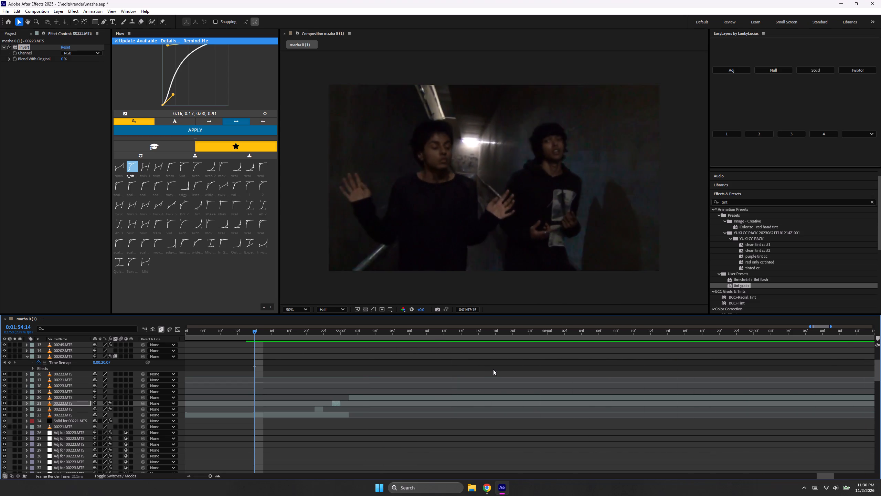
pyautogui.press('space')
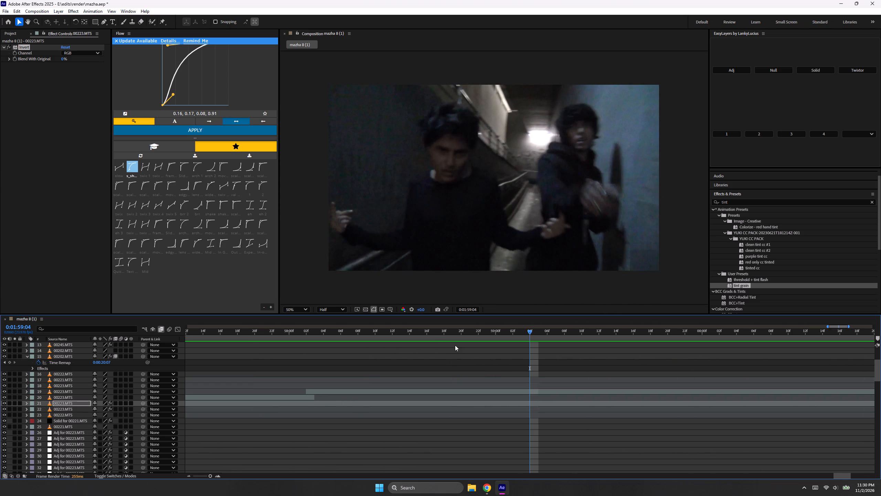
# Add an adjustment layer over the 00223.MTS clip starting at 0:01:58:02 and trim its end to 0:01:58:11.
pyautogui.moveTo(428, 334); pyautogui.dragTo(312, 385)
pyautogui.click(330, 393)
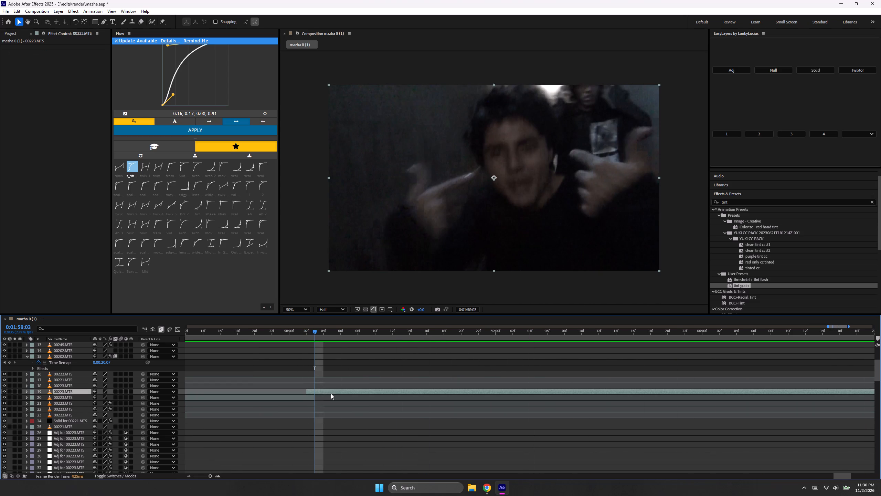
pyautogui.moveTo(315, 338); pyautogui.dragTo(309, 339)
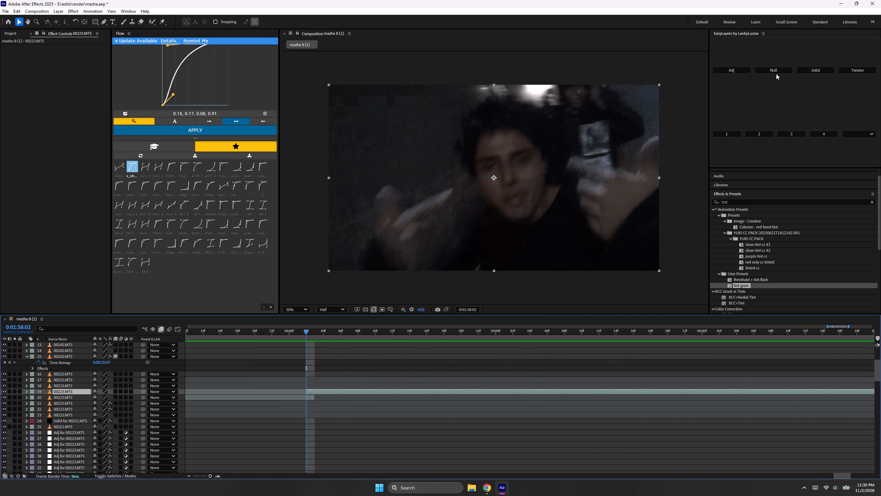
pyautogui.click(812, 68)
pyautogui.hotkey('ctrl', 'z')
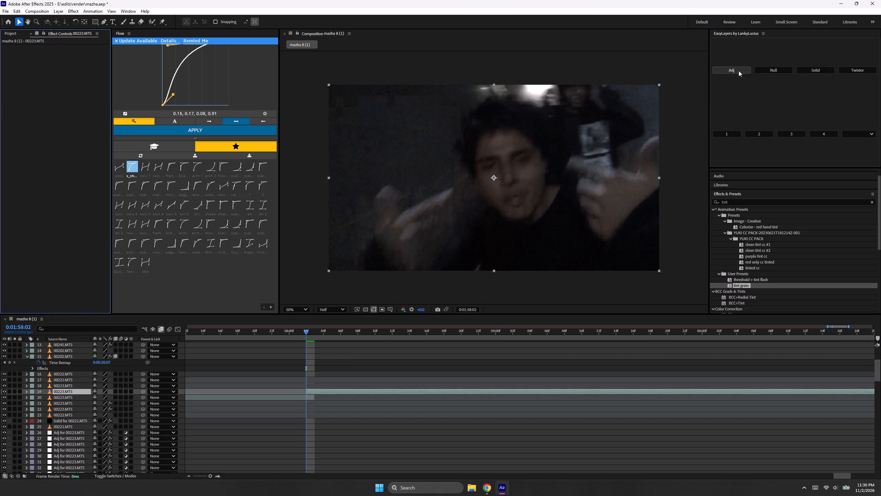
pyautogui.click(739, 71)
pyautogui.moveTo(342, 334); pyautogui.dragTo(382, 347)
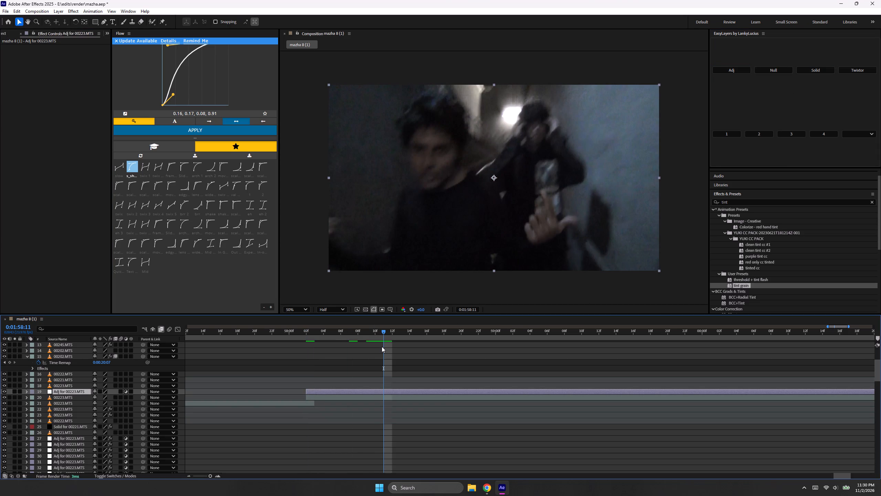
pyautogui.hotkey('alt', ']')
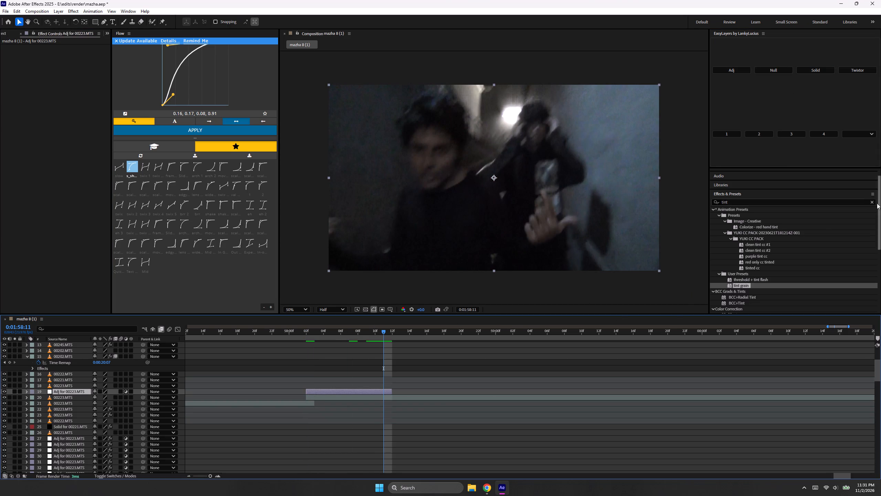
# Apply Exposure to the new adjustment layer and keyframe it from 3.13 at 0:01:58:02 to 0.00 at 0:01:58:11.
pyautogui.click(871, 204)
pyautogui.click(857, 203)
pyautogui.write('exposu')
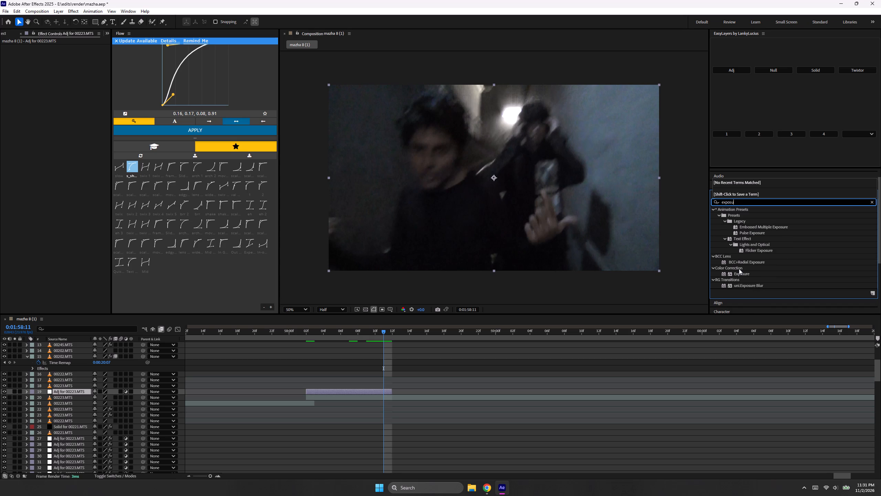
pyautogui.doubleClick(737, 272)
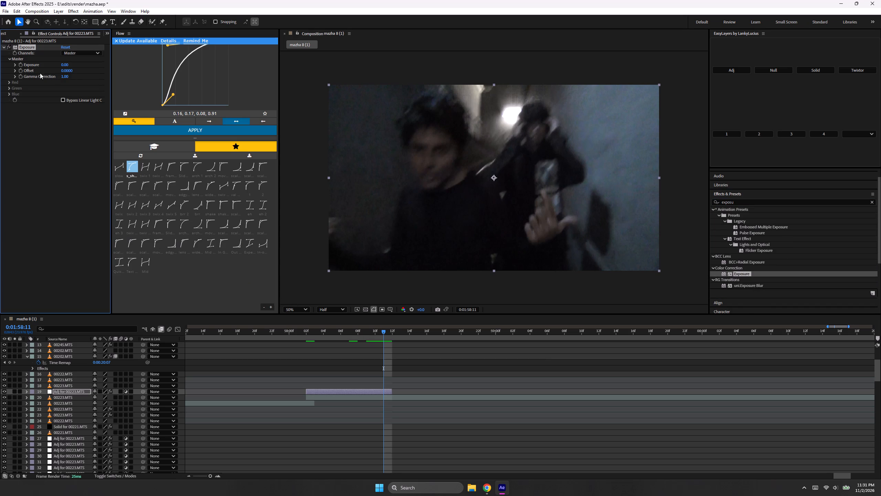
pyautogui.click(20, 64)
pyautogui.click(307, 333)
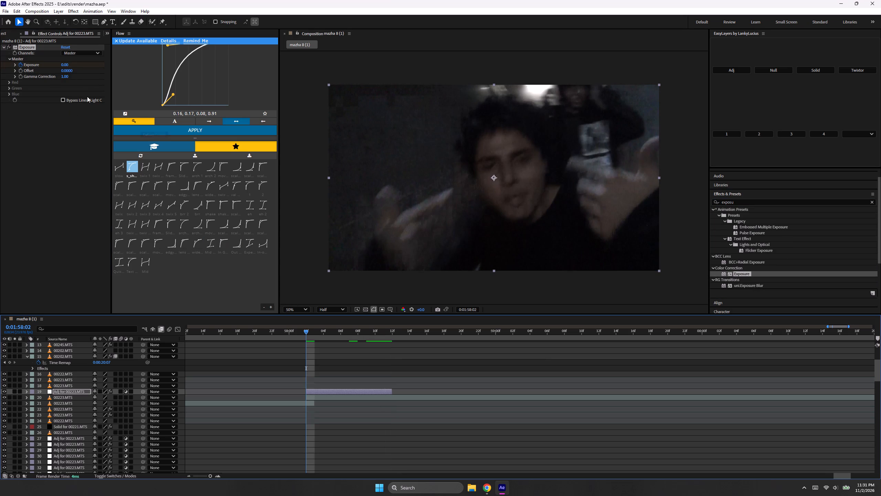
pyautogui.moveTo(62, 63); pyautogui.dragTo(187, 80)
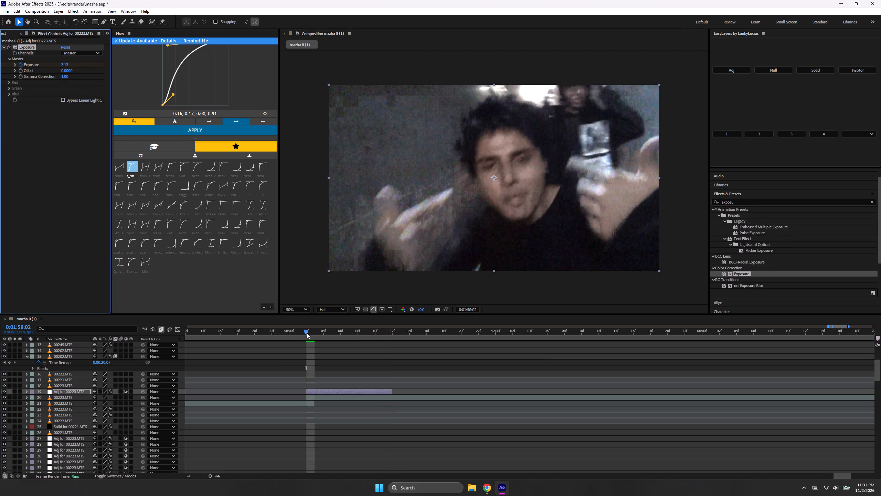
# Preview the exposure flash from 0:01:57:18 through the following clips, and play the opening from 0:00:00:00.
pyautogui.moveTo(306, 333); pyautogui.dragTo(241, 382)
pyautogui.press('space')
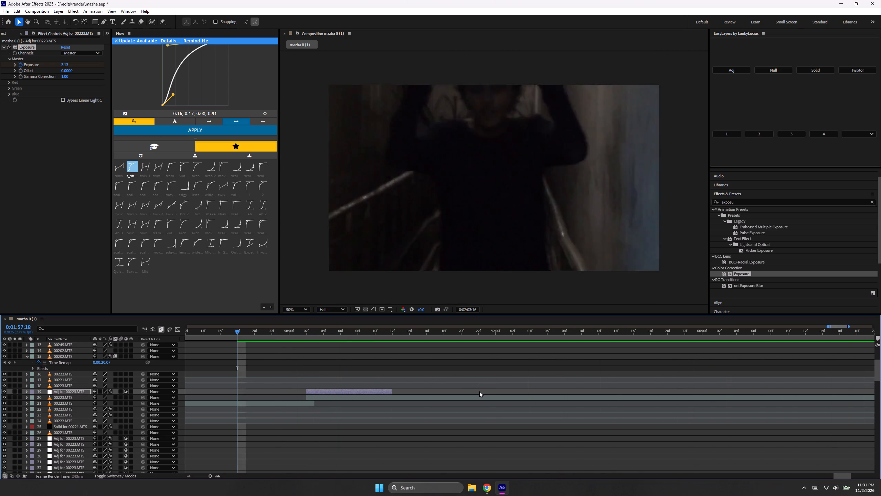
pyautogui.press('space')
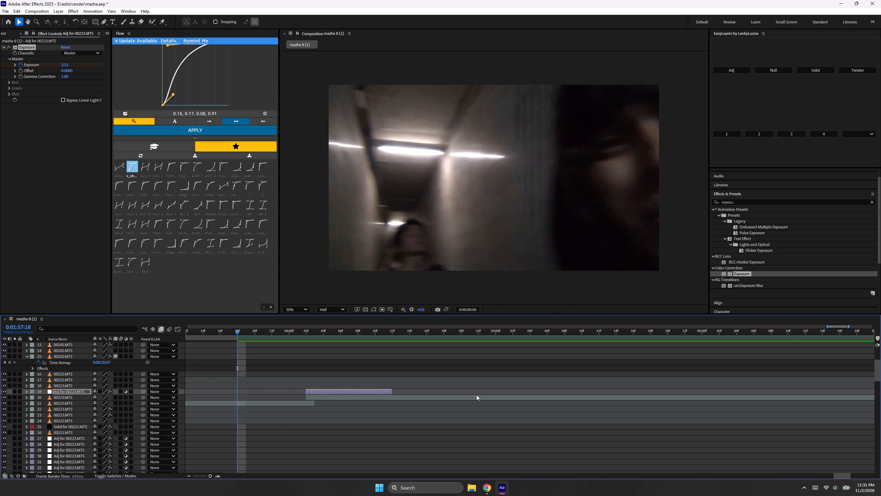
pyautogui.moveTo(263, 338); pyautogui.dragTo(126, 351)
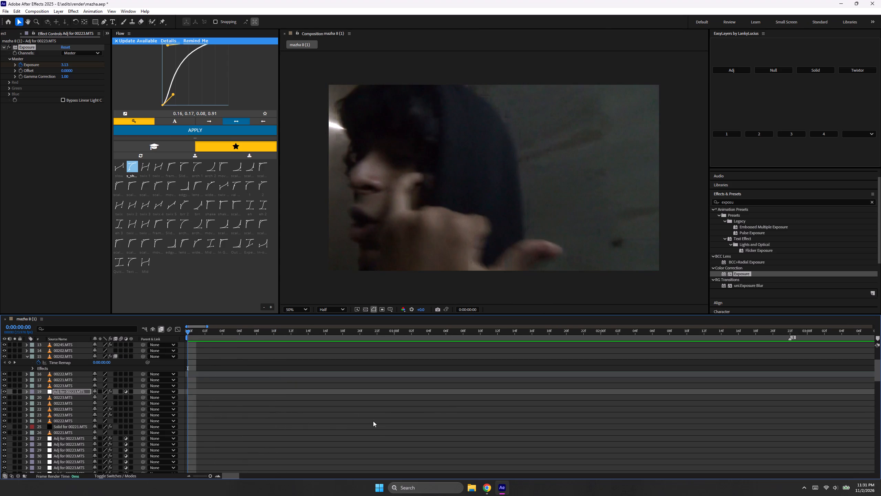
pyautogui.scroll(-5, 373, 424)
pyautogui.press('space')
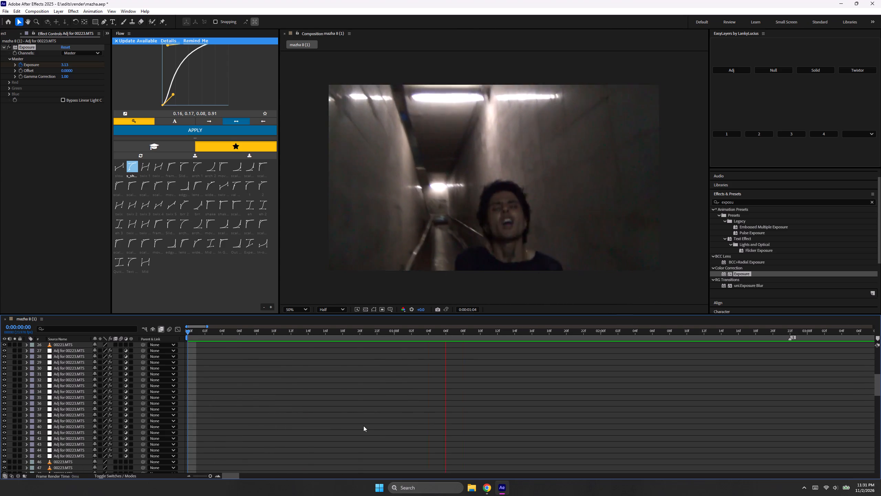
pyautogui.press('space')
# Hide the Adj for 00220.MTS layer carrying Posterize Time and preview the edit from 0:00:00:00.
pyautogui.scroll(-20, 426, 408)
pyautogui.scroll(-3, 426, 408)
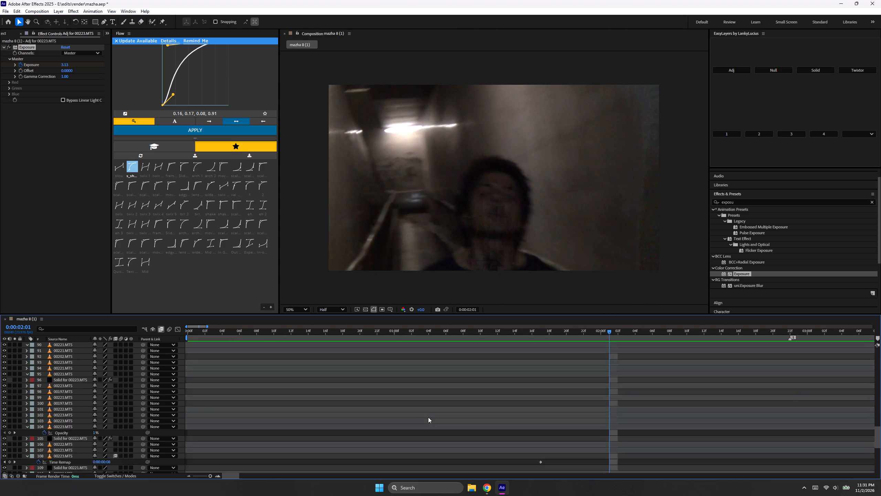
pyautogui.scroll(-12, 428, 417)
pyautogui.click(464, 448)
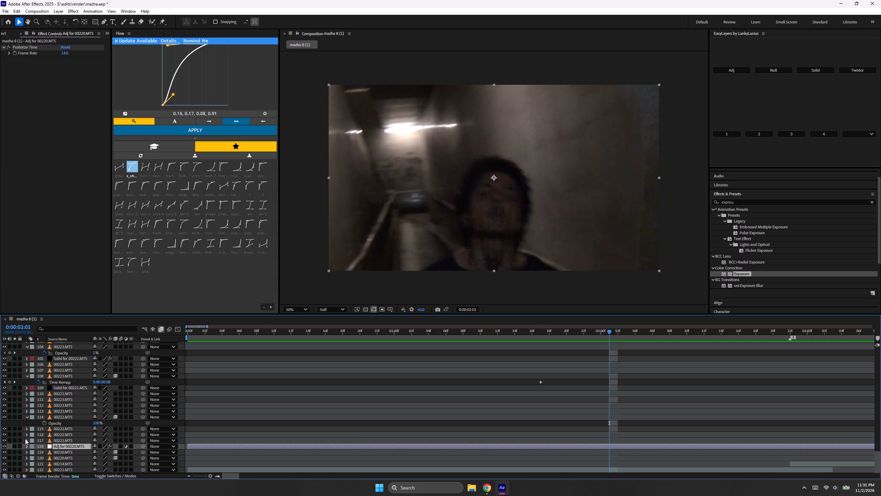
pyautogui.click(4, 447)
pyautogui.moveTo(234, 336); pyautogui.dragTo(147, 346)
pyautogui.press('space')
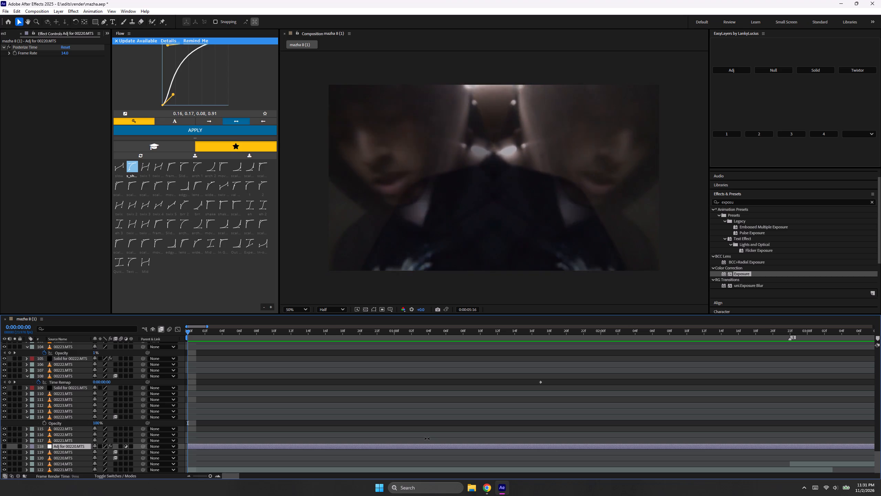
pyautogui.press('space')
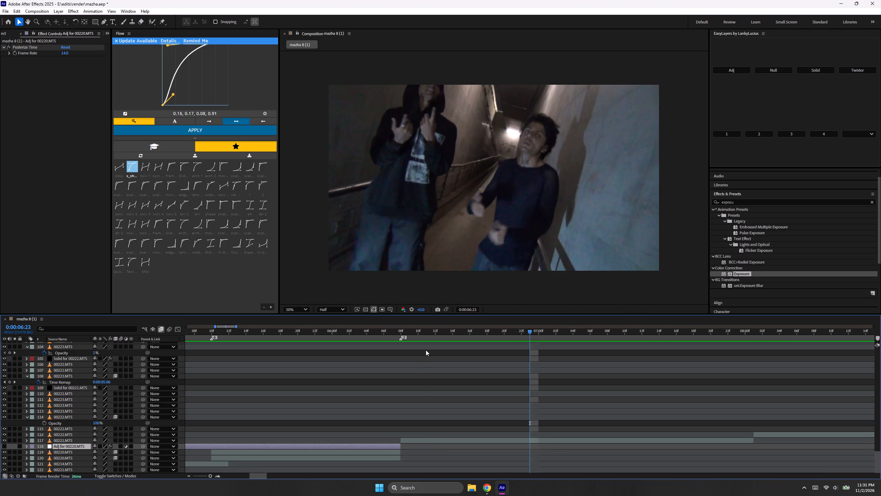
# Trim the start of the Adj for 00220.MTS layer to 0:00:05:10.
pyautogui.moveTo(425, 334); pyautogui.dragTo(211, 423)
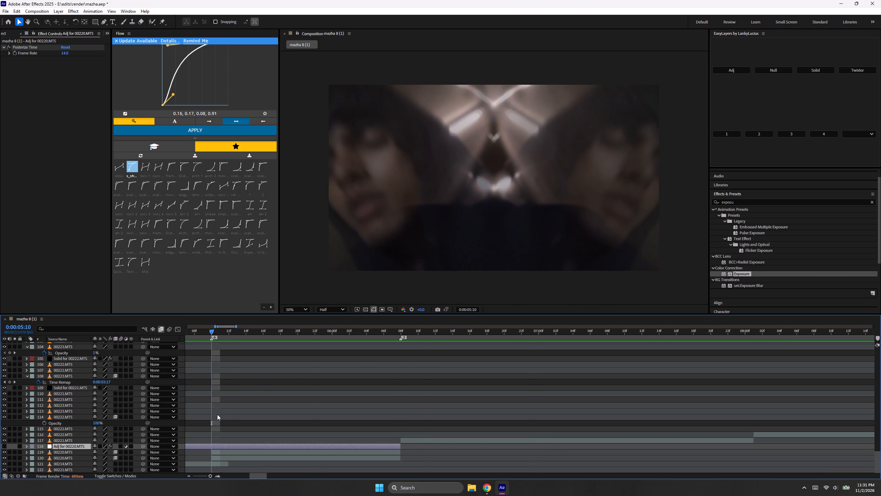
pyautogui.hotkey('alt', '[')
# Examine the cut into the mirrored 00220.MTS clips around 0:00:05:10, playing it from 0:00:05:02.
pyautogui.moveTo(212, 334); pyautogui.dragTo(206, 335)
pyautogui.moveTo(206, 335); pyautogui.dragTo(201, 338)
pyautogui.click(267, 477)
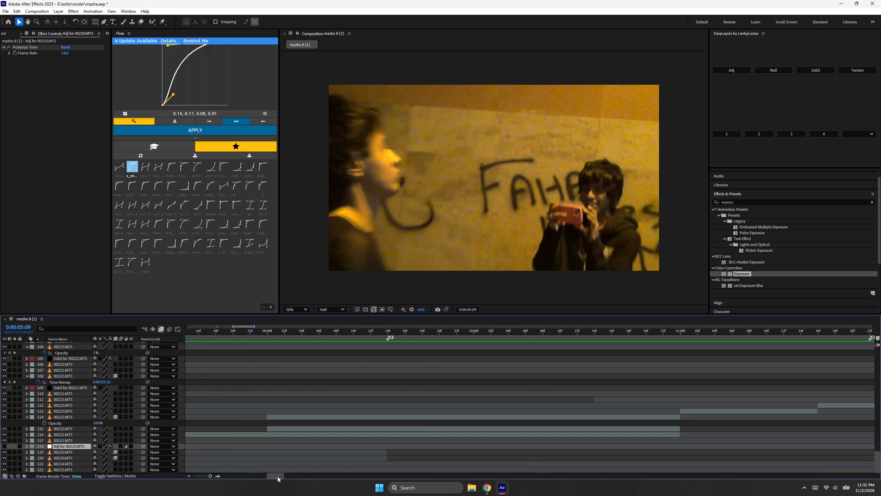
pyautogui.moveTo(278, 476); pyautogui.dragTo(247, 490)
pyautogui.click(187, 473)
pyautogui.doubleClick(191, 478)
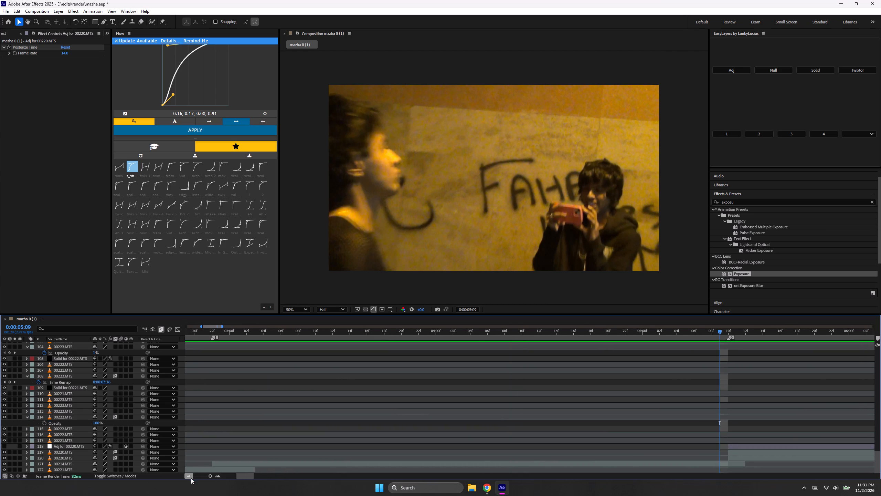
pyautogui.scroll(-2, 631, 440)
pyautogui.press('space')
pyautogui.press('space')
pyautogui.click(609, 334)
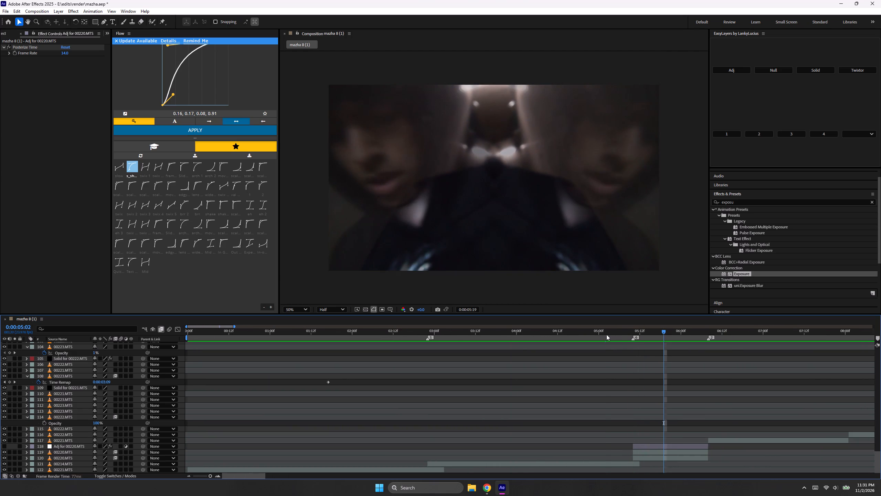
pyautogui.press('space')
pyautogui.press('space')
# Add a black solid above the Adj for 00220.MTS layer, starting at 0:00:05:08 and trimmed to one frame.
pyautogui.click(629, 333)
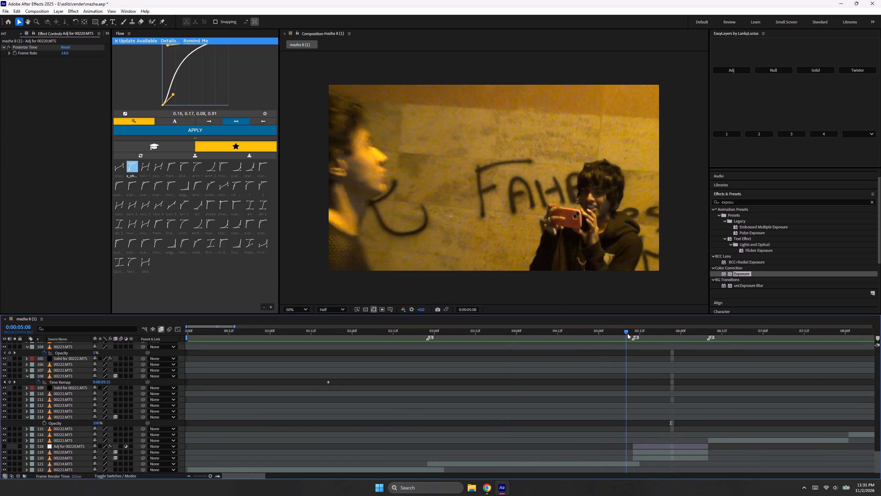
pyautogui.click(651, 445)
pyautogui.click(814, 71)
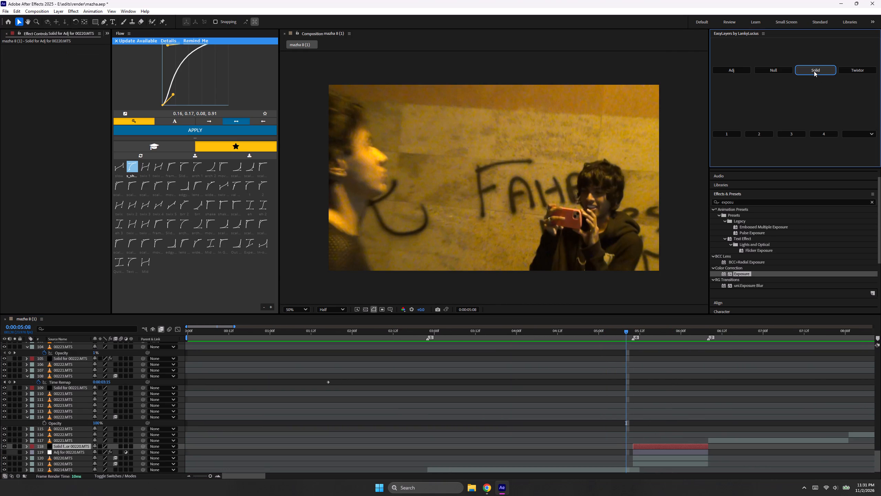
pyautogui.press('[')
pyautogui.hotkey('alt', '\\')
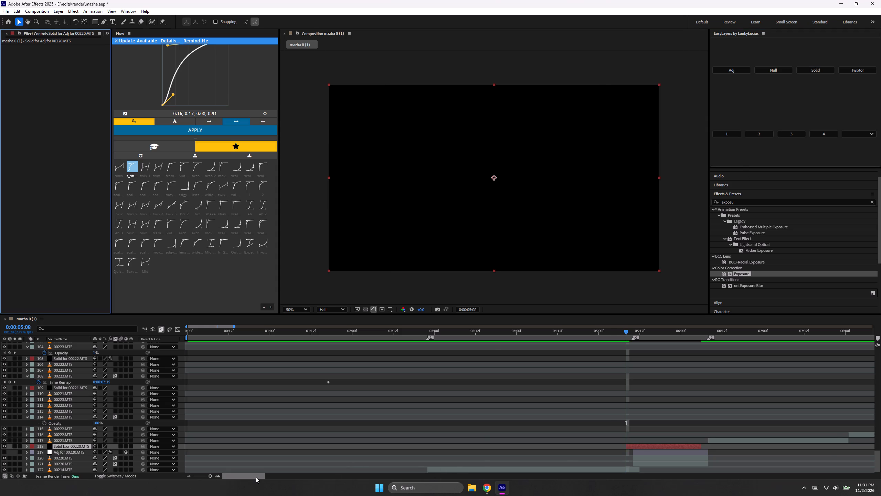
pyautogui.moveTo(256, 477); pyautogui.dragTo(274, 478)
pyautogui.hotkey('alt', ']')
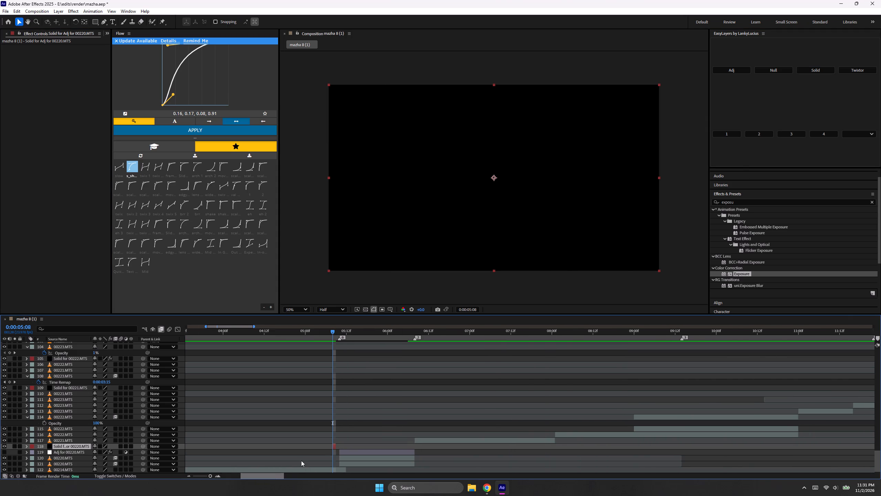
# Preview the one-frame black flash from 0:00:05:01 into the mirrored 00220.MTS clips.
pyautogui.moveTo(329, 334); pyautogui.dragTo(309, 348)
pyautogui.press('space')
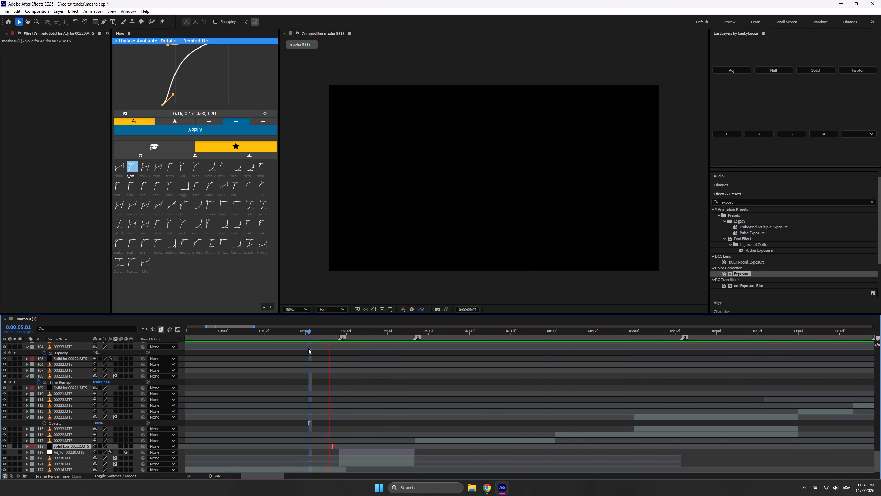
pyautogui.press('space')
# Check the cut into the mirrored 00220.MTS clips around 0:00:05:10, toggling the Adj for 00220.MTS layer's visibility.
pyautogui.moveTo(334, 333); pyautogui.dragTo(341, 346)
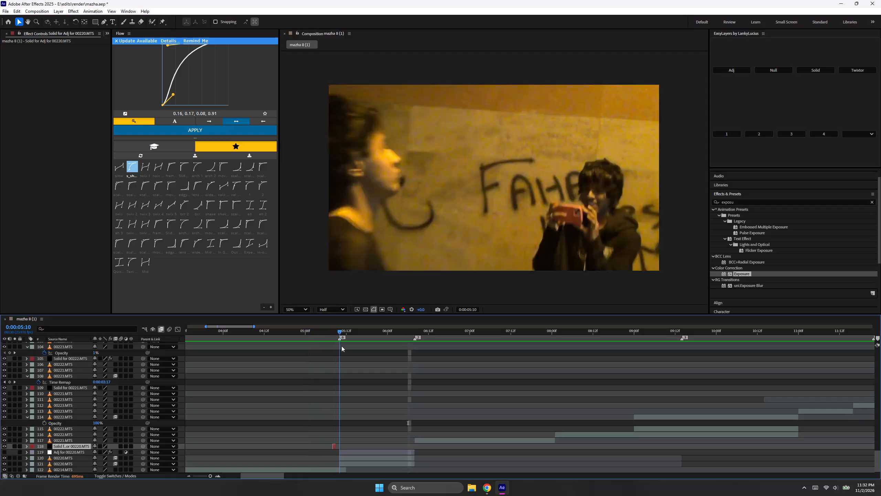
pyautogui.moveTo(341, 346); pyautogui.dragTo(342, 346)
pyautogui.doubleClick(1, 453)
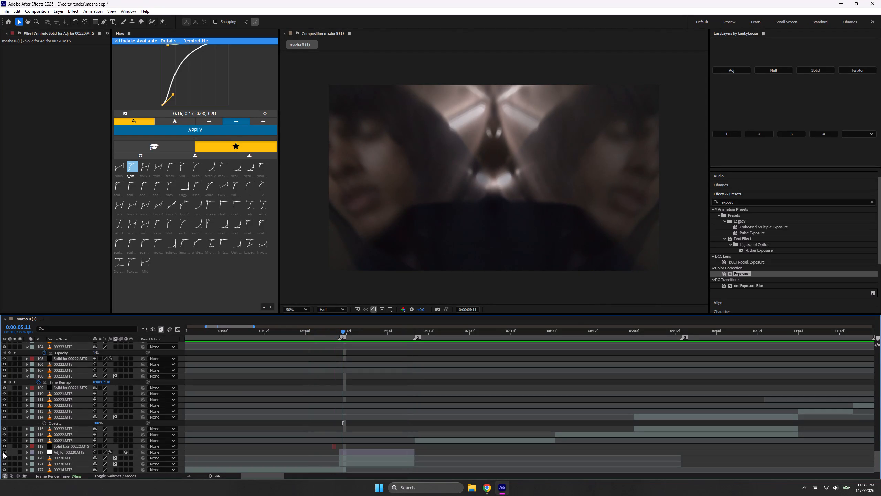
pyautogui.moveTo(338, 331); pyautogui.dragTo(313, 343)
pyautogui.press('space')
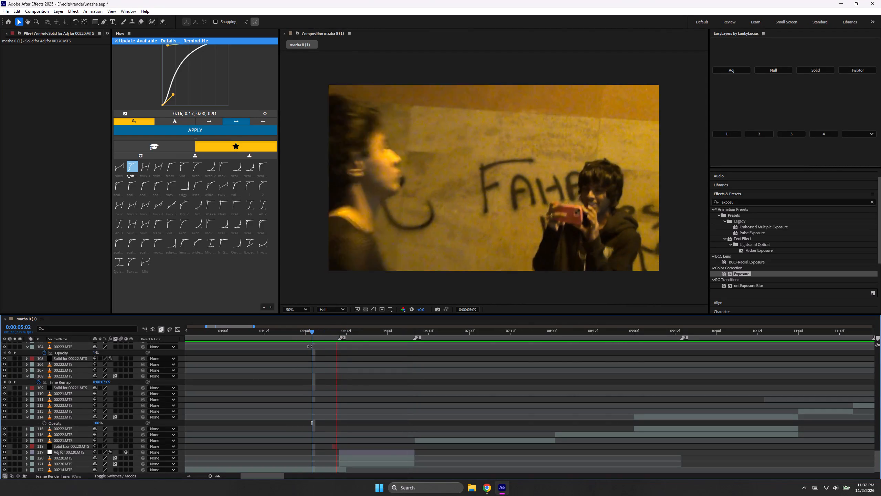
pyautogui.press('space')
# Extend the end of the black solid above the Adj for 00220.MTS layer to 0:00:05:10 and preview from 0:00:05:05.
pyautogui.moveTo(343, 332); pyautogui.dragTo(335, 349)
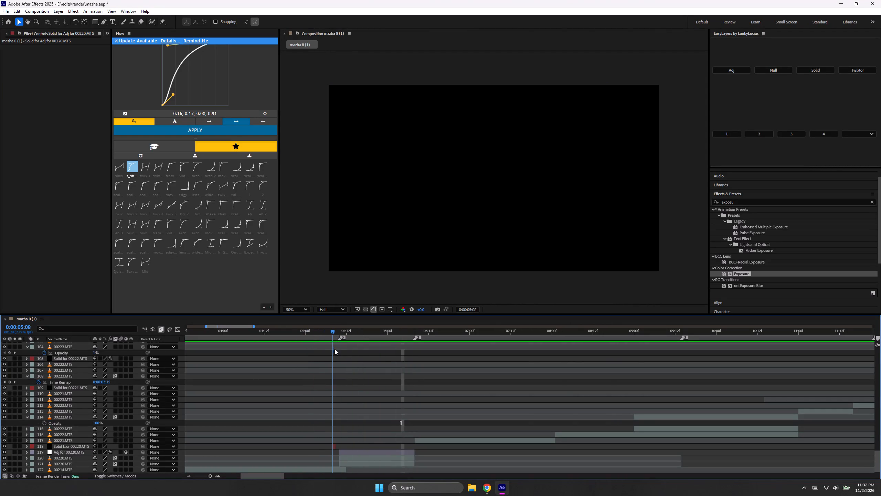
pyautogui.moveTo(335, 349); pyautogui.dragTo(339, 354)
pyautogui.click(335, 449)
pyautogui.click(336, 446)
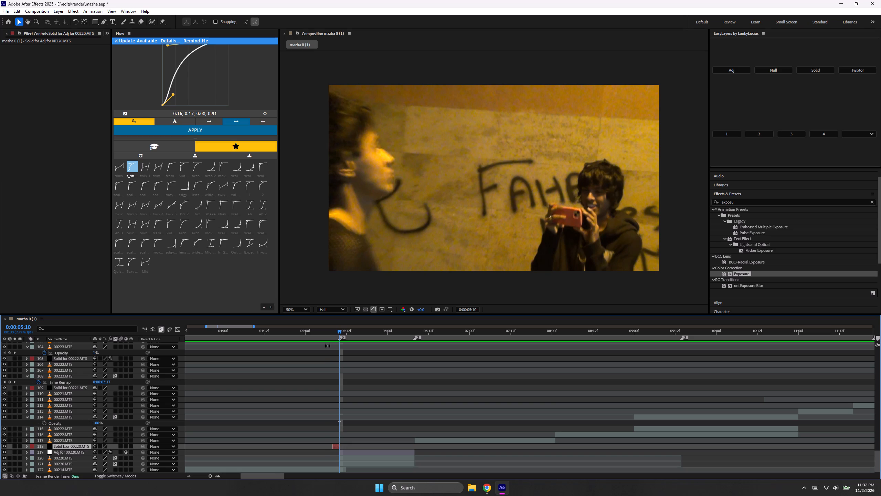
pyautogui.click(322, 336)
pyautogui.press('space')
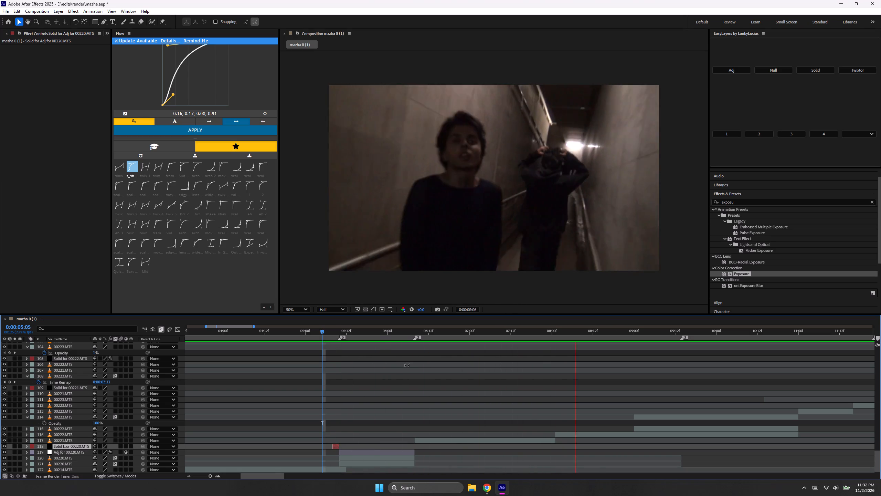
pyautogui.press('space')
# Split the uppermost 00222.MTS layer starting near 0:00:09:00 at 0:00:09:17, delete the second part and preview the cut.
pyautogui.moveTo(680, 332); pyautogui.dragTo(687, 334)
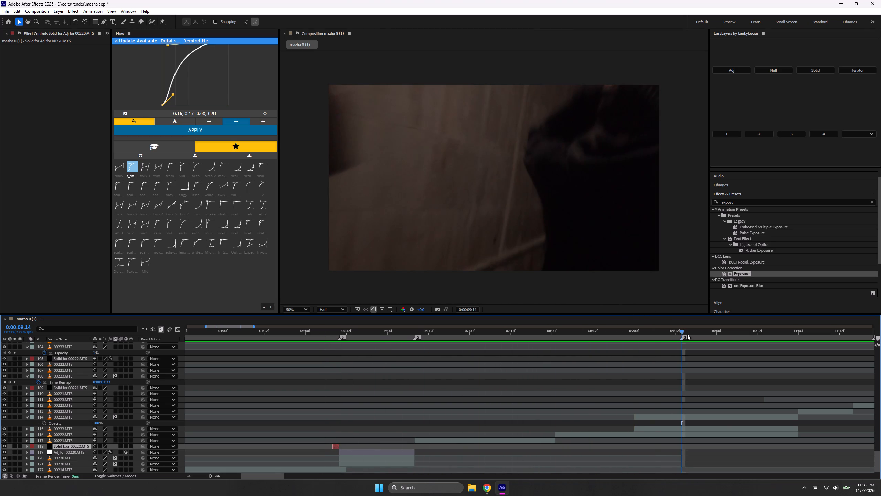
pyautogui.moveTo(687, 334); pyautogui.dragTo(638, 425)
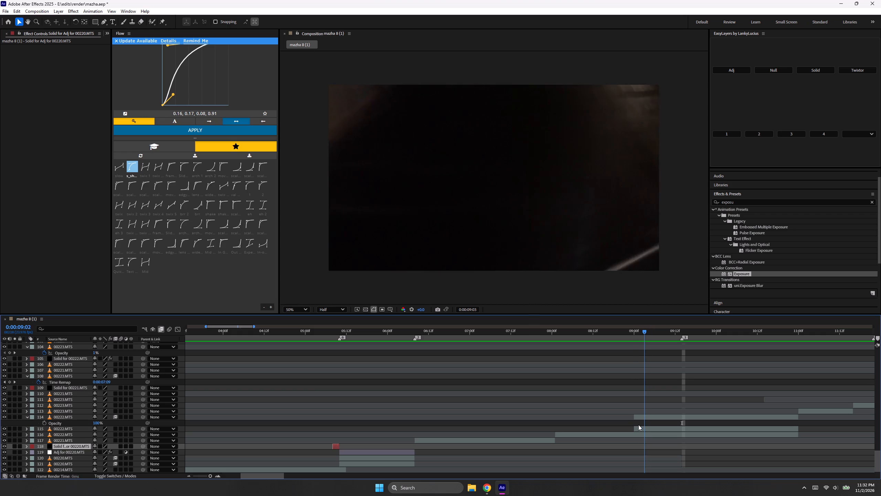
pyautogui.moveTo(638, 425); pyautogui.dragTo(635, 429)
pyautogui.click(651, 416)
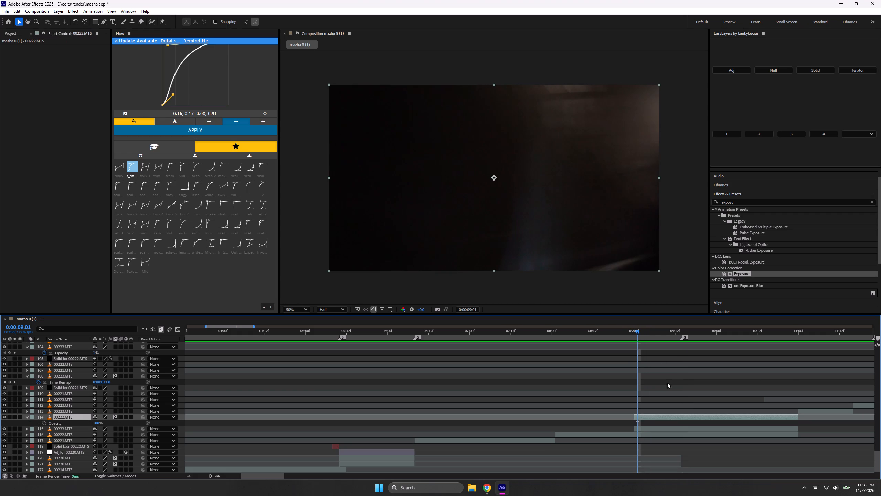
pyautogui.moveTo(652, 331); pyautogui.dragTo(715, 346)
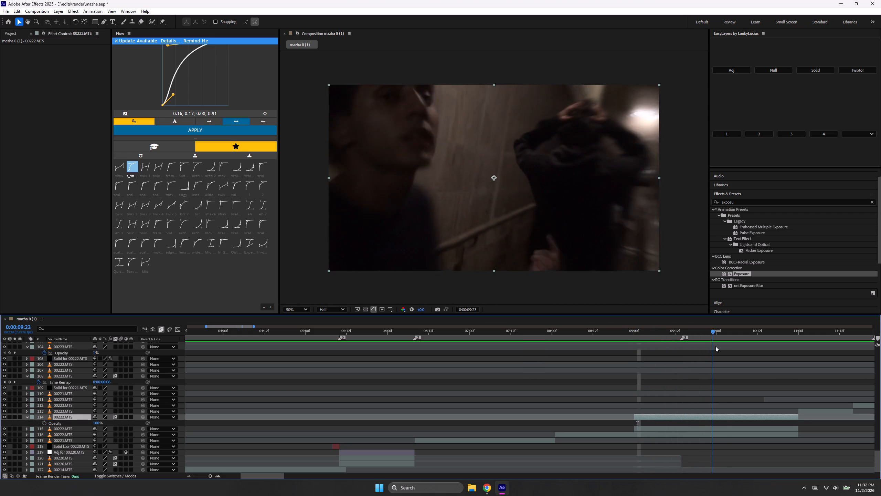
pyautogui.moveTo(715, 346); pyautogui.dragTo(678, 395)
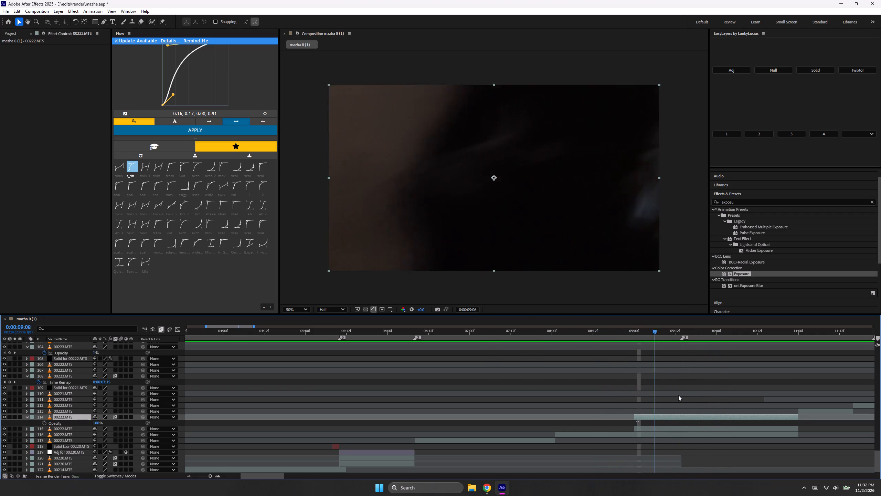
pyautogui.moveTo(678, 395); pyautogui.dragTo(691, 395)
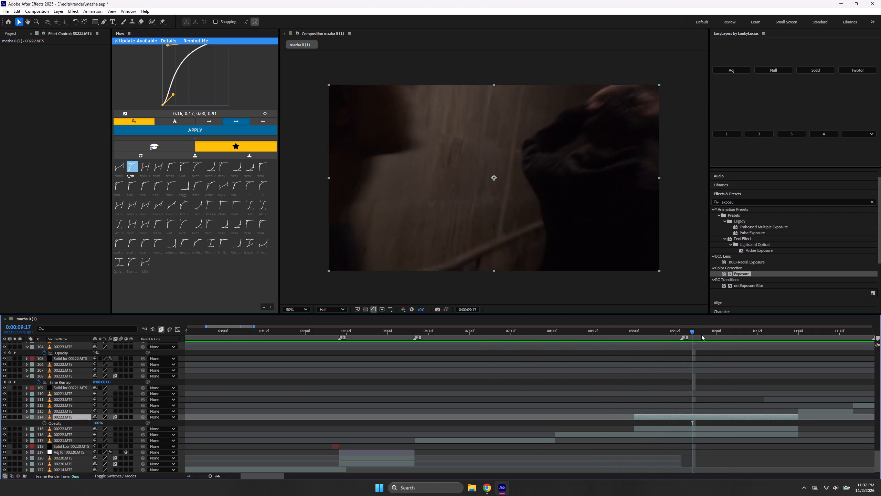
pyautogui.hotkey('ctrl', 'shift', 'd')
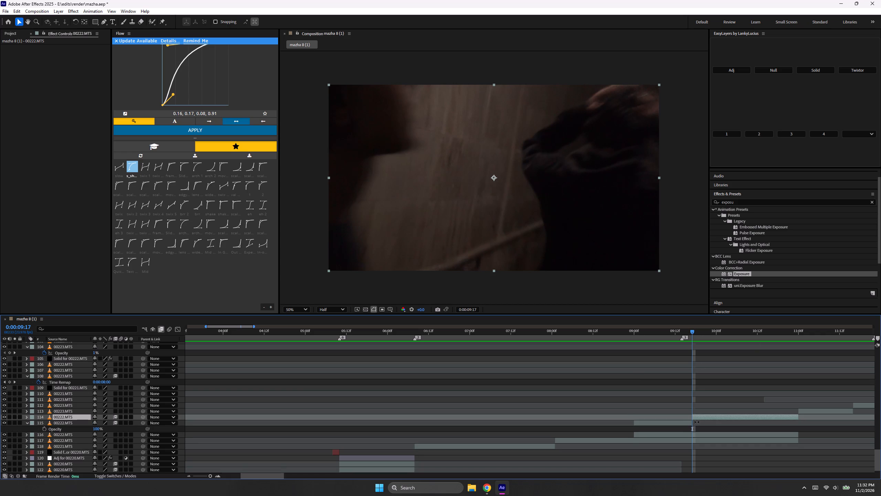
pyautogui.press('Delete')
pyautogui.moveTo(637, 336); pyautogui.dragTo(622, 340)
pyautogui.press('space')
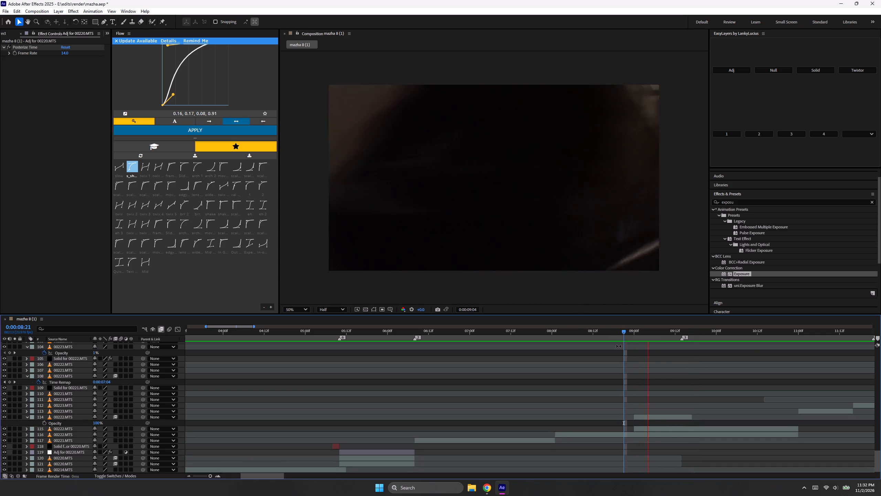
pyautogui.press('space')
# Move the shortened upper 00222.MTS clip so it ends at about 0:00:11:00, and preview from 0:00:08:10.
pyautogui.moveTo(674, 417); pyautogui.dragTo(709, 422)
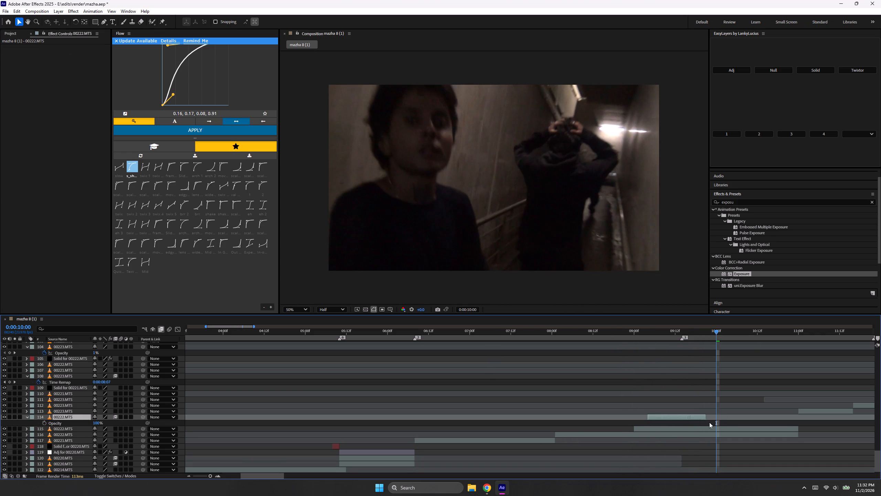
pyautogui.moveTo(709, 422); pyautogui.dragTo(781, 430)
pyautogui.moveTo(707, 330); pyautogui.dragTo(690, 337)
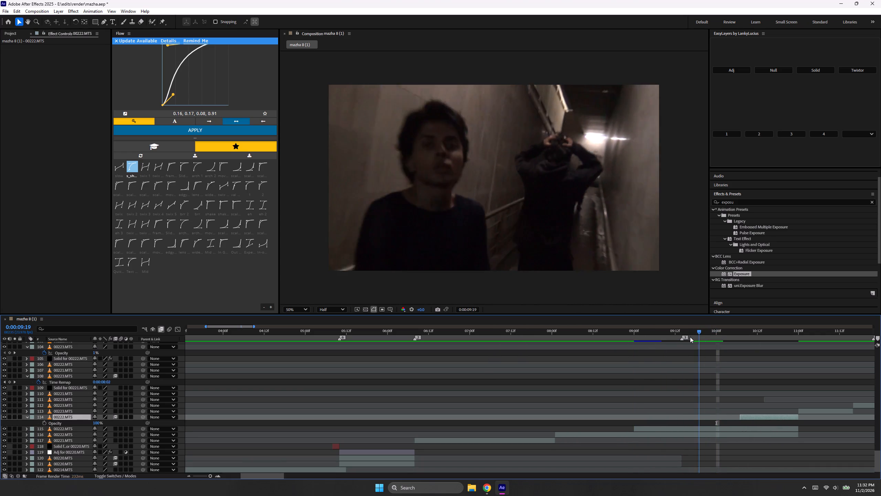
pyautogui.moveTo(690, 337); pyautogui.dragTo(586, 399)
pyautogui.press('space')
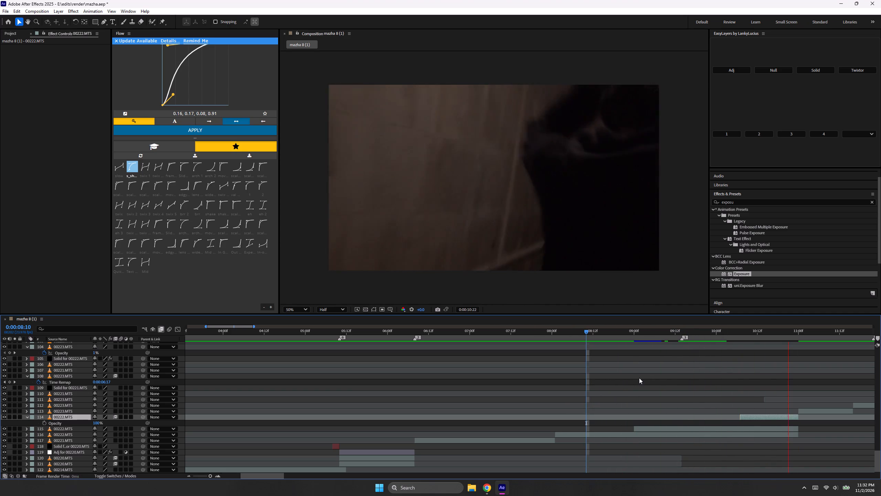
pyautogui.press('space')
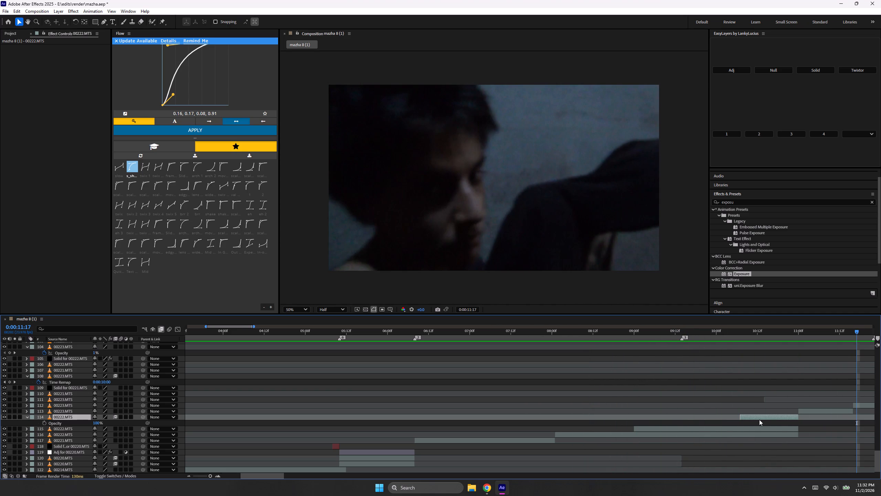
# Delete the two upper 00222.MTS layers that overlap the base 00222.MTS clip.
pyautogui.press('Delete')
pyautogui.click(758, 421)
pyautogui.press('Delete')
# Play back the remaining 00222.MTS corridor clip from around 0:00:08:05 to find the next edit point.
pyautogui.moveTo(653, 333); pyautogui.dragTo(630, 343)
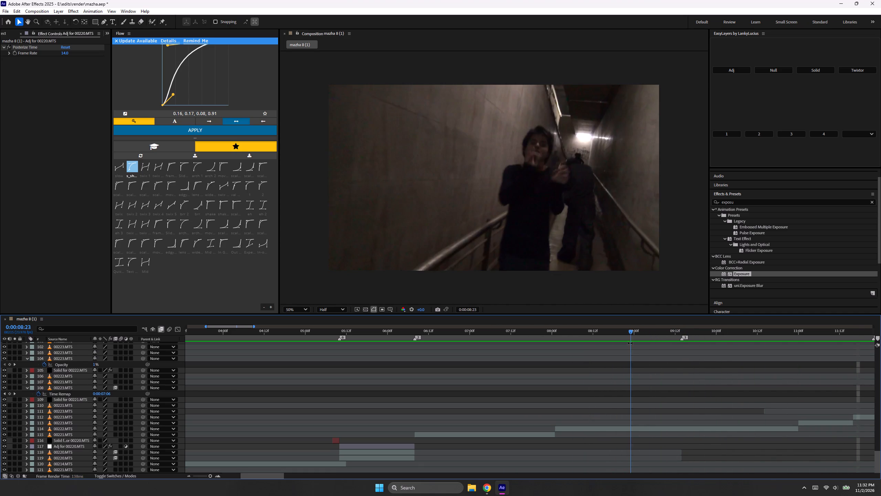
pyautogui.press('space')
pyautogui.press('space')
pyautogui.moveTo(631, 334); pyautogui.dragTo(614, 340)
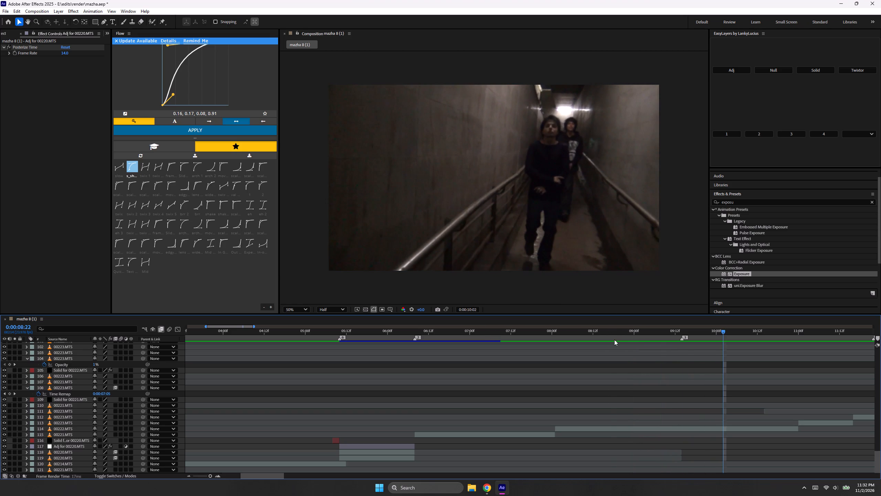
pyautogui.moveTo(614, 340); pyautogui.dragTo(610, 342)
pyautogui.press('space')
pyautogui.press('space')
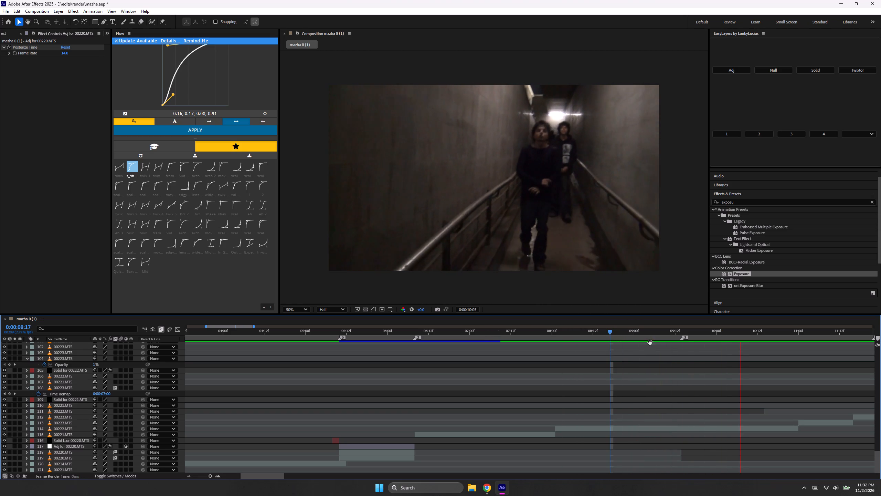
pyautogui.moveTo(640, 332); pyautogui.dragTo(567, 346)
pyautogui.press('space')
pyautogui.press('space')
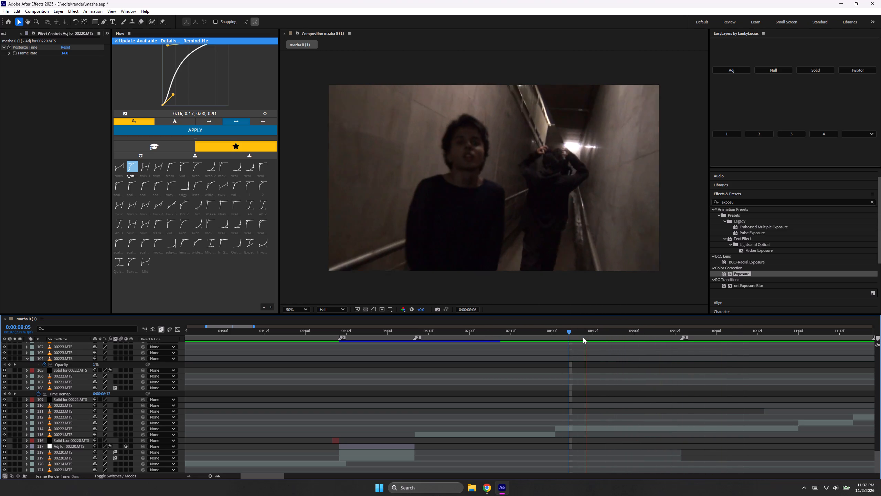
pyautogui.press('space')
# Split the 00222.MTS corridor clip at 0:00:09:02 and again at 0:00:09:14.
pyautogui.moveTo(655, 336); pyautogui.dragTo(640, 342)
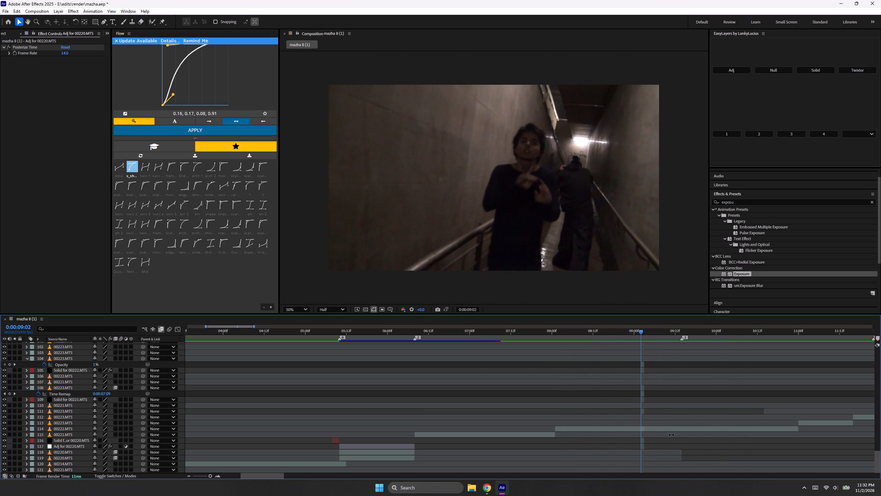
pyautogui.click(675, 430)
pyautogui.hotkey('ctrl', 'shift', 'd')
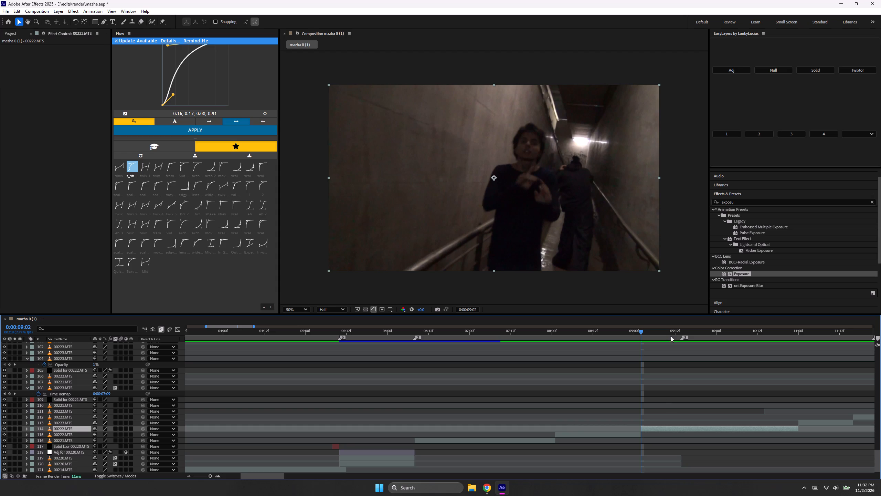
pyautogui.moveTo(673, 332); pyautogui.dragTo(683, 338)
pyautogui.hotkey('ctrl', 'shift', 'd')
# Enable time remapping on the middle 00222.MTS segment and add a keyframe at 0:00:09:02.
pyautogui.moveTo(675, 331); pyautogui.dragTo(643, 346)
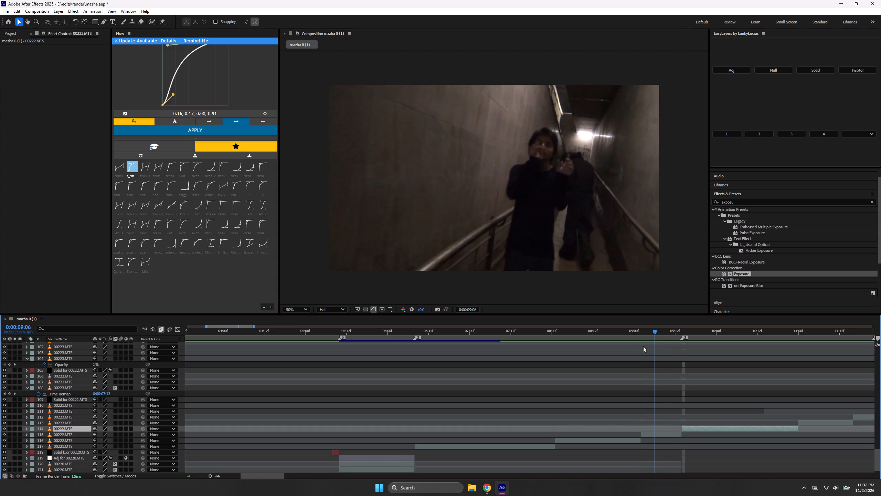
pyautogui.moveTo(643, 346); pyautogui.dragTo(637, 351)
pyautogui.click(643, 329)
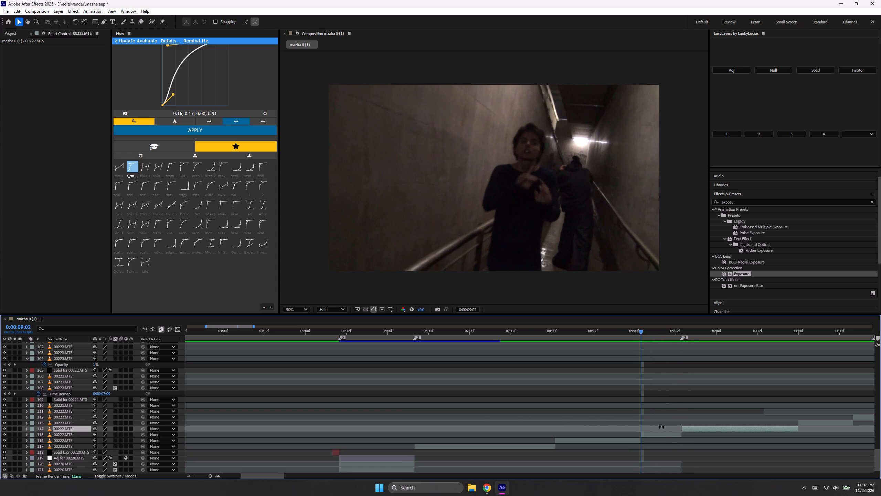
pyautogui.click(662, 435)
pyautogui.hotkey('ctrl', 'alt', 't')
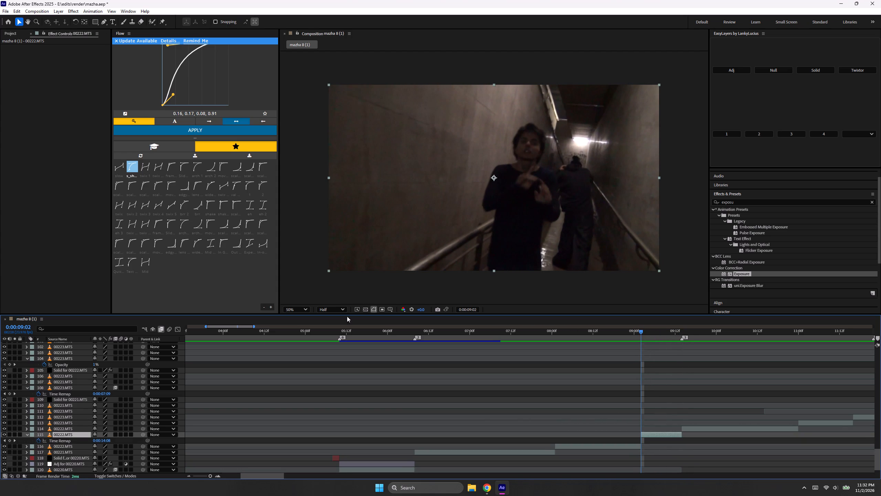
pyautogui.click(10, 440)
# Add a second Time Remap keyframe at an advanced source time, move it to the segment's end at 0:00:09:14, and preview.
pyautogui.moveTo(653, 337); pyautogui.dragTo(654, 337)
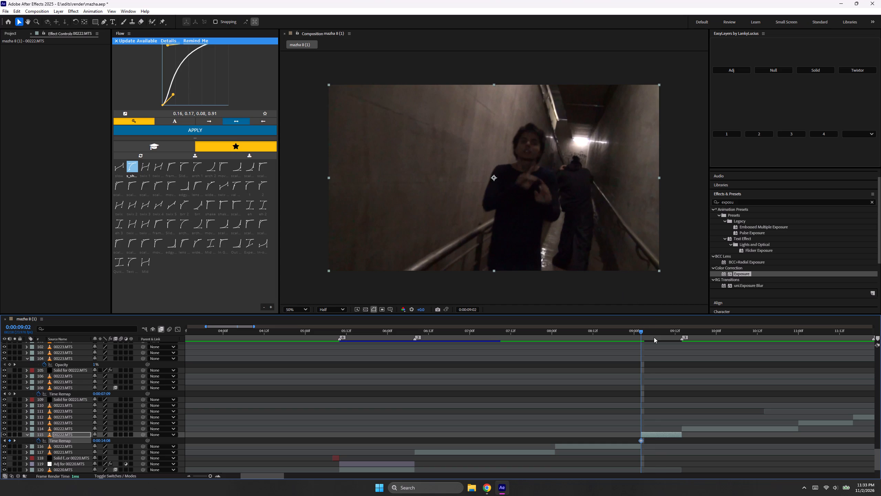
pyautogui.moveTo(654, 337); pyautogui.dragTo(659, 338)
pyautogui.moveTo(105, 440); pyautogui.dragTo(120, 444)
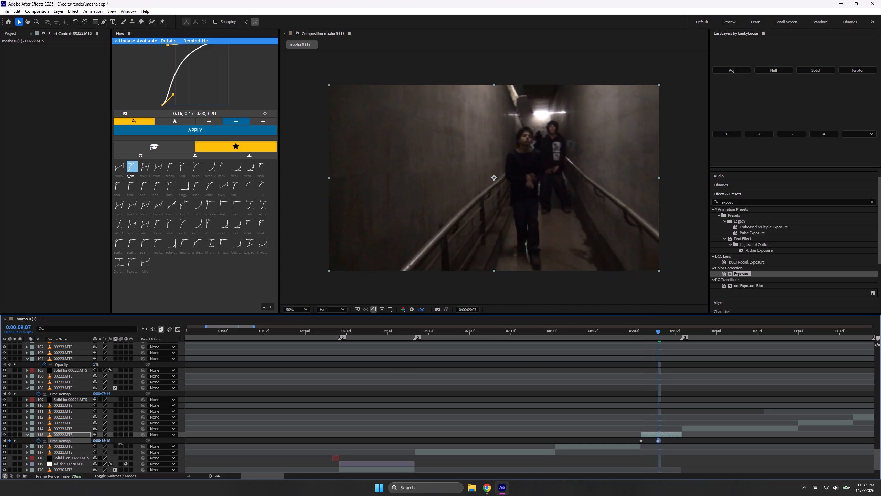
pyautogui.moveTo(120, 444); pyautogui.dragTo(126, 446)
pyautogui.moveTo(659, 441); pyautogui.dragTo(683, 449)
pyautogui.click(636, 336)
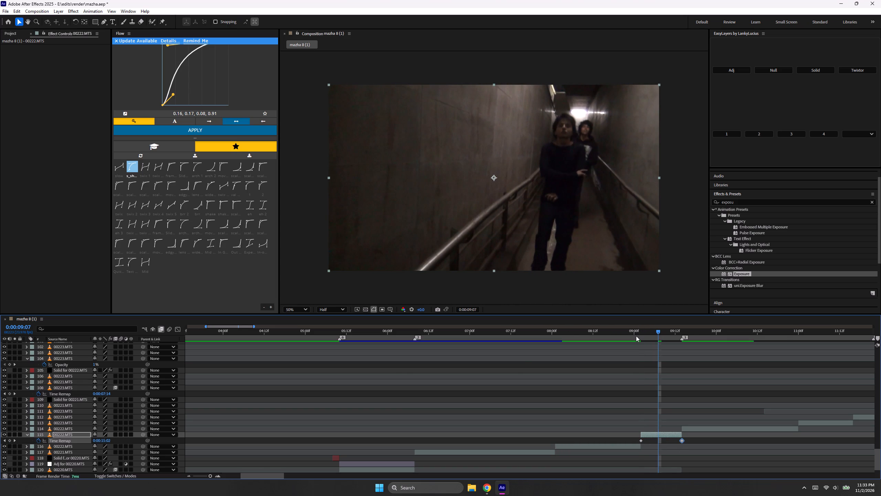
pyautogui.press('space')
pyautogui.press('space')
# Turn on frame blending for the time-remapped 00222.MTS segment.
pyautogui.moveTo(636, 333); pyautogui.dragTo(642, 340)
pyautogui.click(116, 435)
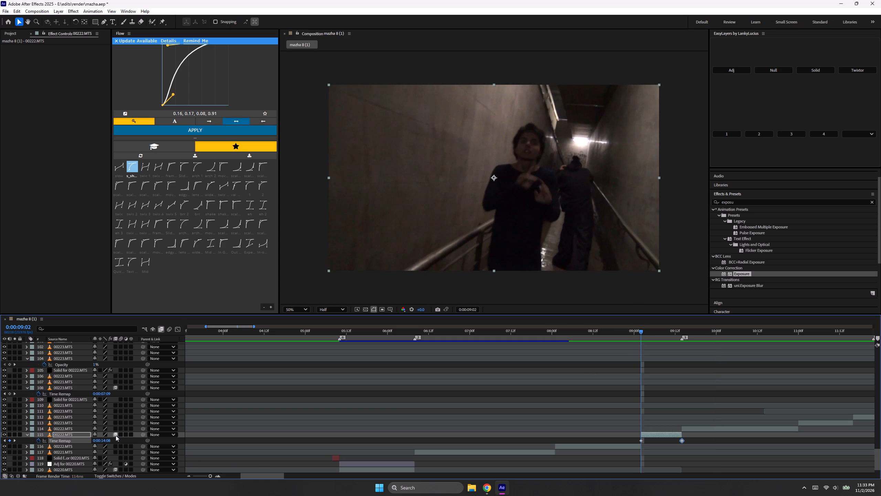
pyautogui.click(116, 435)
pyautogui.doubleClick(116, 435)
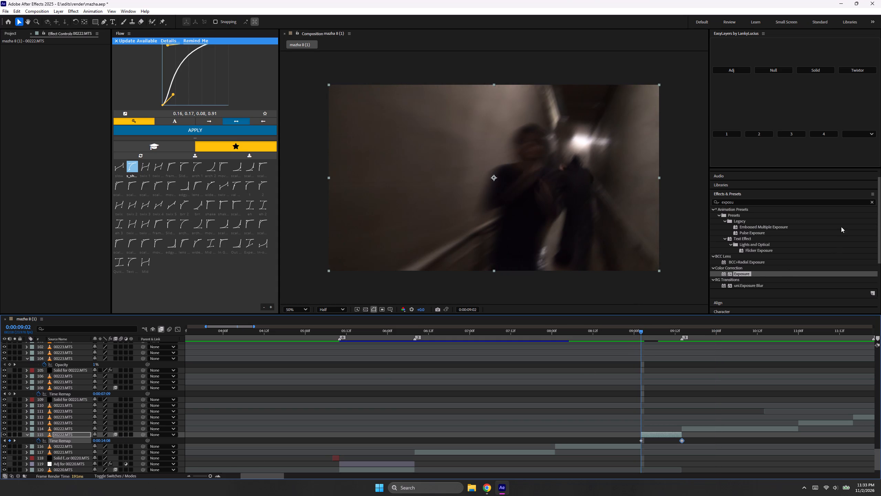
# Search the effects for poster and apply Posterize Time to the time-remapped 00222.MTS segment.
pyautogui.click(873, 203)
pyautogui.click(867, 204)
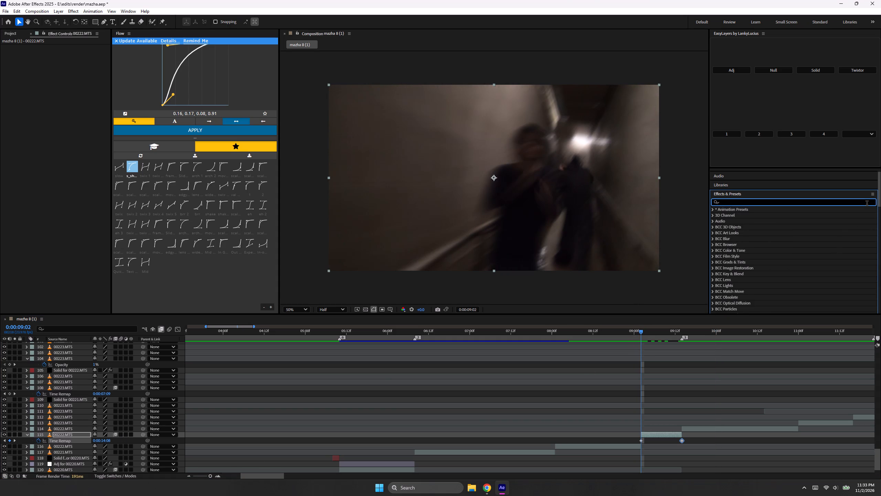
pyautogui.write('poster')
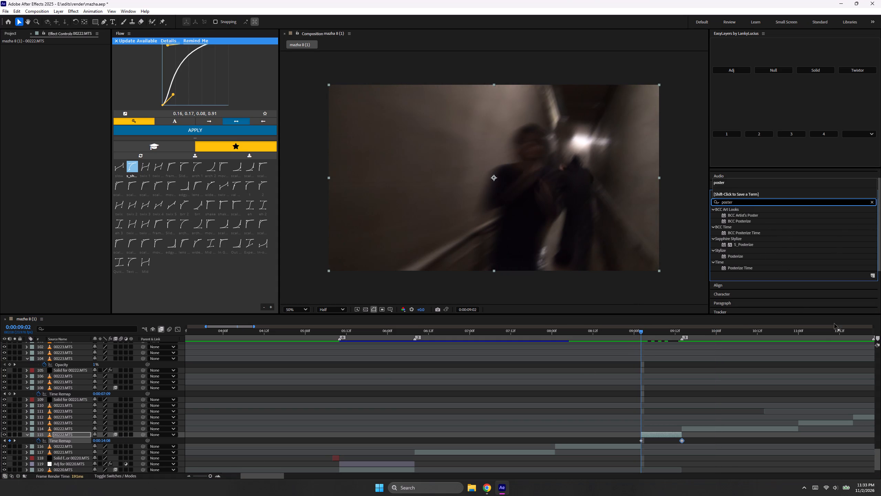
pyautogui.doubleClick(738, 270)
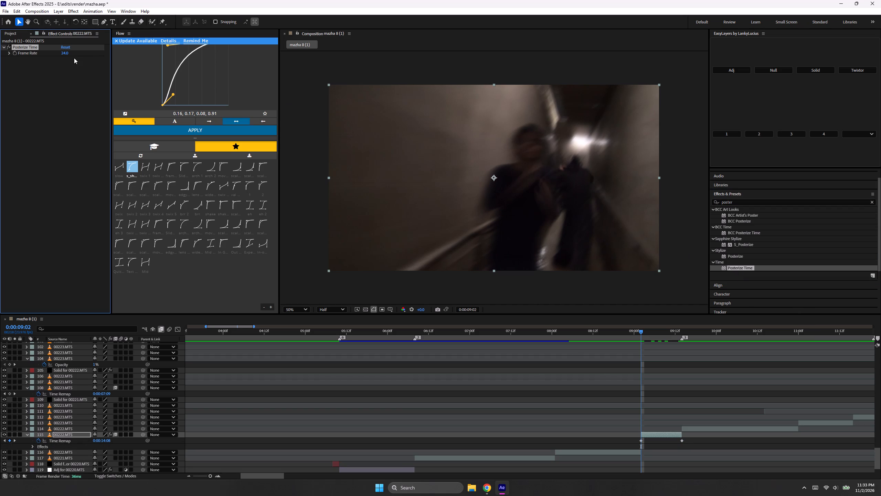
# Set the Posterize Time frame rate to 12 on the time-remapped 00222.MTS segment and preview it.
pyautogui.moveTo(63, 55); pyautogui.dragTo(40, 66)
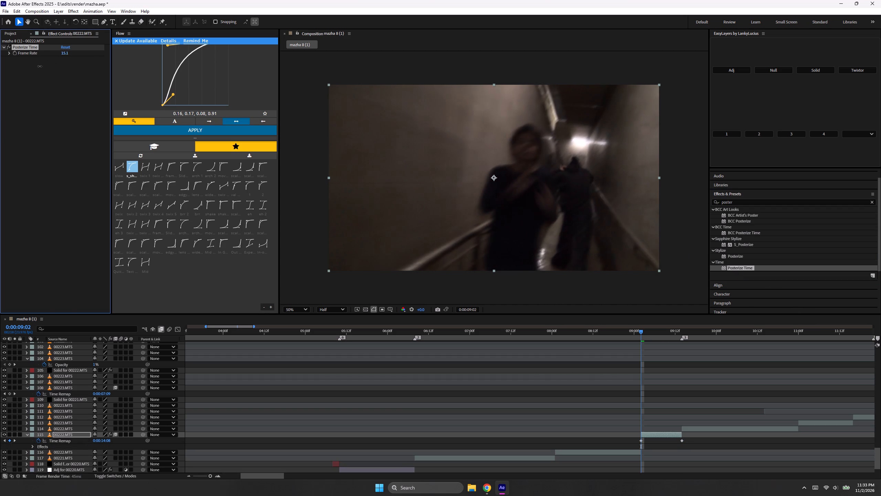
pyautogui.moveTo(40, 66); pyautogui.dragTo(33, 71)
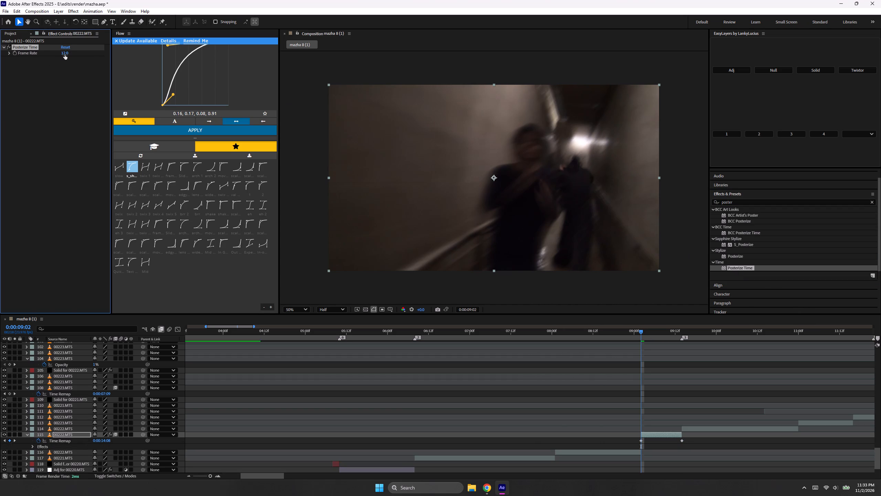
pyautogui.click(625, 329)
pyautogui.press('space')
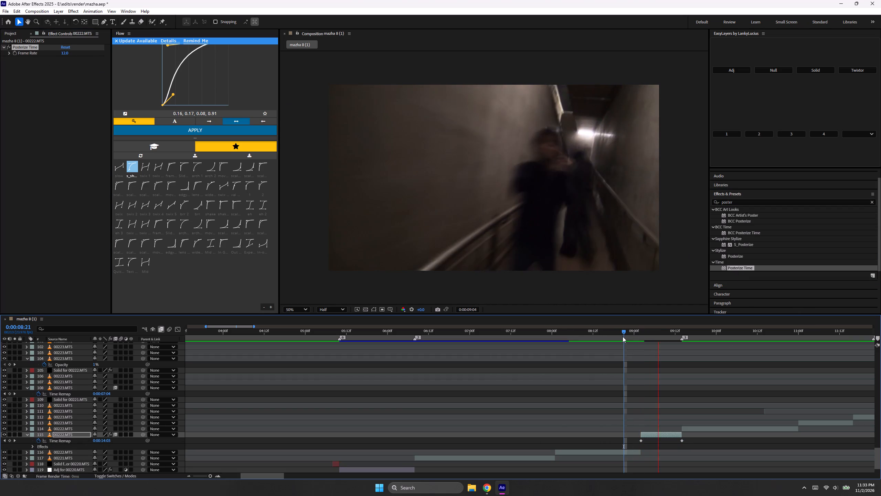
pyautogui.press('space')
pyautogui.click(651, 345)
pyautogui.click(639, 337)
pyautogui.press('space')
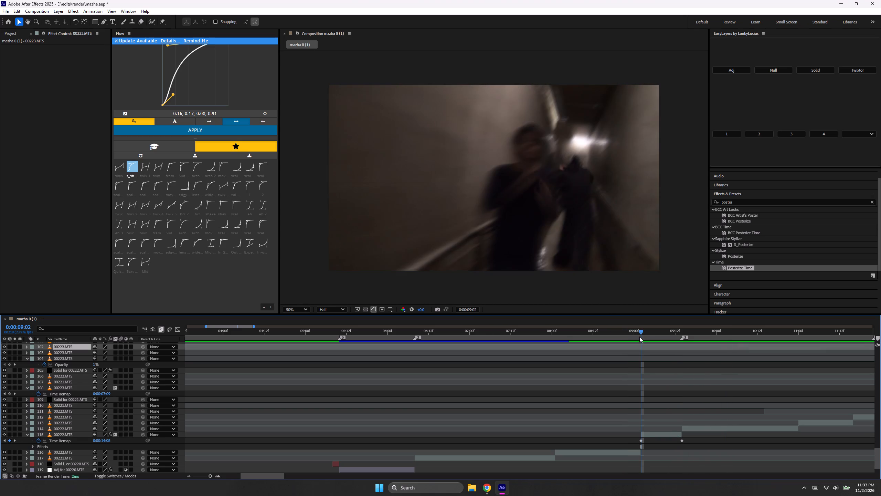
pyautogui.press('space')
# Slip the 00222.MTS segment that starts at 0:00:09:14 to earlier source footage, keeping its position, and preview it.
pyautogui.moveTo(675, 330); pyautogui.dragTo(677, 331)
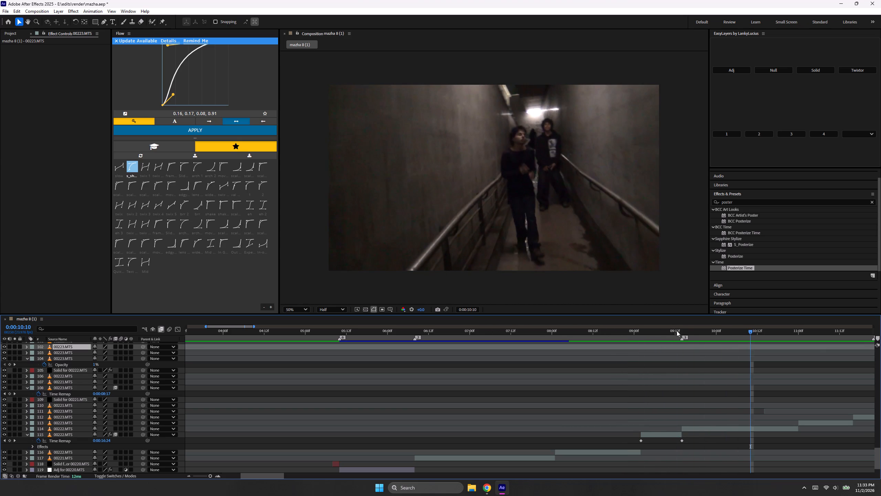
pyautogui.moveTo(677, 331); pyautogui.dragTo(683, 336)
pyautogui.click(722, 428)
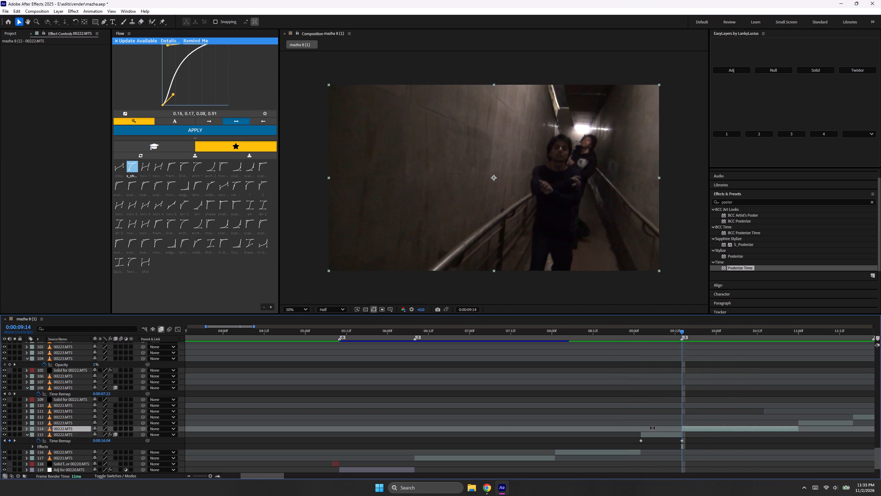
pyautogui.moveTo(653, 428); pyautogui.dragTo(880, 440)
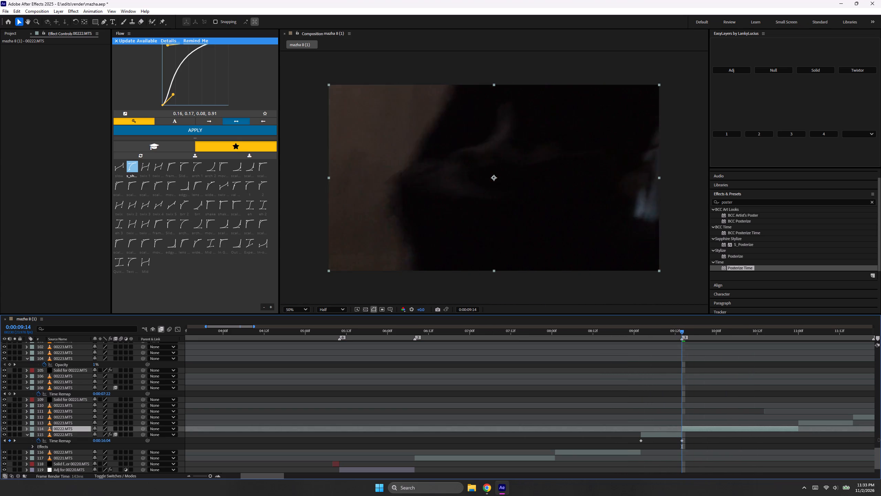
pyautogui.moveTo(880, 440); pyautogui.dragTo(880, 440)
pyautogui.moveTo(672, 333); pyautogui.dragTo(655, 340)
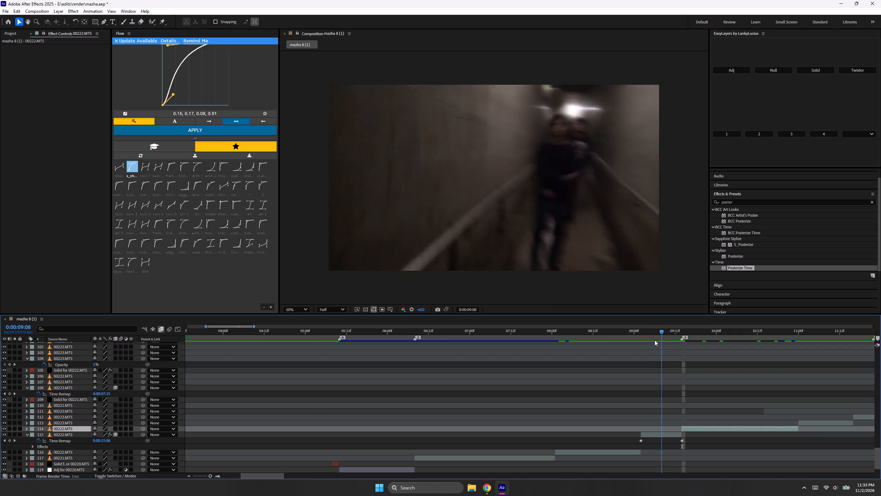
pyautogui.moveTo(655, 340); pyautogui.dragTo(771, 363)
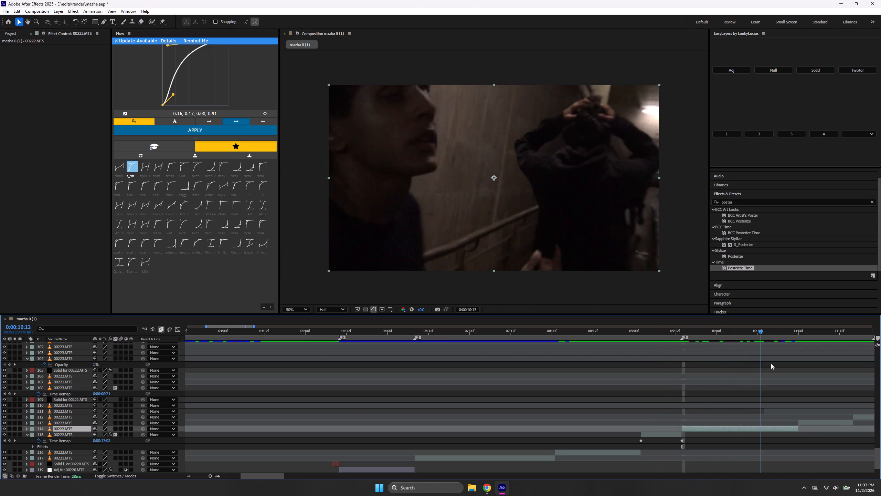
pyautogui.moveTo(771, 363); pyautogui.dragTo(782, 436)
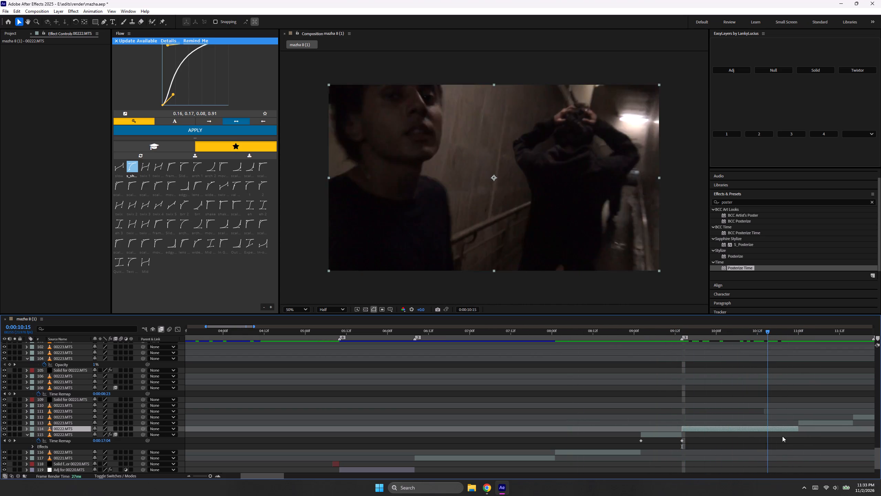
pyautogui.moveTo(782, 436); pyautogui.dragTo(796, 435)
pyautogui.moveTo(641, 427); pyautogui.dragTo(685, 430)
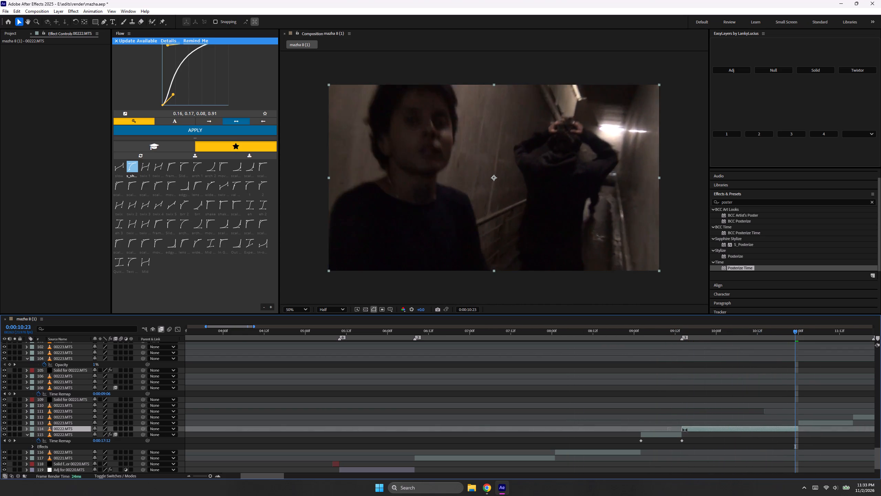
pyautogui.moveTo(685, 430); pyautogui.dragTo(725, 432)
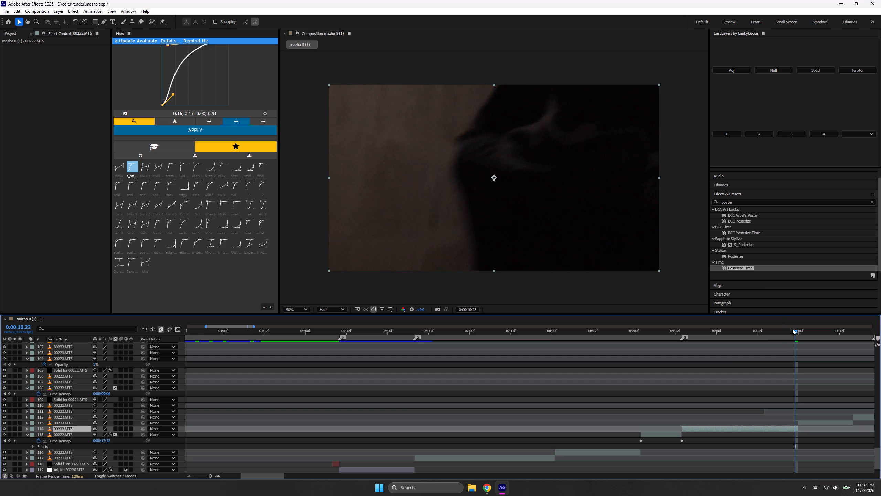
pyautogui.moveTo(792, 331); pyautogui.dragTo(376, 387)
pyautogui.press('space')
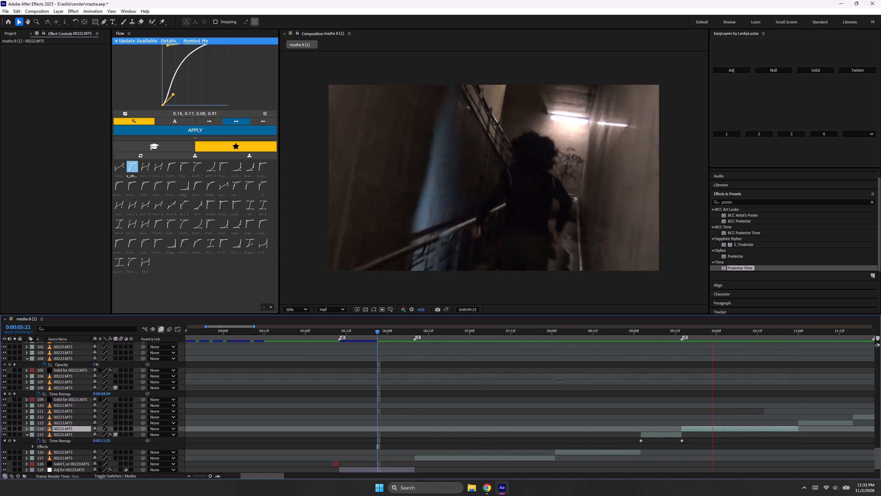
pyautogui.press('space')
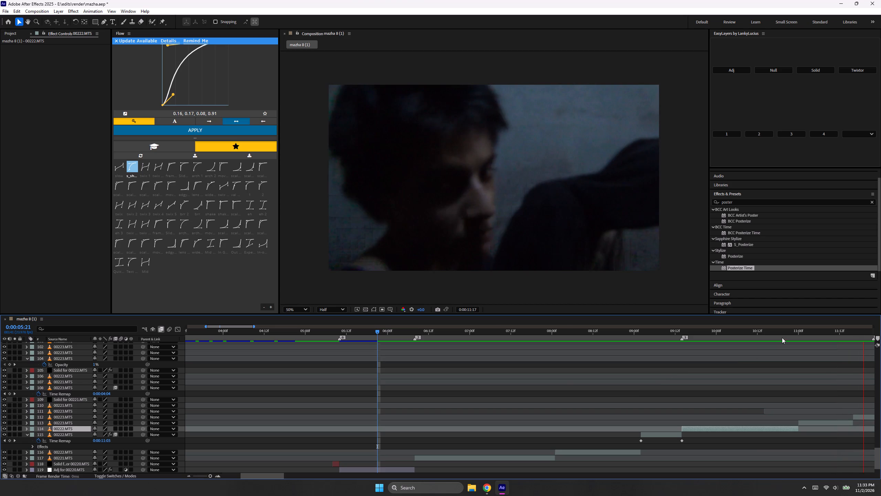
# Scrub and play back the clips between about 0:00:06:00 and 0:00:11:00 to review the cuts.
pyautogui.moveTo(800, 328); pyautogui.dragTo(794, 342)
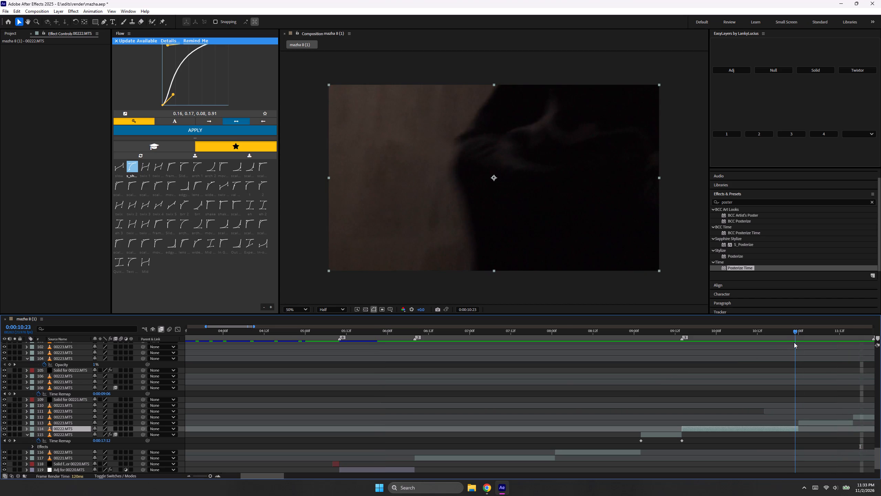
pyautogui.moveTo(794, 342); pyautogui.dragTo(705, 422)
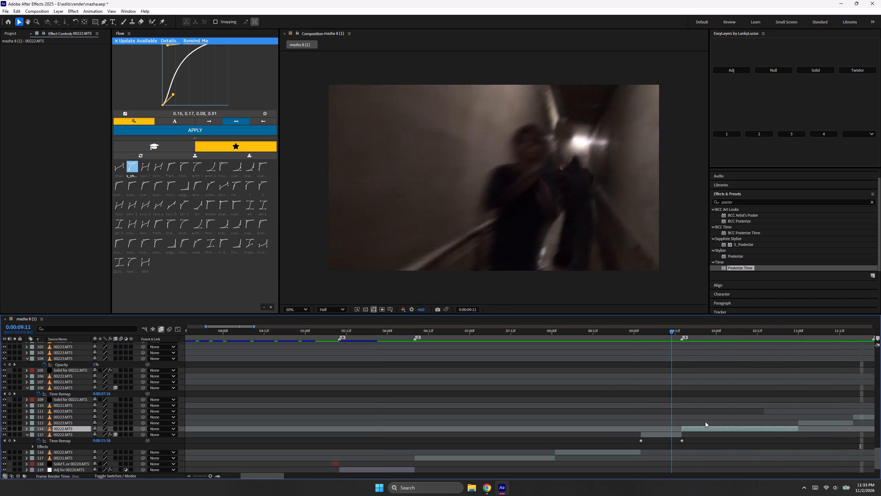
pyautogui.moveTo(705, 422); pyautogui.dragTo(492, 440)
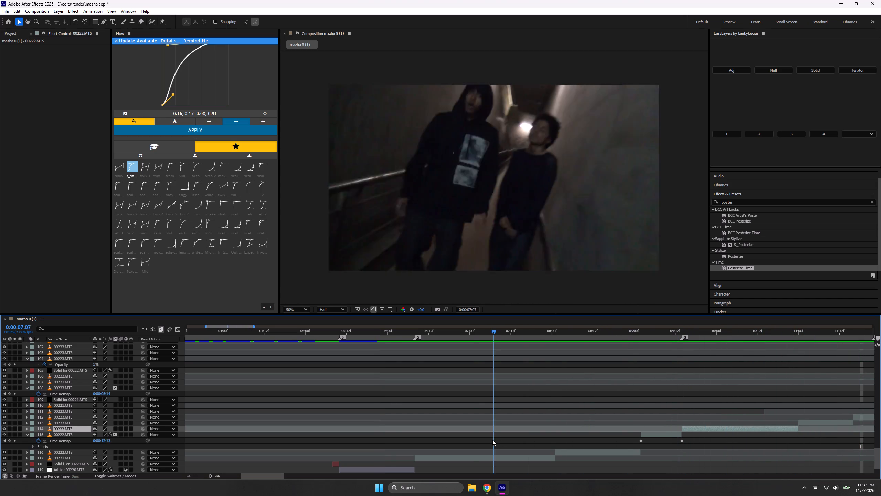
pyautogui.moveTo(492, 440); pyautogui.dragTo(392, 446)
pyautogui.press('space')
pyautogui.press('space')
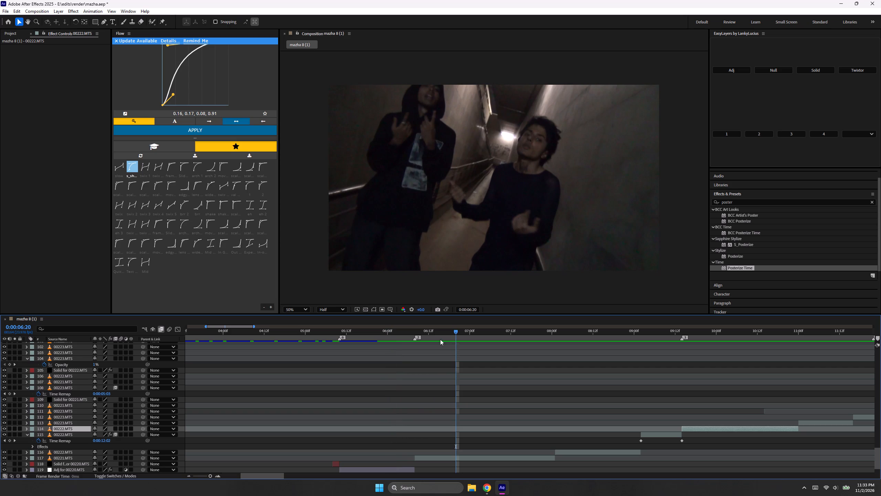
pyautogui.press('space')
# Copy the short Solid for Adj for 00220.MTS flash and paste it above the 00221.MTS segment, starting at 0:00:06:08.
pyautogui.moveTo(424, 334); pyautogui.dragTo(416, 341)
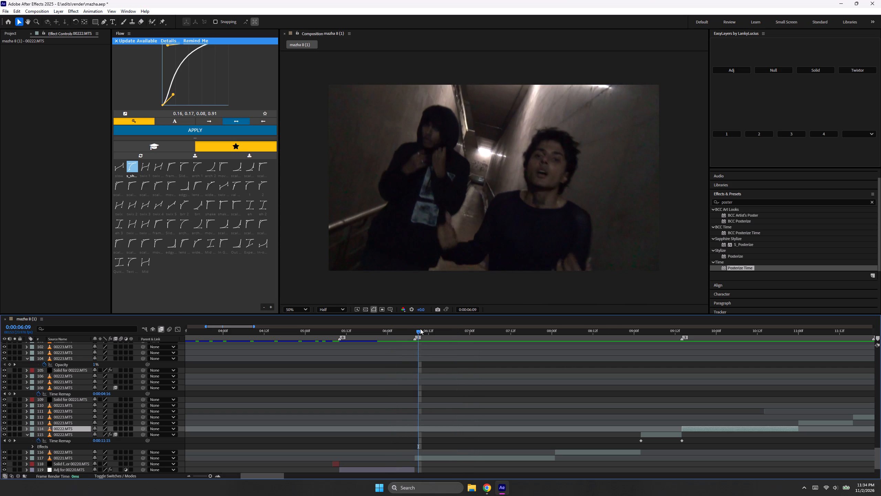
pyautogui.moveTo(417, 333); pyautogui.dragTo(414, 335)
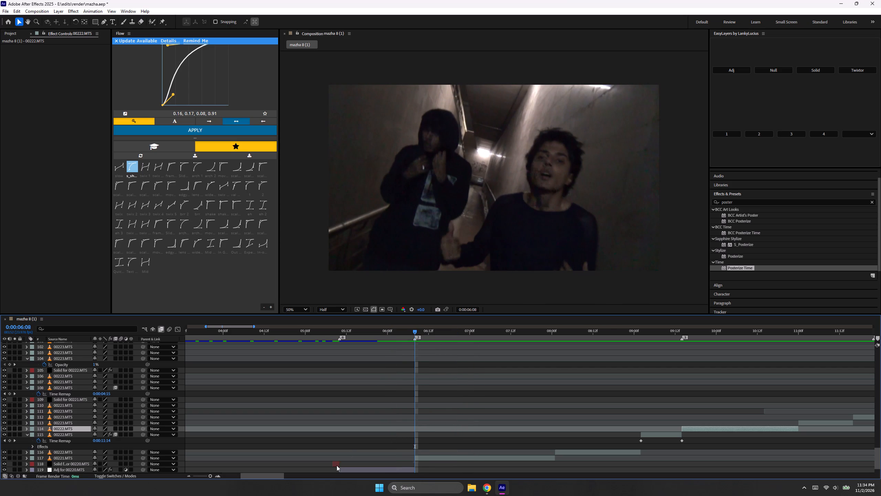
pyautogui.click(337, 465)
pyautogui.hotkey('ctrl', 'c')
pyautogui.click(438, 458)
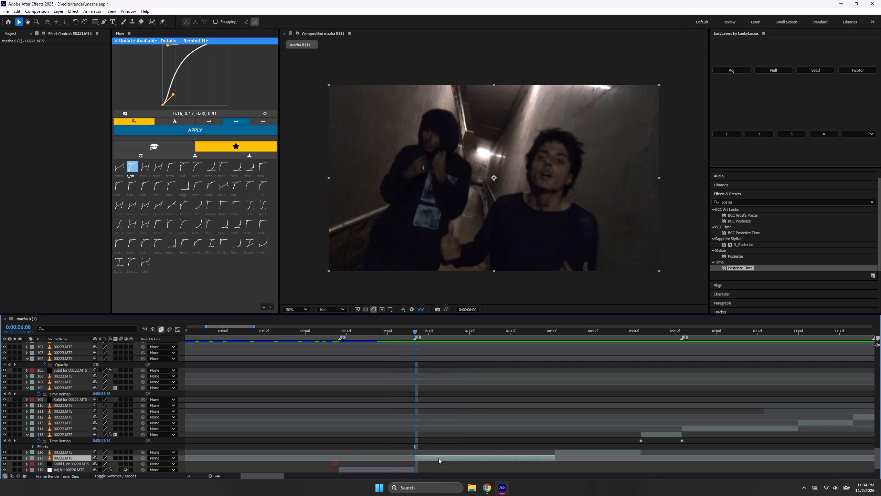
pyautogui.hotkey('ctrl', 'v')
pyautogui.press('[')
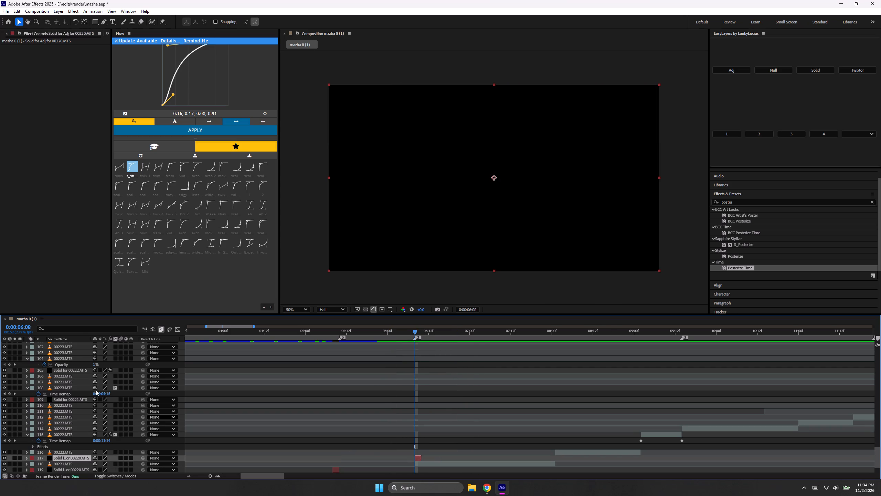
# Copy the Invert effect from the Adj for 00223.MTS layer onto the pasted solid at 0:00:06:08 and preview.
pyautogui.scroll(16, 89, 387)
pyautogui.click(65, 361)
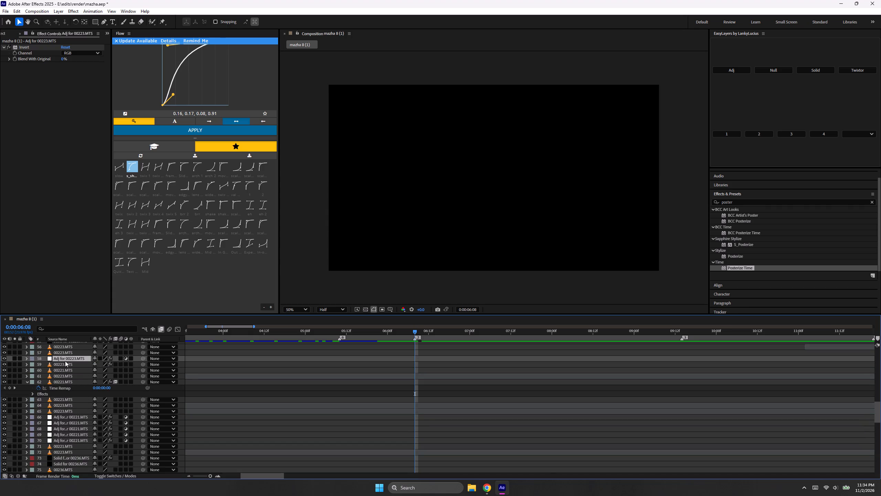
pyautogui.click(23, 50)
pyautogui.click(23, 50)
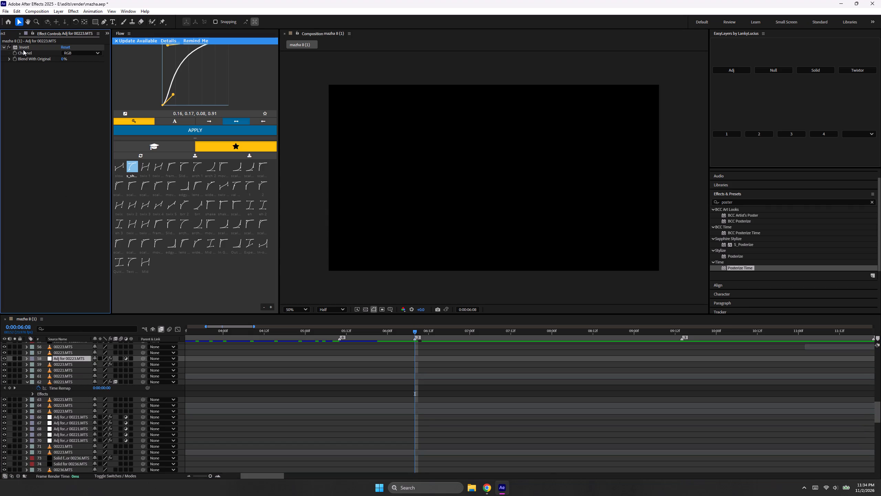
pyautogui.click(23, 50)
pyautogui.click(23, 48)
pyautogui.hotkey('ctrl', 'c')
pyautogui.scroll(-20, 400, 420)
pyautogui.click(414, 430)
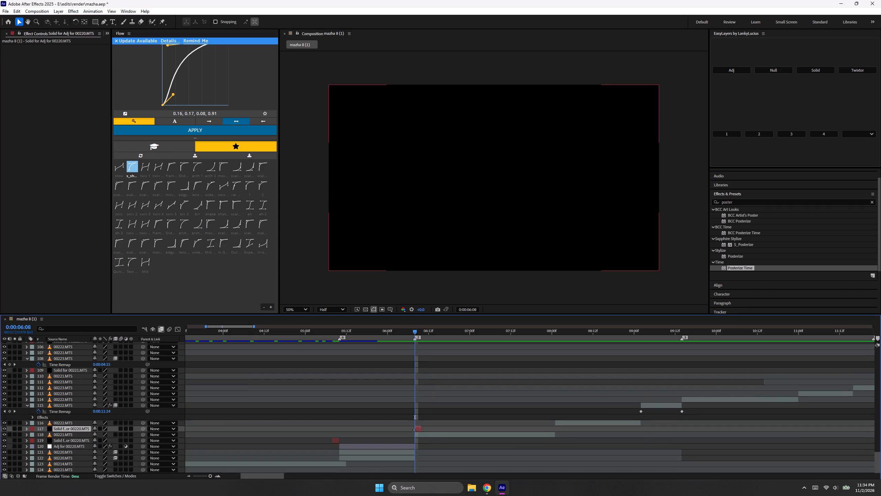
pyautogui.hotkey('ctrl', 'v')
pyautogui.moveTo(402, 330); pyautogui.dragTo(390, 341)
pyautogui.press('space')
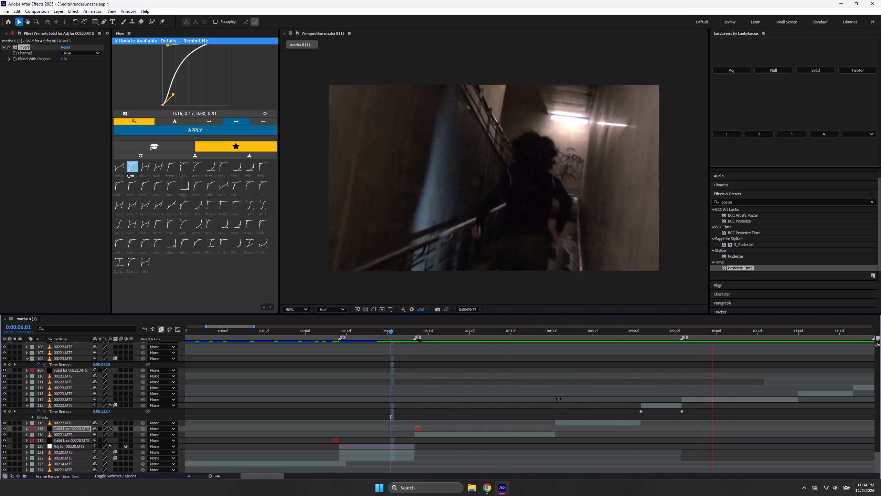
pyautogui.press('space')
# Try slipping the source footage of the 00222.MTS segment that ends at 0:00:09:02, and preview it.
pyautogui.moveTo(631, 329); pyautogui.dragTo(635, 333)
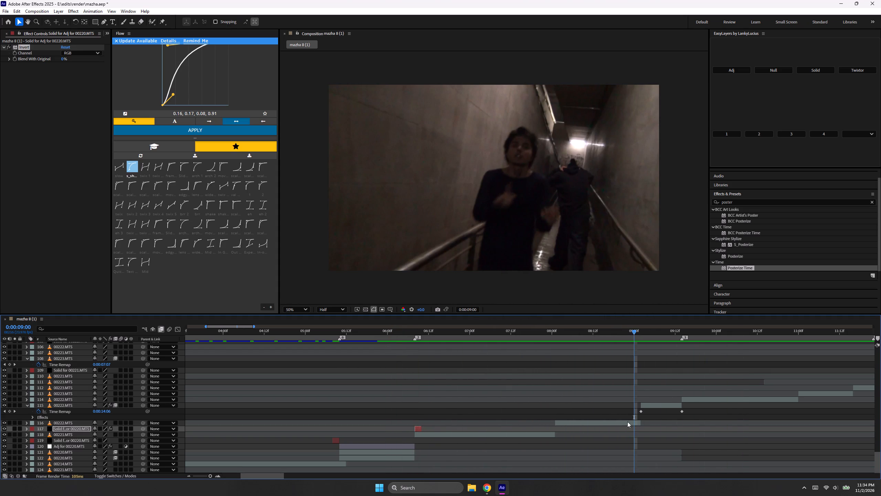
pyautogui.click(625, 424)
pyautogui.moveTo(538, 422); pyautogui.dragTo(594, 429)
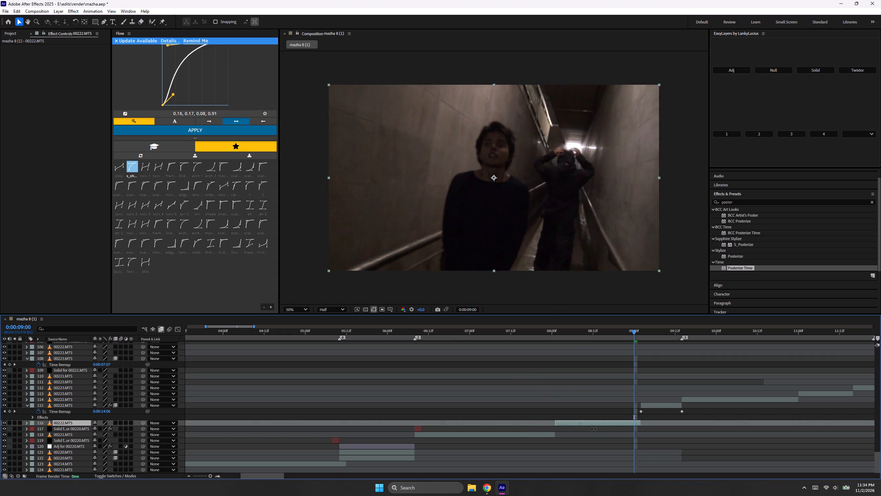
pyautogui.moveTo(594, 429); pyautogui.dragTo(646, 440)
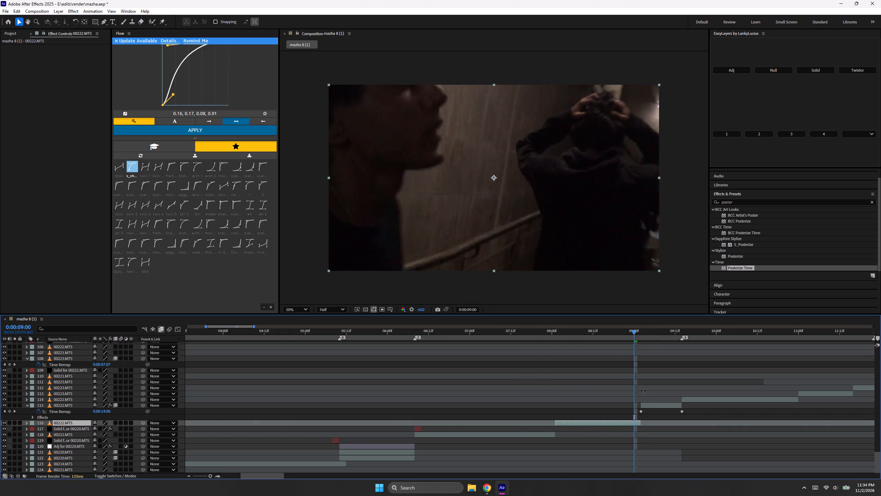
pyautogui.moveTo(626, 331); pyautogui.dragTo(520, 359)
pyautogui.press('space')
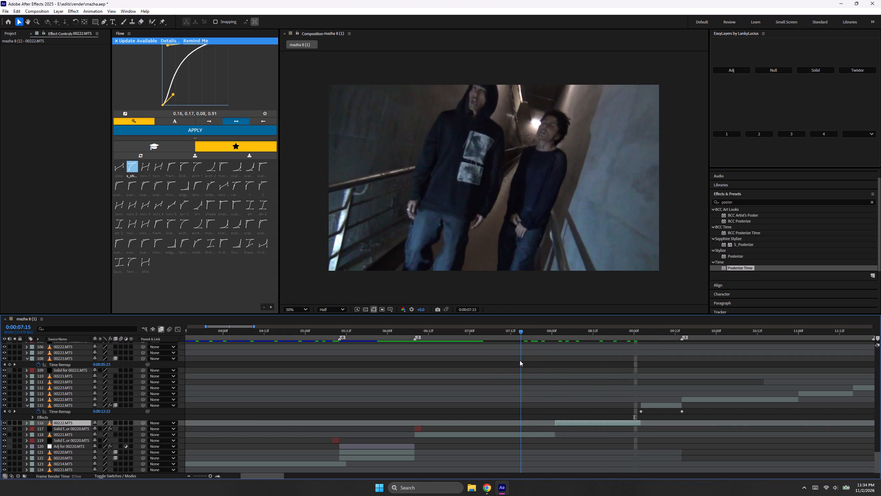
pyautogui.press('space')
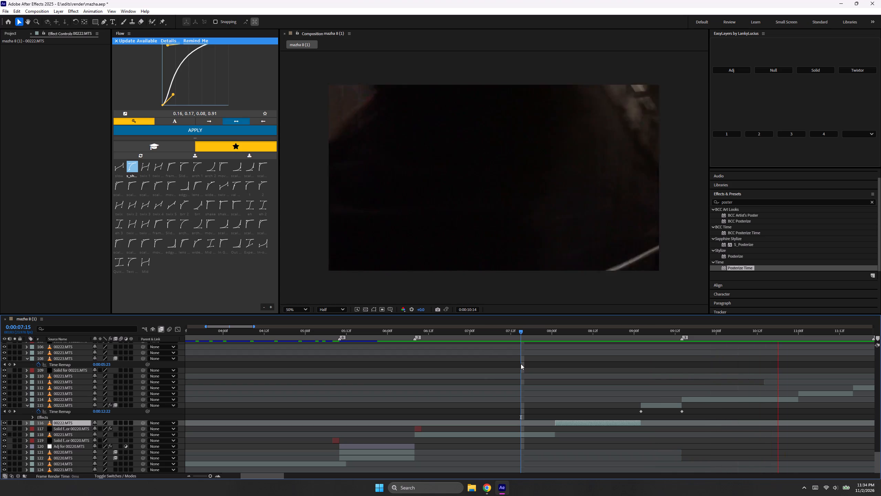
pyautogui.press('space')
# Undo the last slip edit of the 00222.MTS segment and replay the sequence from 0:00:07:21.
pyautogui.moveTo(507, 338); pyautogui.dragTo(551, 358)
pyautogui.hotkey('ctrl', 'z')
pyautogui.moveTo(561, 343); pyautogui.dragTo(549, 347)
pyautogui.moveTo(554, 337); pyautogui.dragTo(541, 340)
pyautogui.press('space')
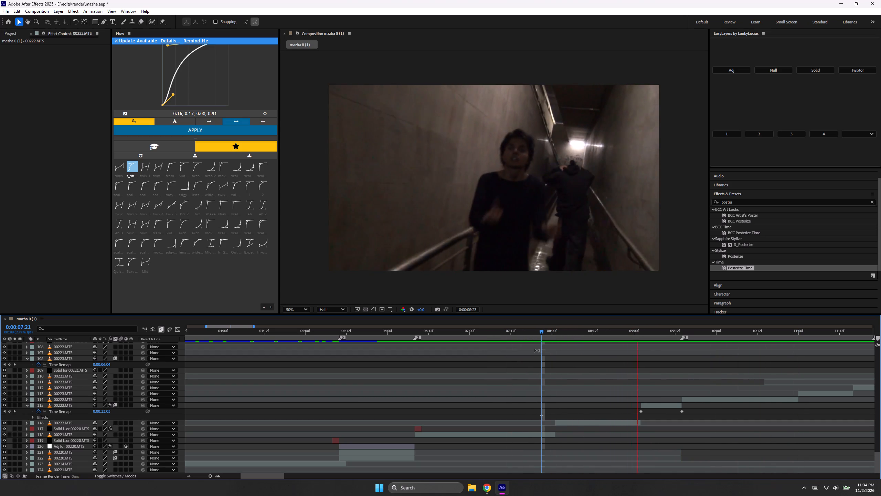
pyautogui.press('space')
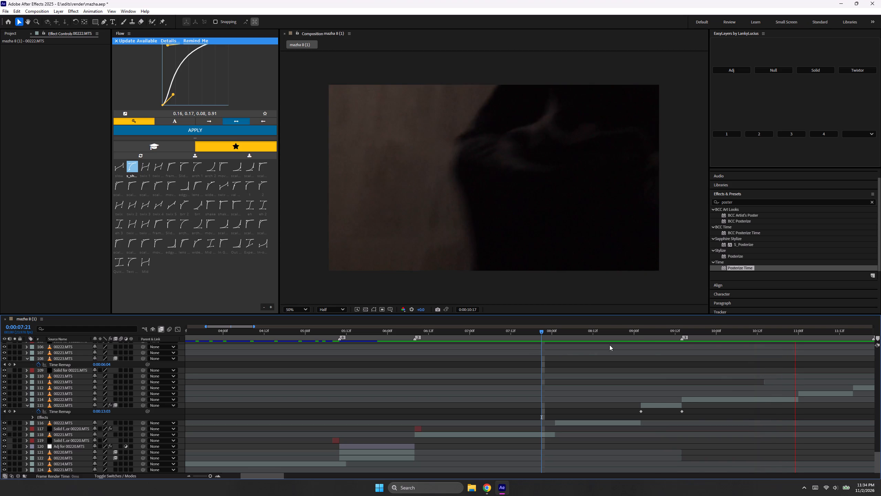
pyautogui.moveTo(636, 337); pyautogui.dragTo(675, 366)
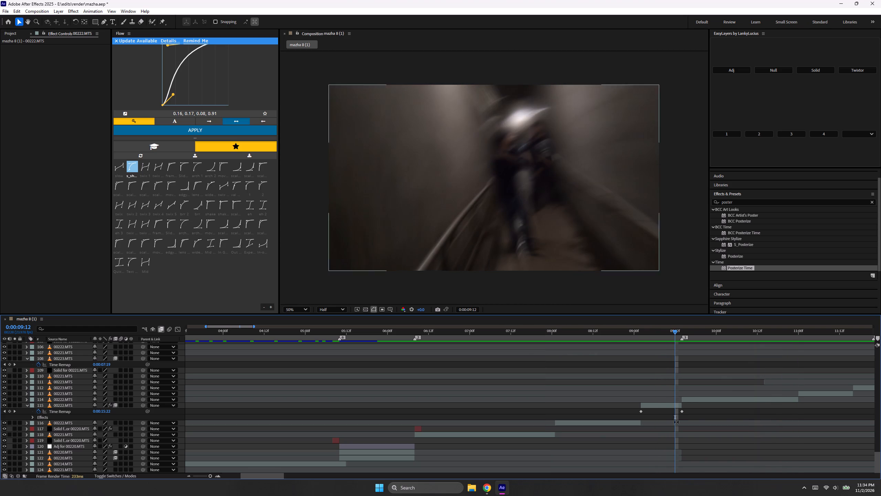
# Set the end Time Remap keyframe of the 00222.MTS segment ending at 0:00:09:14 to 0:00:19:04, keep it at the segment's end, and preview.
pyautogui.click(694, 416)
pyautogui.moveTo(681, 412); pyautogui.dragTo(675, 414)
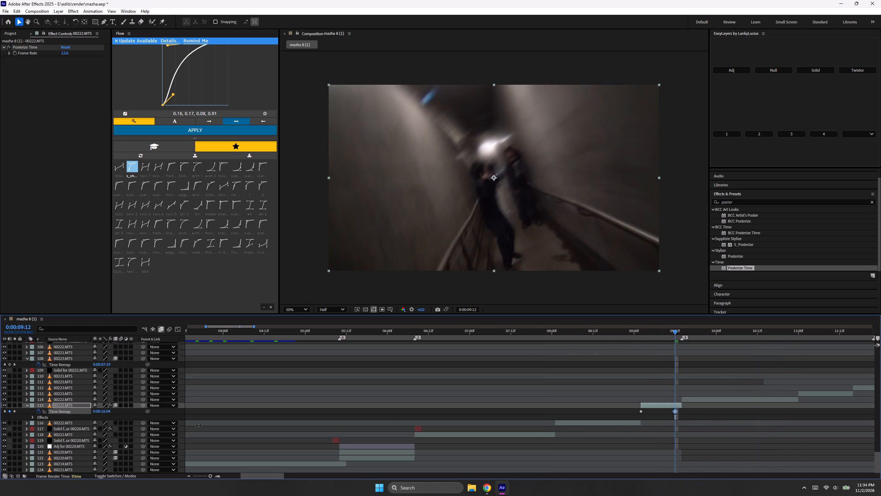
pyautogui.moveTo(106, 412); pyautogui.dragTo(133, 414)
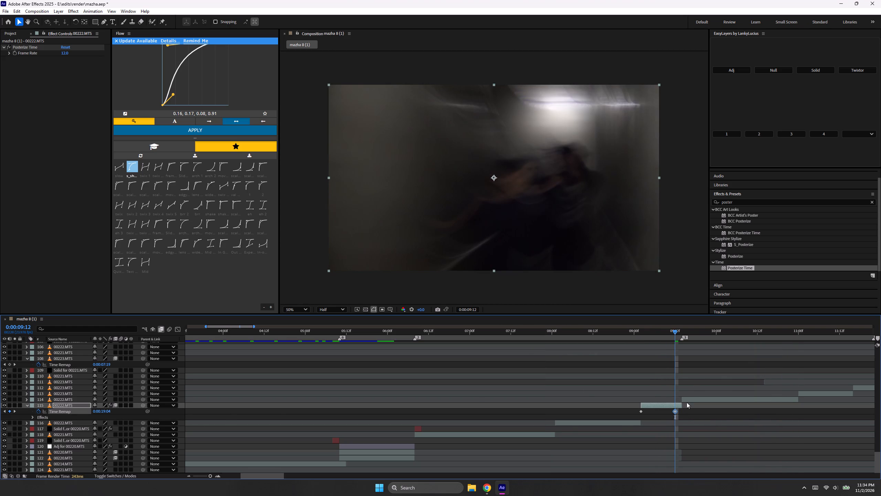
pyautogui.moveTo(675, 411); pyautogui.dragTo(682, 415)
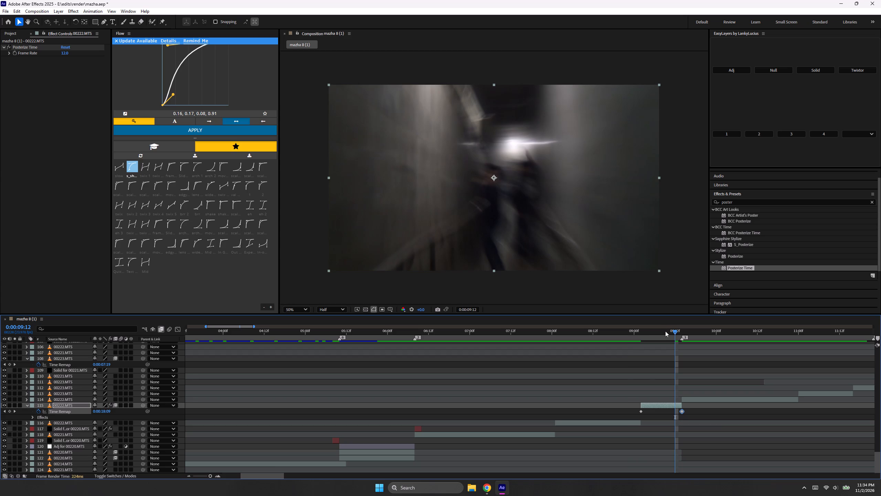
pyautogui.moveTo(664, 331); pyautogui.dragTo(610, 363)
pyautogui.press('space')
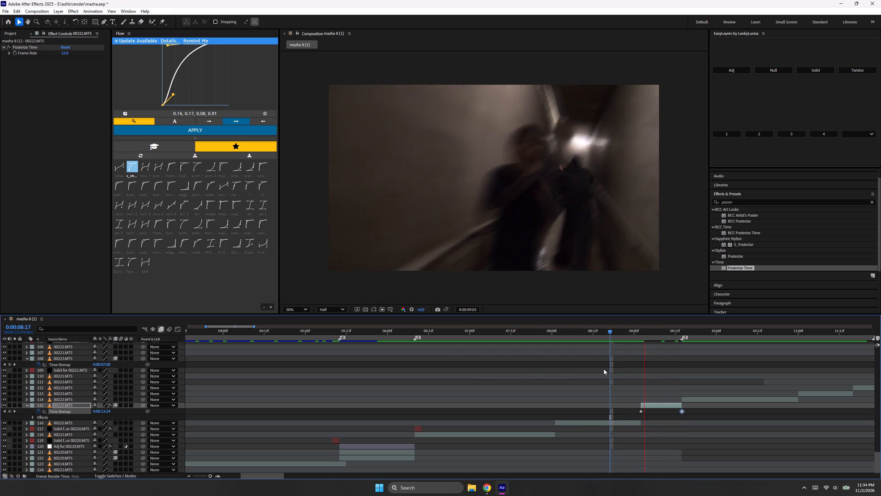
pyautogui.press('space')
pyautogui.click(603, 337)
pyautogui.press('space')
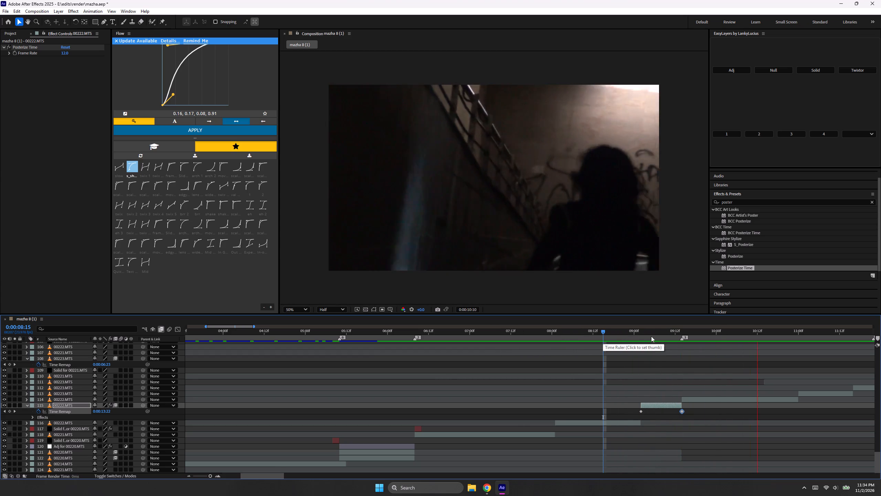
pyautogui.press('space')
# Add an adjustment layer above the 00222.MTS segment starting at 0:00:09:14 and trim it to a single frame.
pyautogui.moveTo(669, 332); pyautogui.dragTo(683, 352)
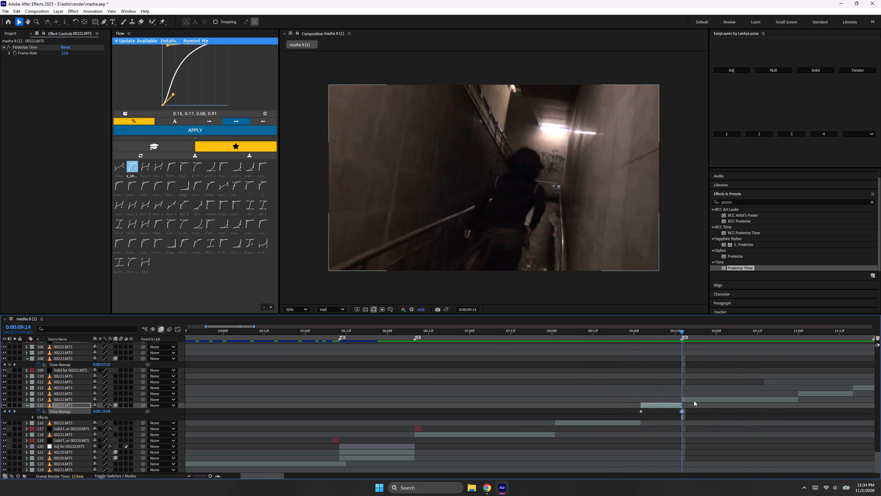
pyautogui.click(694, 401)
pyautogui.click(738, 69)
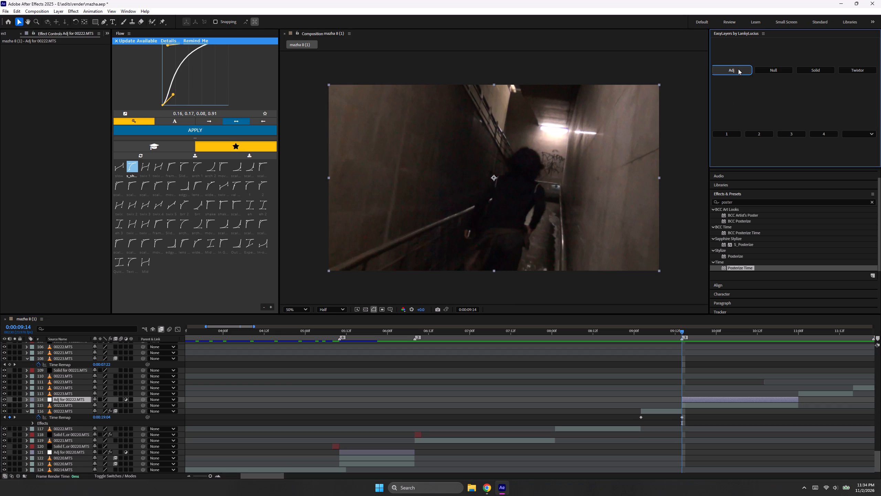
pyautogui.hotkey('alt', ']')
# Apply the Echo effect to the one-frame Adj for 00222.MTS layer at 0:00:09:14 and preview the cut.
pyautogui.doubleClick(869, 198)
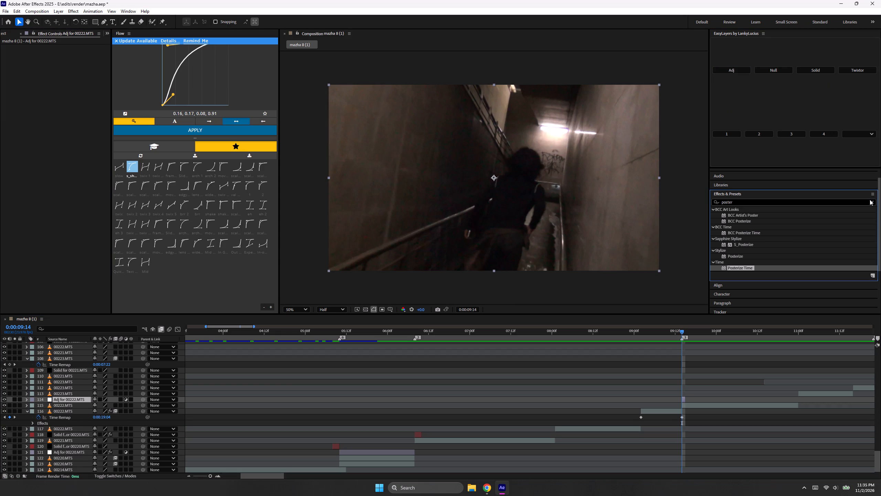
pyautogui.click(870, 201)
pyautogui.click(849, 201)
pyautogui.write('echo')
pyautogui.doubleClick(732, 240)
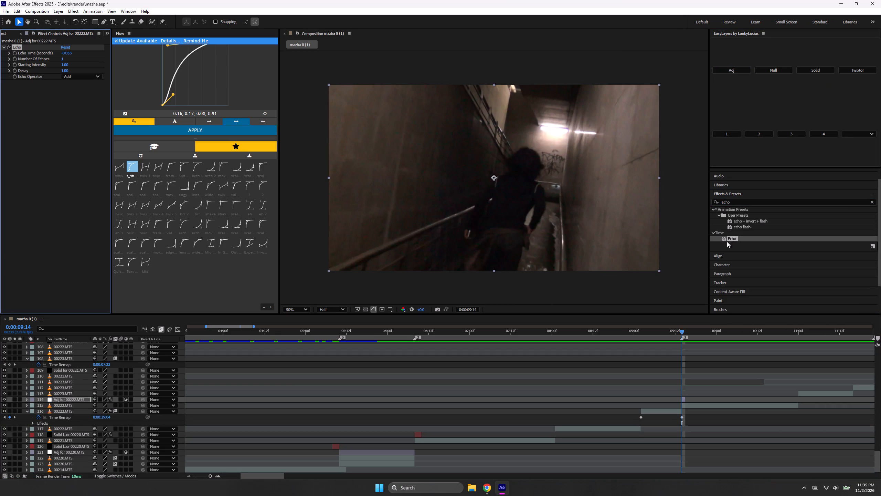
pyautogui.click(670, 335)
pyautogui.press('space')
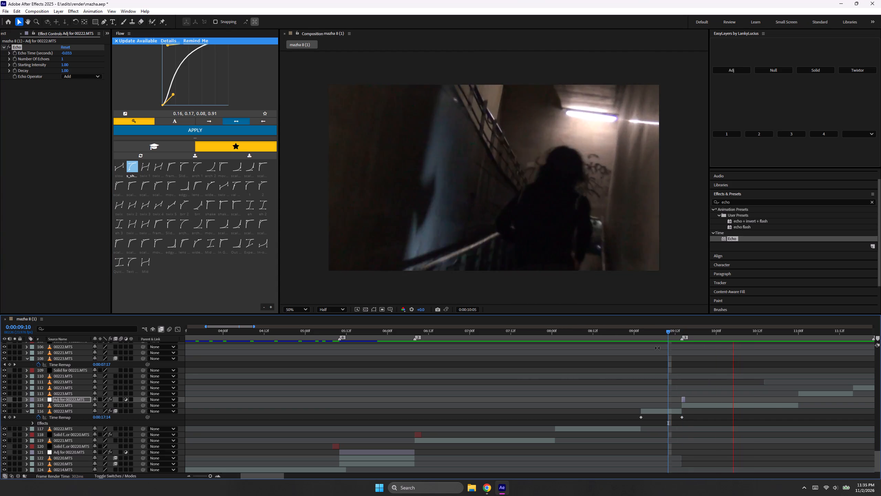
pyautogui.press('space')
pyautogui.click(665, 336)
pyautogui.press('space')
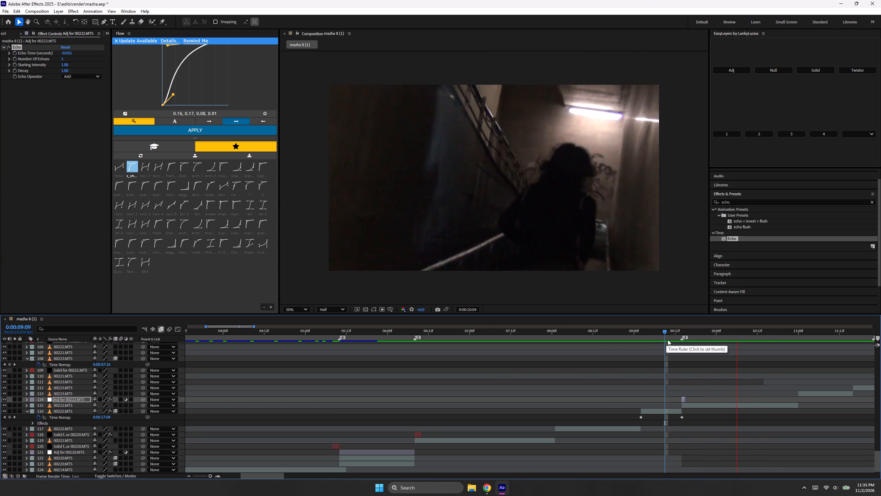
pyautogui.press('space')
# Extend the start of the 00223.MTS segment back to 0:00:10:22 so it overlaps the 00222.MTS segment, and preview the transition.
pyautogui.moveTo(793, 332); pyautogui.dragTo(790, 334)
pyautogui.click(811, 394)
pyautogui.hotkey('alt', '[')
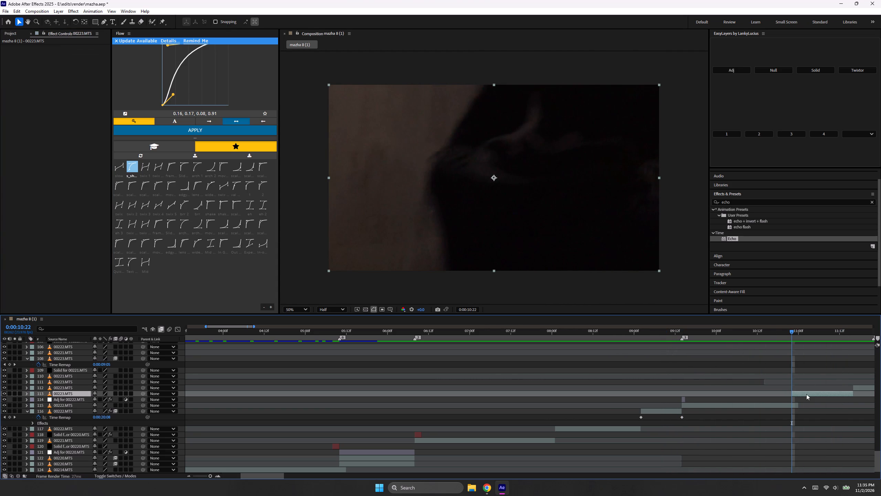
pyautogui.click(772, 329)
pyautogui.press('space')
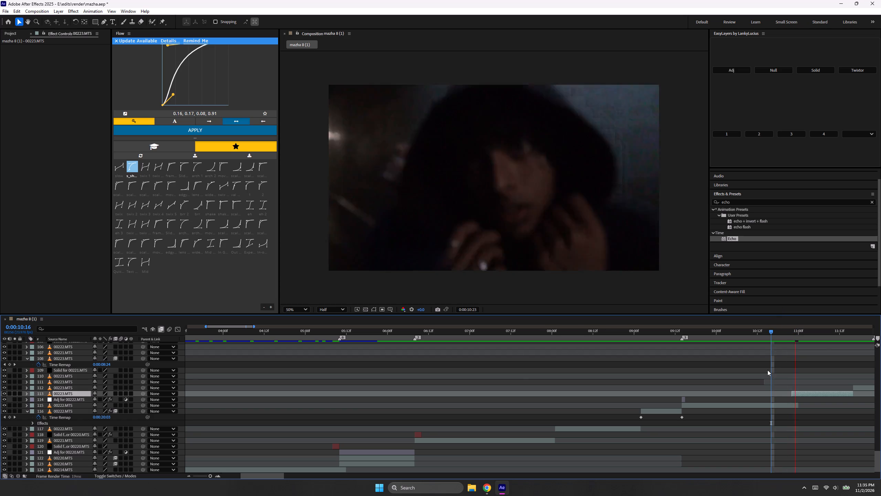
pyautogui.press('space')
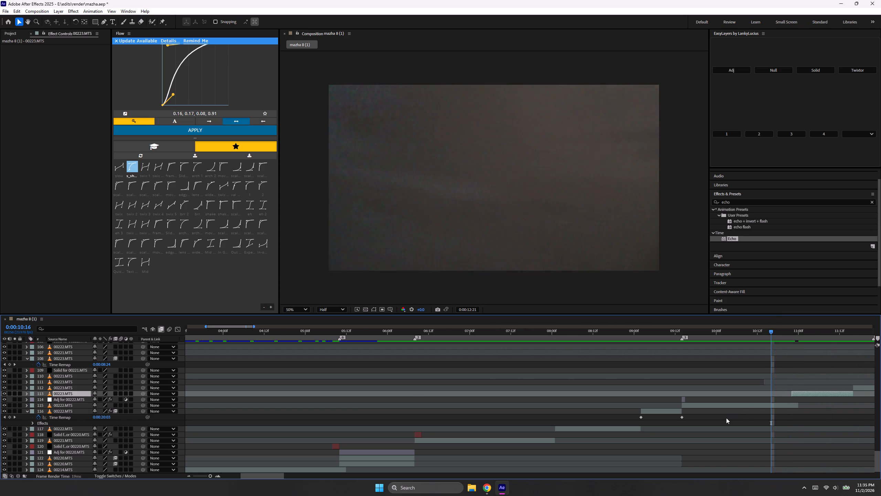
pyautogui.moveTo(372, 337); pyautogui.dragTo(328, 350)
pyautogui.press('space')
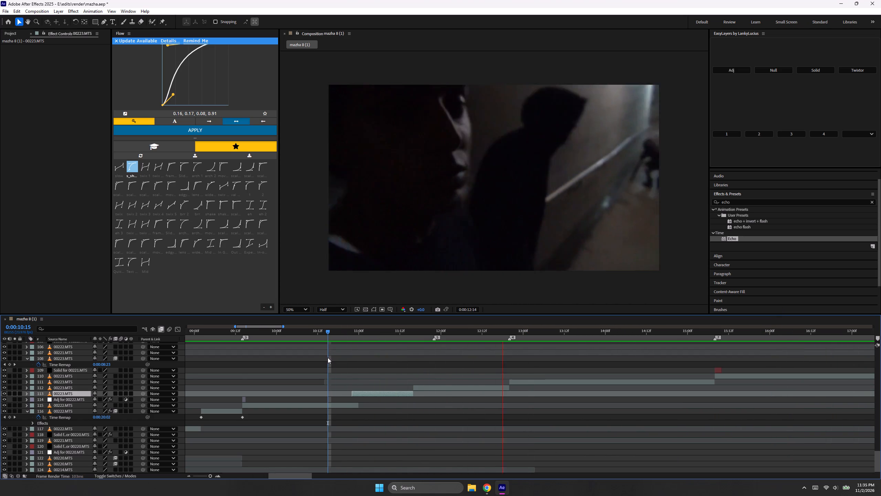
pyautogui.press('space')
pyautogui.moveTo(356, 334); pyautogui.dragTo(308, 366)
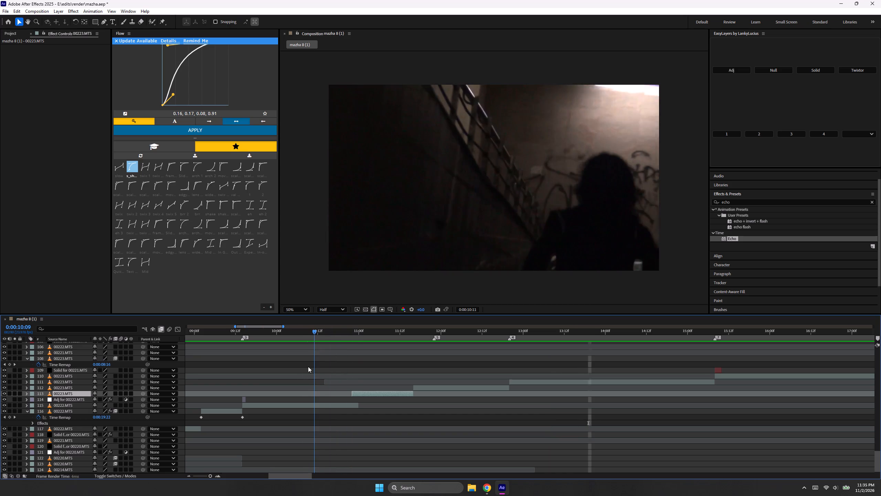
pyautogui.moveTo(308, 366); pyautogui.dragTo(306, 369)
pyautogui.press('space')
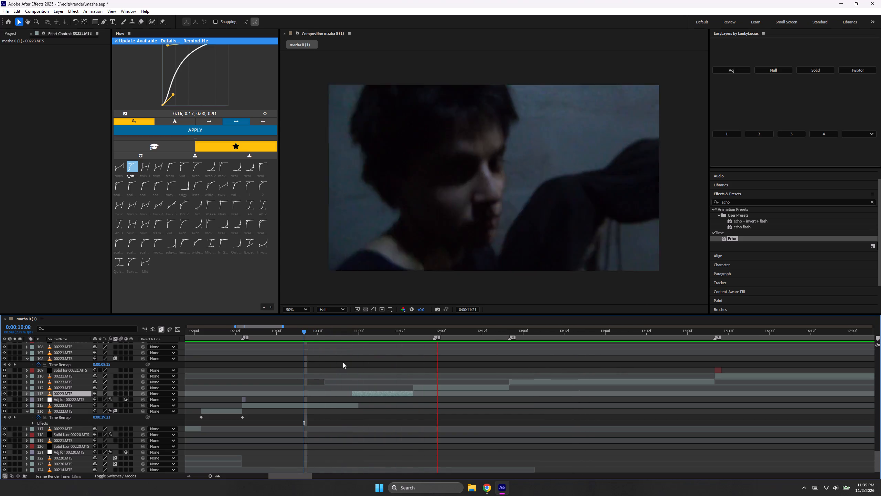
pyautogui.press('space')
# Split the 00223.MTS segment at 0:00:10:23 and 0:00:11:00 to make two one-frame pieces.
pyautogui.click(356, 338)
pyautogui.hotkey('ctrl', 'shift', 'd')
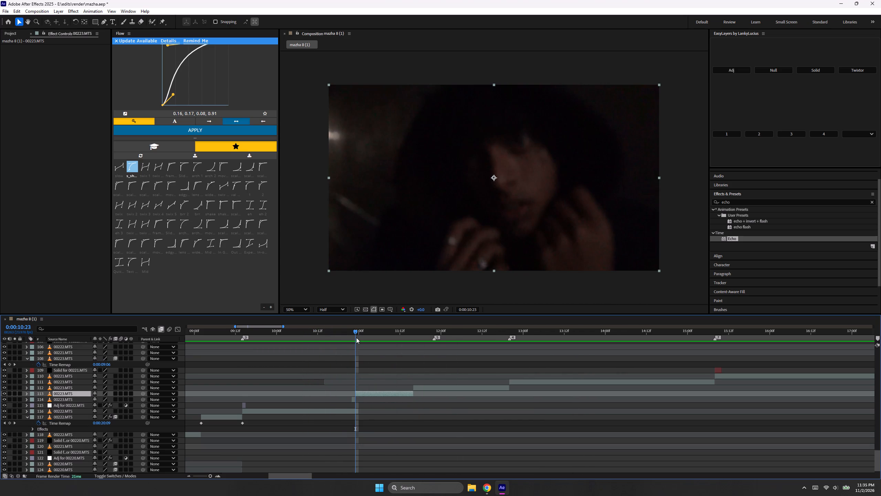
pyautogui.click(358, 334)
pyautogui.hotkey('ctrl', 'shift', 'd')
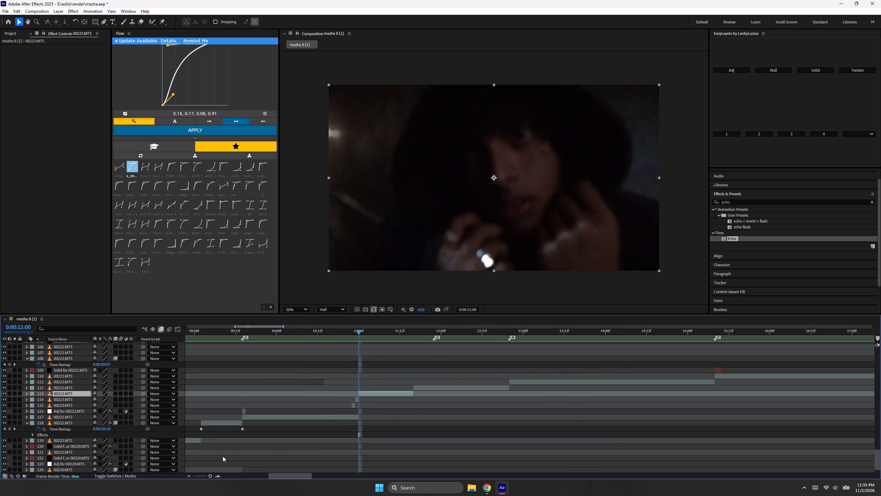
# Space out the two one-frame 00223.MTS pieces as flicker cuts, starting at 0:00:10:20 and 0:00:10:22.
pyautogui.doubleClick(219, 476)
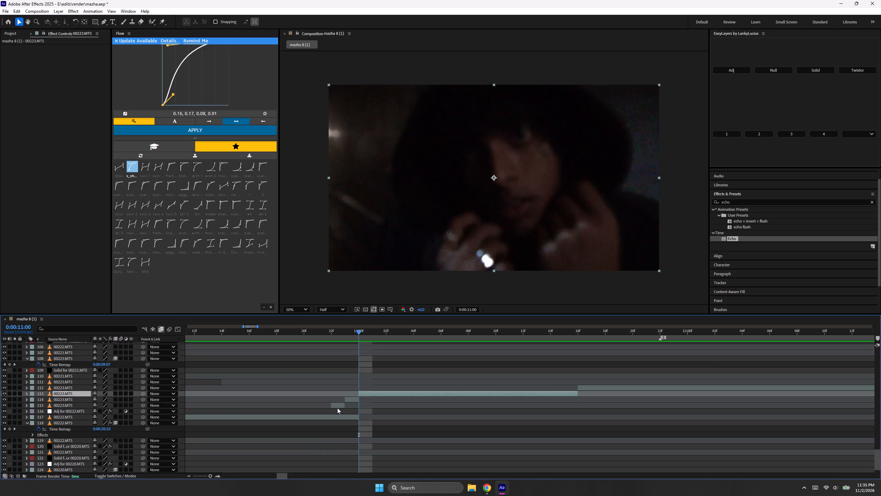
pyautogui.moveTo(338, 406); pyautogui.dragTo(326, 411)
pyautogui.moveTo(352, 400); pyautogui.dragTo(349, 401)
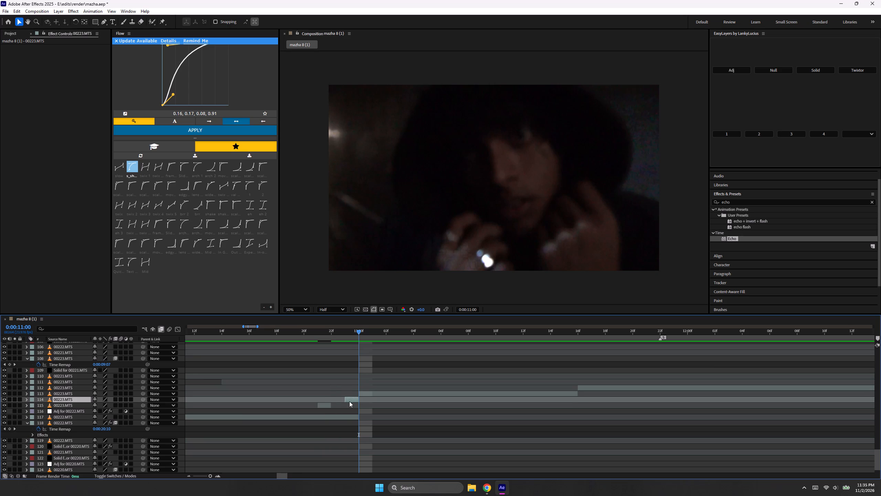
pyautogui.moveTo(349, 401); pyautogui.dragTo(343, 406)
pyautogui.moveTo(320, 406); pyautogui.dragTo(318, 407)
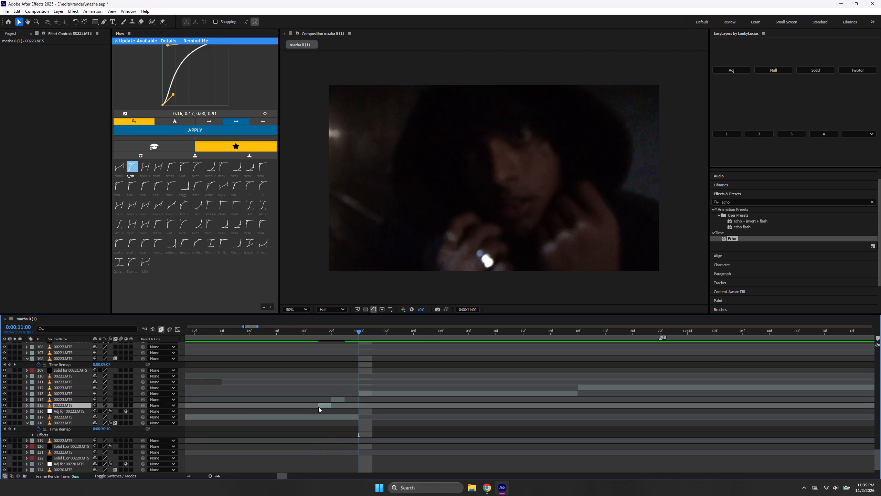
pyautogui.moveTo(318, 407); pyautogui.dragTo(312, 410)
# Play and scrub through the 00223.MTS flicker cuts around 0:00:10:20 to check their rhythm.
pyautogui.click(268, 343)
pyautogui.press('space')
pyautogui.click(268, 338)
pyautogui.press('space')
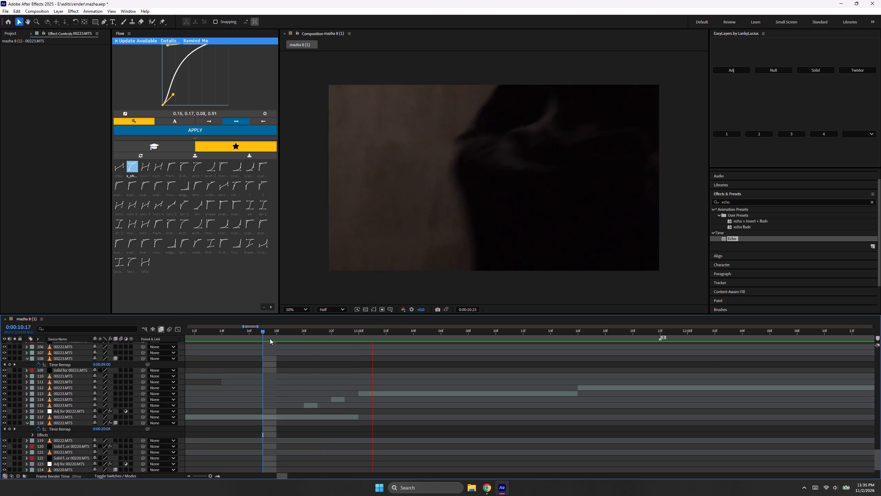
pyautogui.press('space')
pyautogui.click(276, 334)
pyautogui.press('space')
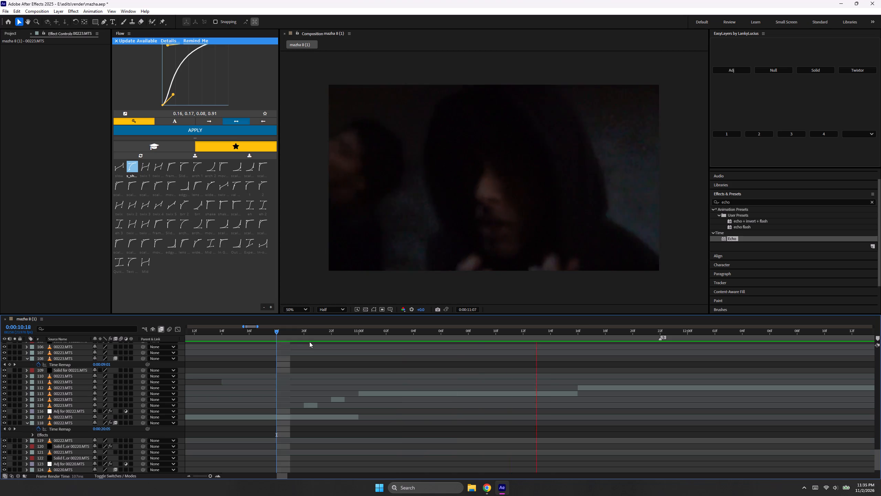
pyautogui.press('space')
pyautogui.click(310, 330)
pyautogui.moveTo(309, 333); pyautogui.dragTo(329, 342)
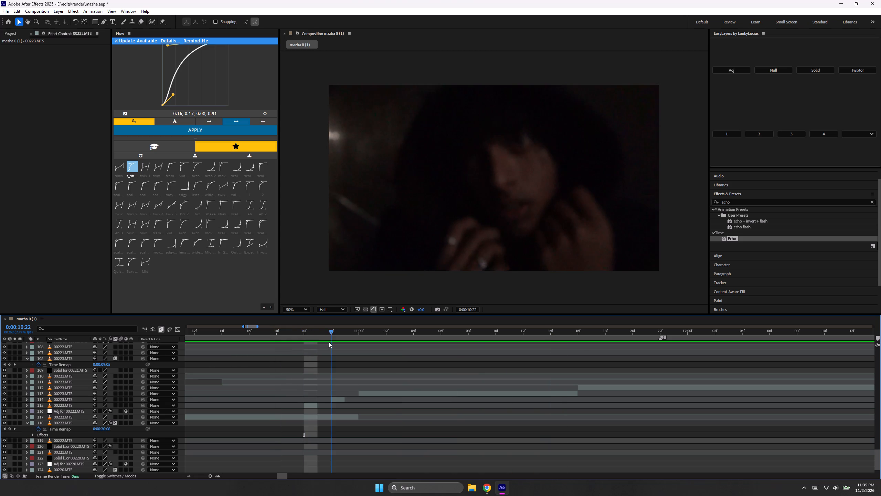
pyautogui.moveTo(329, 342); pyautogui.dragTo(405, 375)
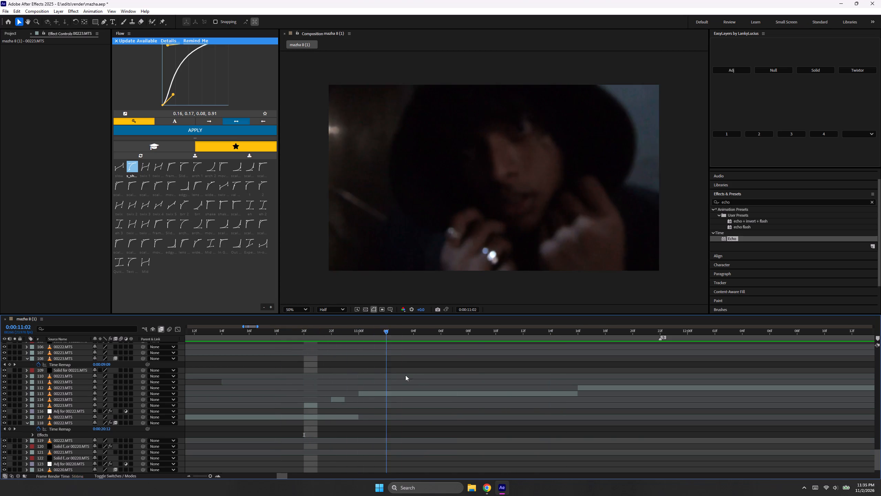
pyautogui.moveTo(405, 375); pyautogui.dragTo(241, 412)
pyautogui.press('space')
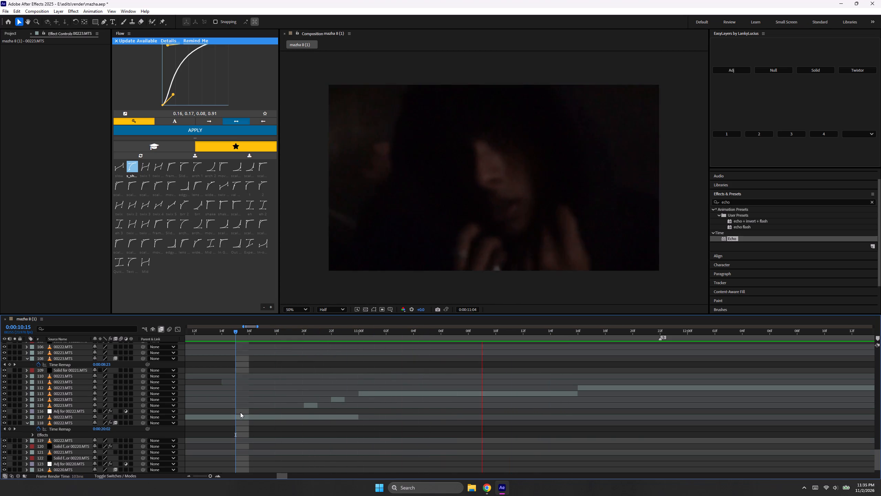
pyautogui.press('space')
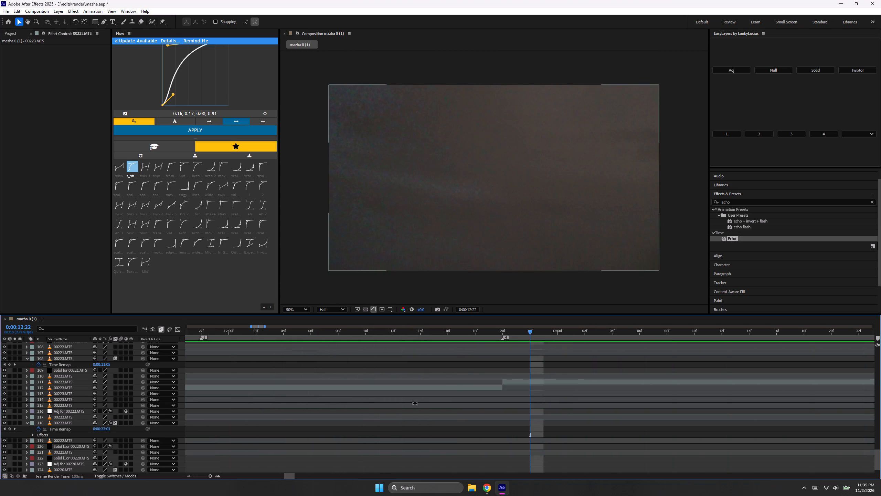
# Review the cut at 0:00:12:20 and replay the 00223.MTS segments from 0:00:11:07.
pyautogui.click(187, 476)
pyautogui.click(485, 336)
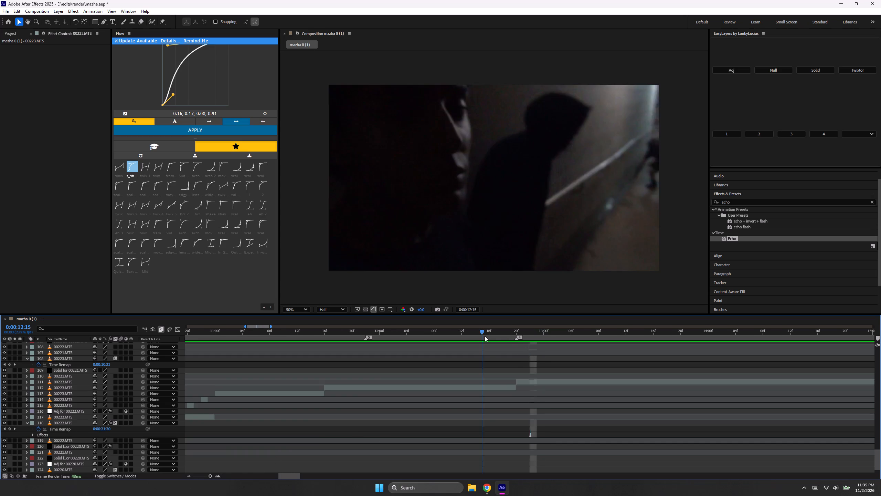
pyautogui.press('space')
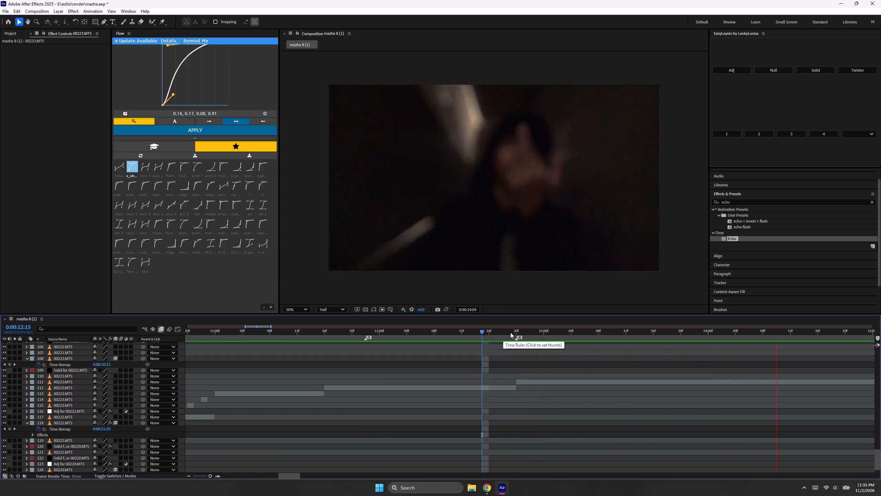
pyautogui.press('space')
pyautogui.moveTo(497, 332); pyautogui.dragTo(516, 359)
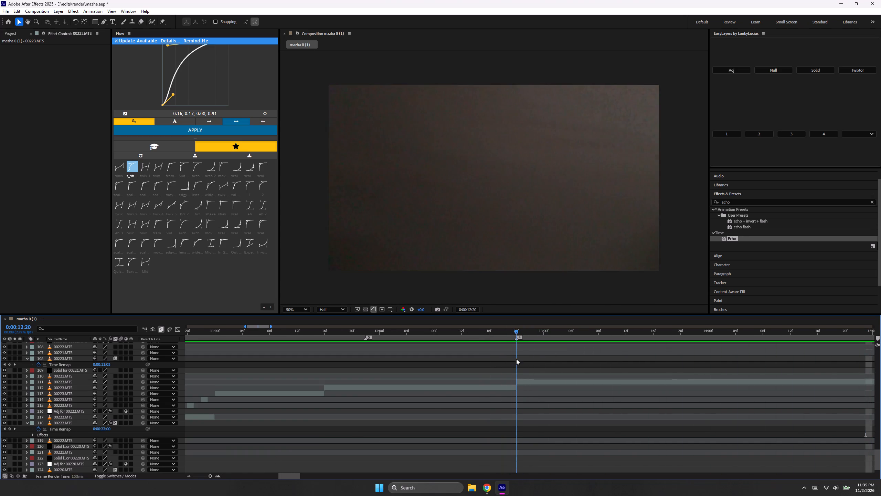
pyautogui.moveTo(516, 359); pyautogui.dragTo(260, 402)
pyautogui.press('space')
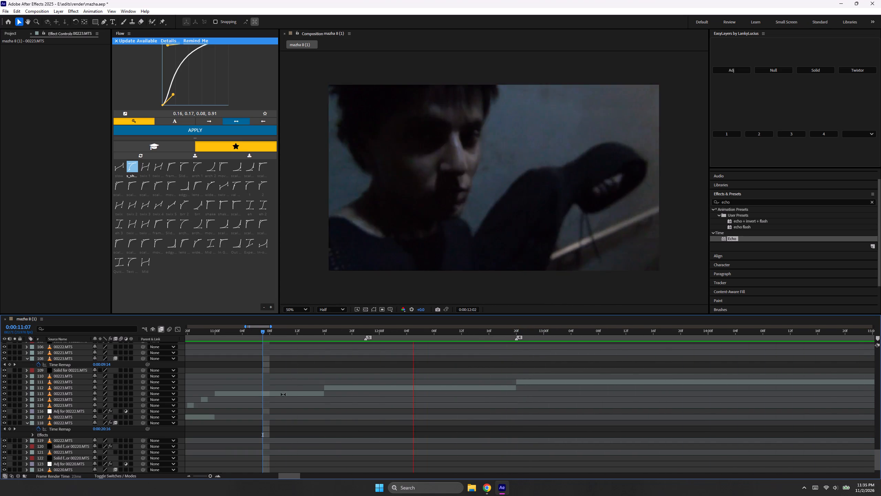
pyautogui.press('space')
# Add an adjustment layer above the 00223.MTS segment starting at 0:00:11:16 and trim it to two frames, ending at 0:00:11:17.
pyautogui.click(329, 335)
pyautogui.click(354, 386)
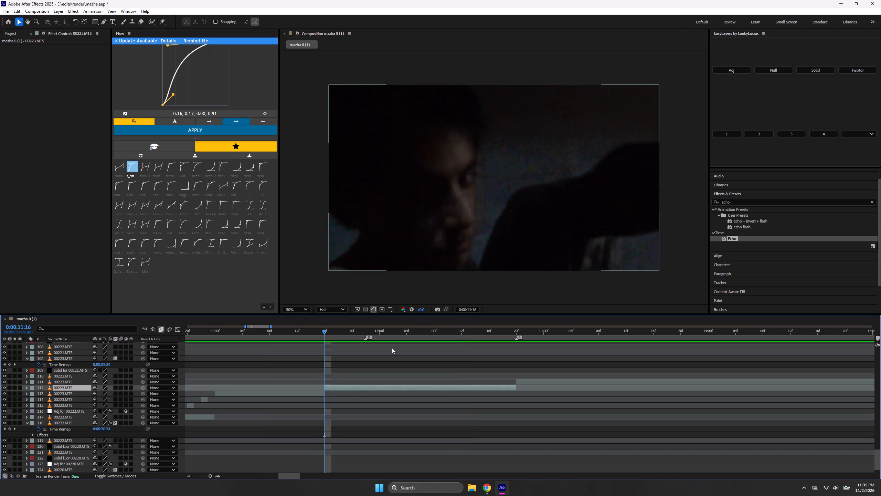
pyautogui.click(732, 68)
pyautogui.press('pagedown')
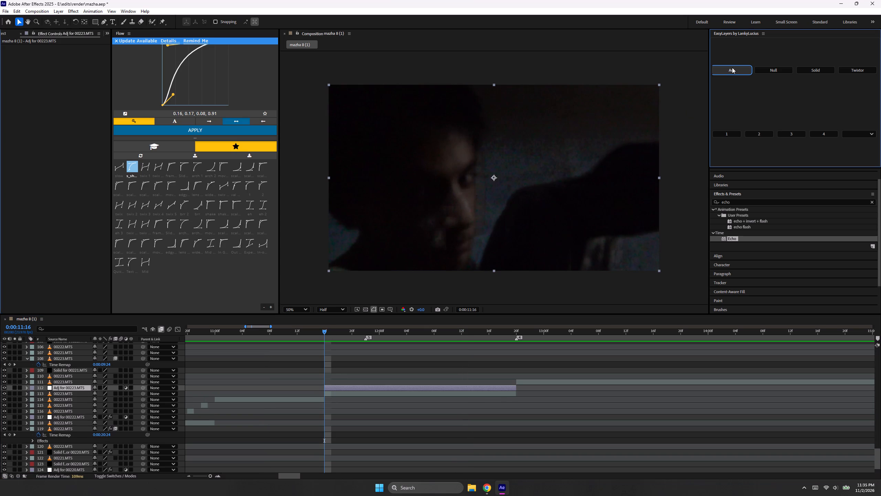
pyautogui.hotkey('alt', ']')
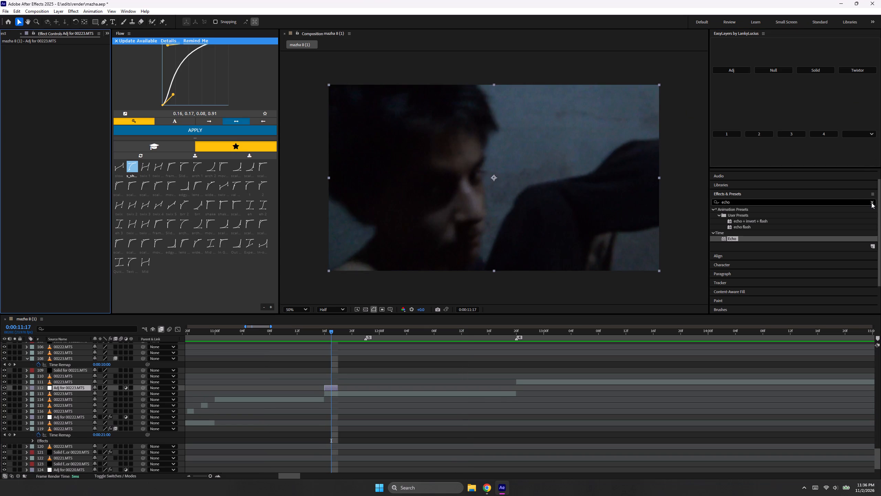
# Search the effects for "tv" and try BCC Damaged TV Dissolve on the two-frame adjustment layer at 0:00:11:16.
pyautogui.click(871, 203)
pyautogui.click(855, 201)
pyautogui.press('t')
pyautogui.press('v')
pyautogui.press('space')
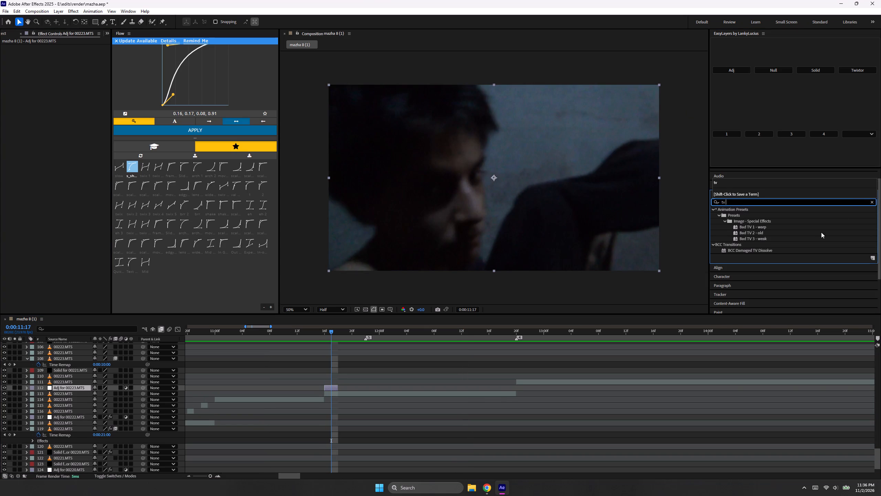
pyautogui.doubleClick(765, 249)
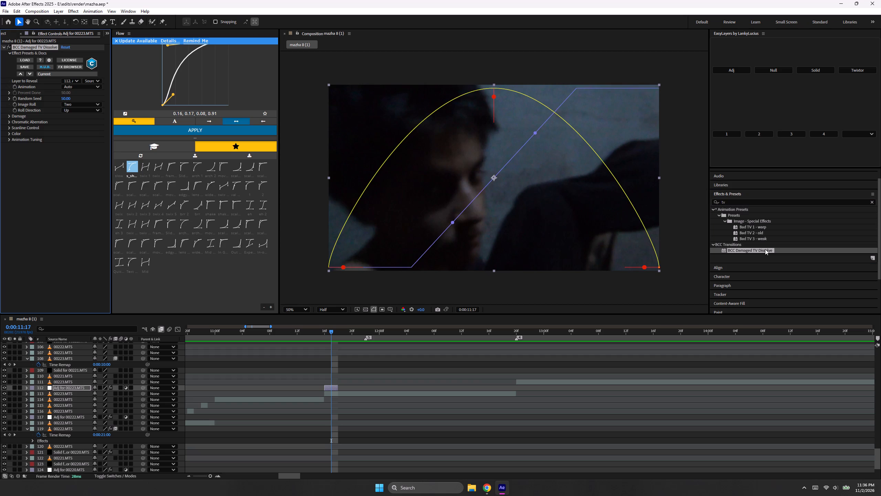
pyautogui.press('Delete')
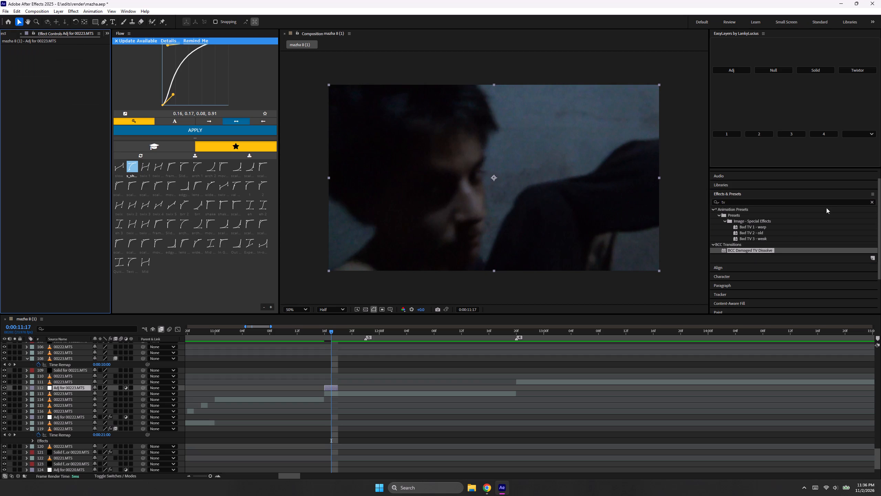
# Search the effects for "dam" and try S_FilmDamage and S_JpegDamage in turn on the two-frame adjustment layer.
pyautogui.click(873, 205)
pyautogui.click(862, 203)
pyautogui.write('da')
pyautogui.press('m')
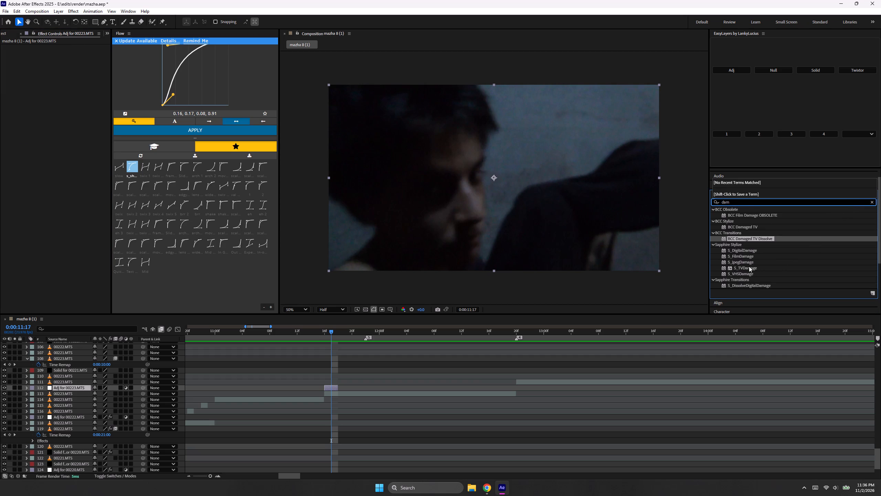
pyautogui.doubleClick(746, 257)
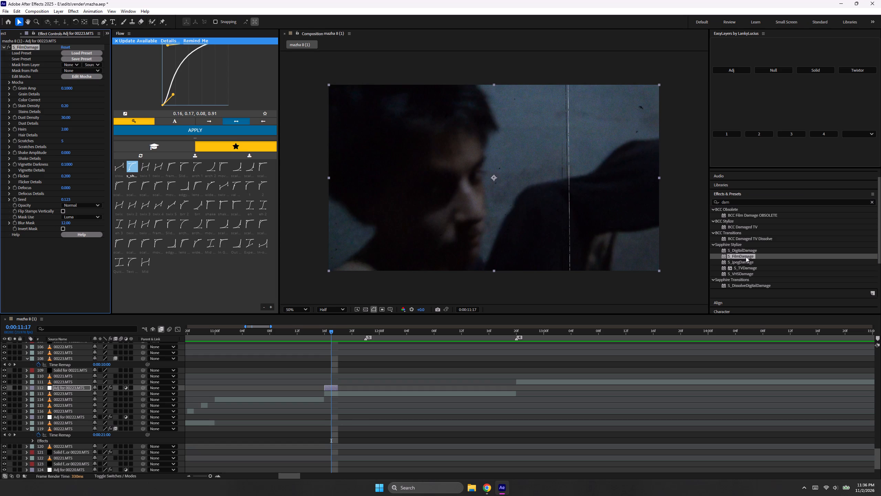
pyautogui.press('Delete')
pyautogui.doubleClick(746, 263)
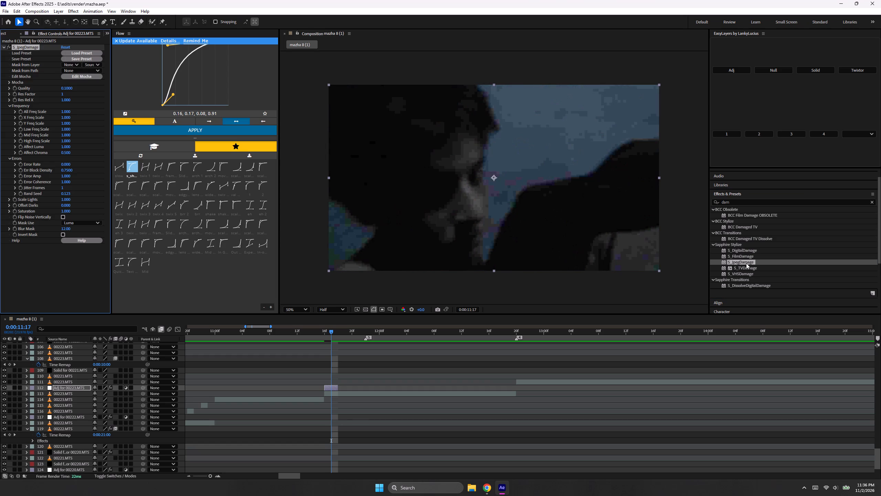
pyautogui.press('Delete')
# Apply S_DigitalDamage to the two-frame adjustment layer at 0:00:11:16 and play back the surrounding 00223.MTS segments.
pyautogui.doubleClick(749, 250)
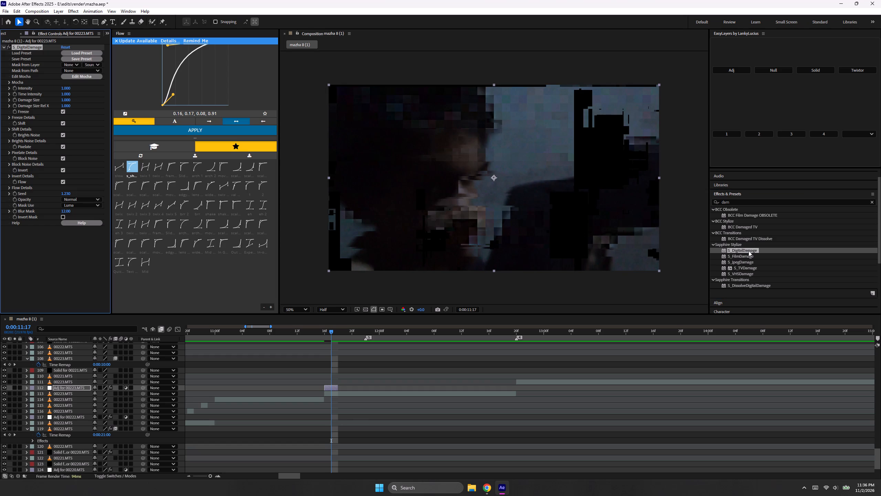
pyautogui.press('Delete')
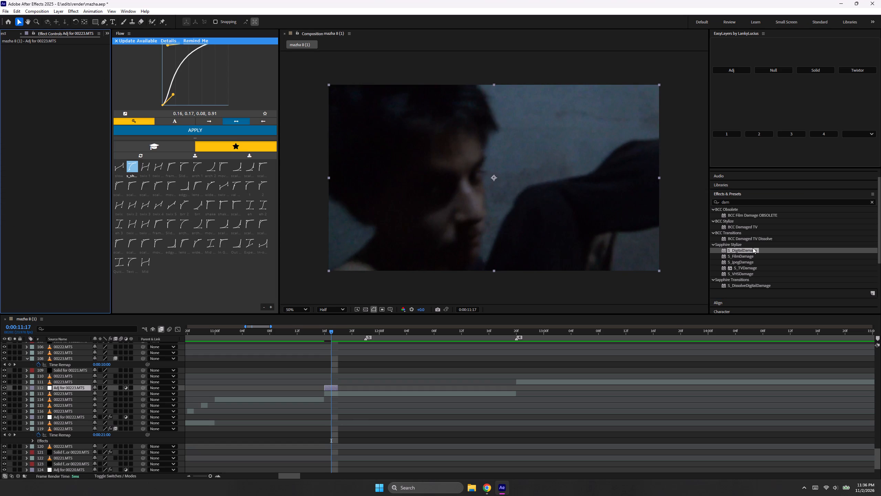
pyautogui.doubleClick(751, 251)
pyautogui.moveTo(329, 329); pyautogui.dragTo(324, 334)
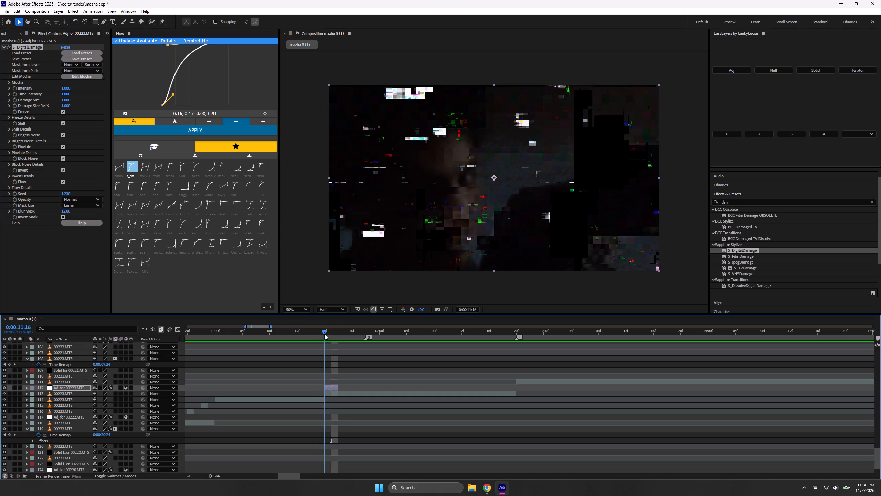
pyautogui.moveTo(324, 334); pyautogui.dragTo(295, 378)
pyautogui.press('space')
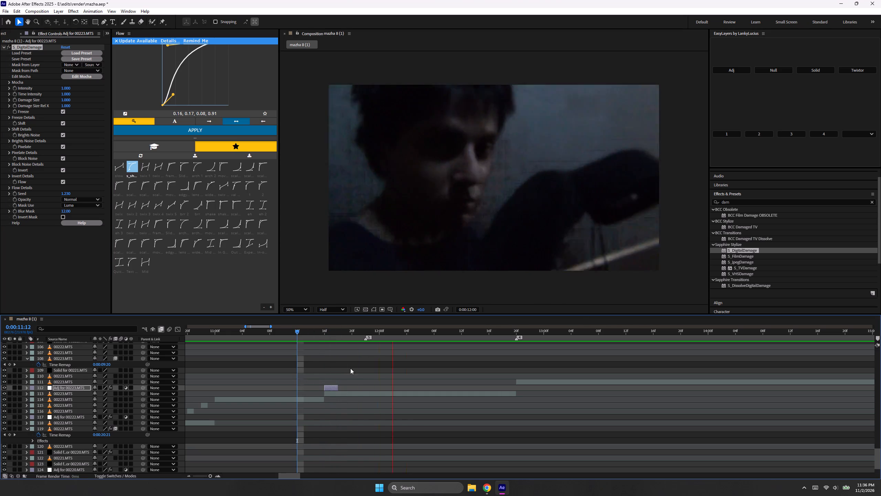
pyautogui.press('space')
pyautogui.moveTo(336, 336); pyautogui.dragTo(192, 366)
pyautogui.press('space')
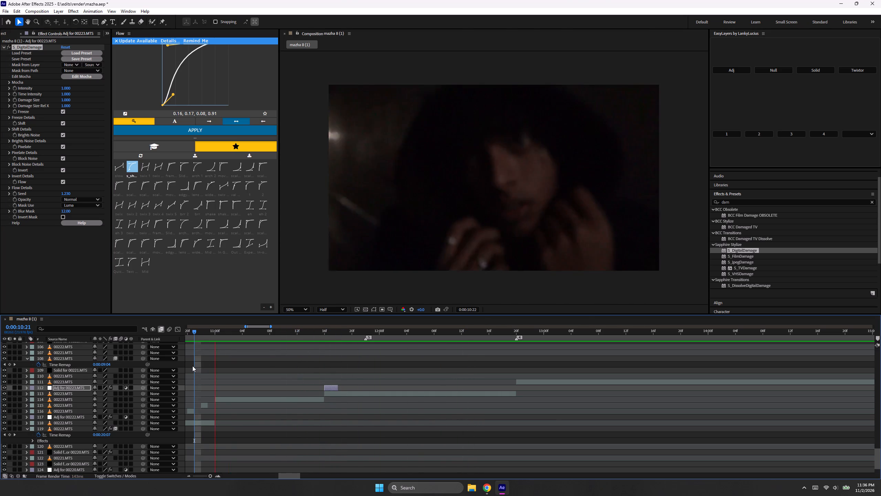
pyautogui.press('space')
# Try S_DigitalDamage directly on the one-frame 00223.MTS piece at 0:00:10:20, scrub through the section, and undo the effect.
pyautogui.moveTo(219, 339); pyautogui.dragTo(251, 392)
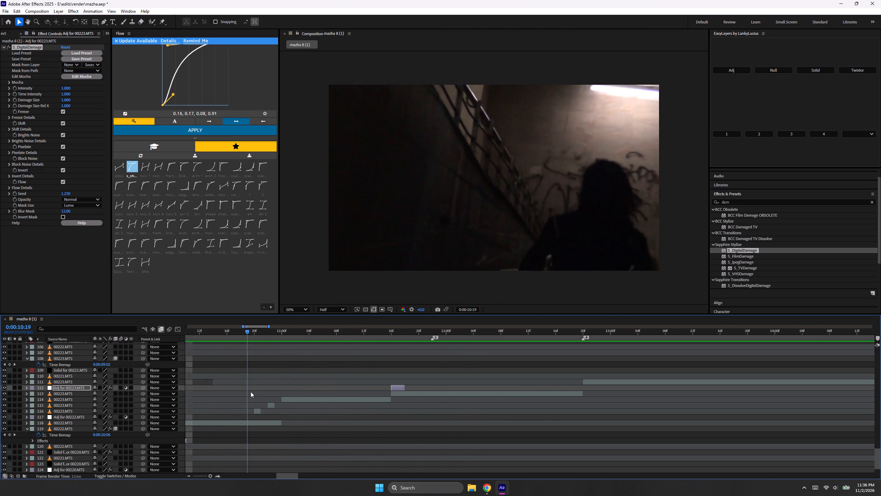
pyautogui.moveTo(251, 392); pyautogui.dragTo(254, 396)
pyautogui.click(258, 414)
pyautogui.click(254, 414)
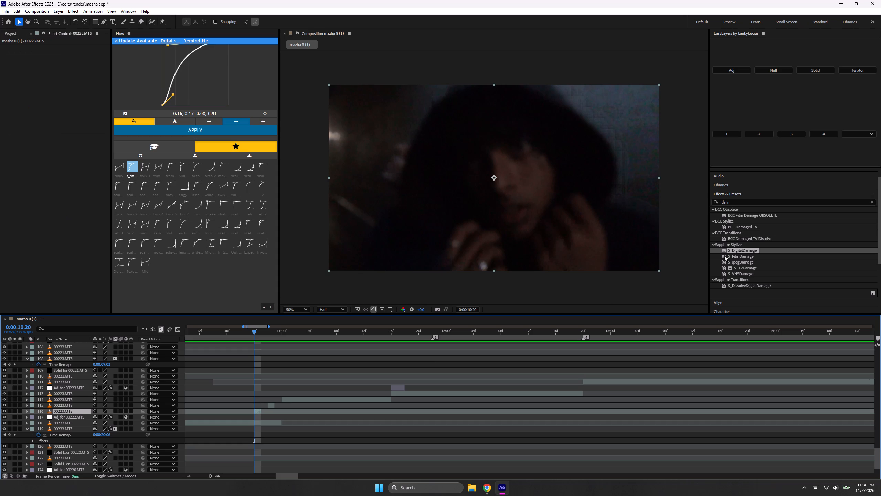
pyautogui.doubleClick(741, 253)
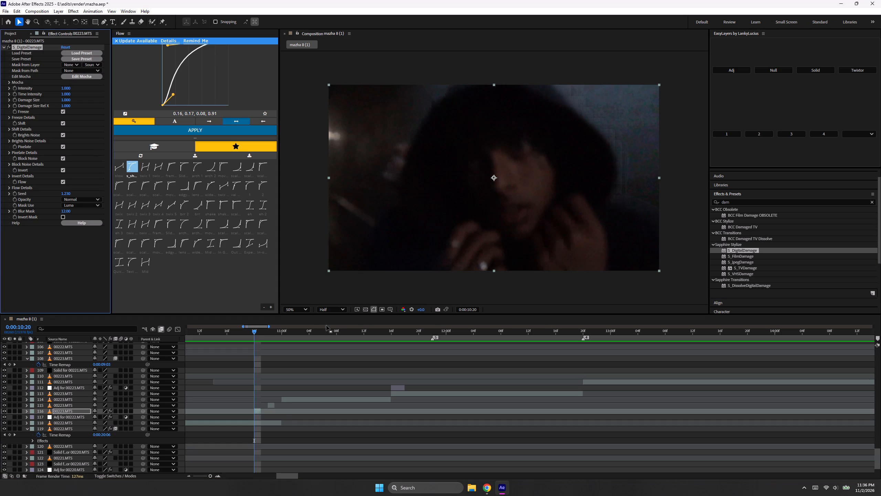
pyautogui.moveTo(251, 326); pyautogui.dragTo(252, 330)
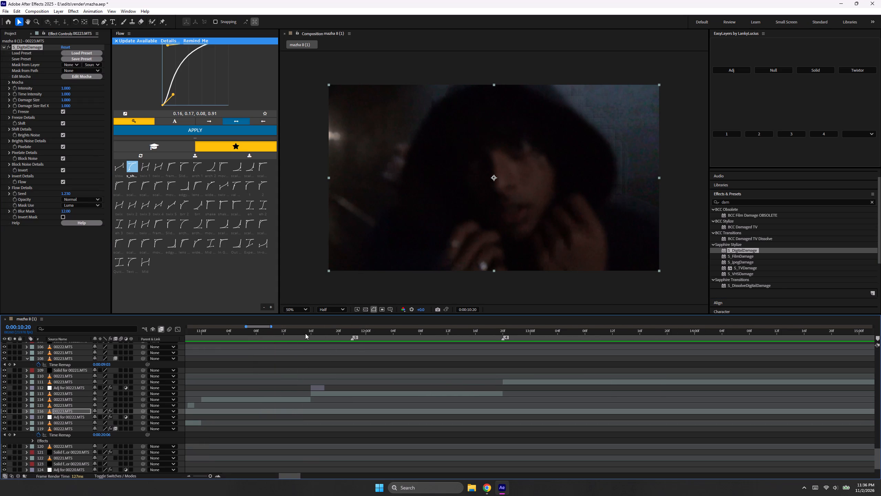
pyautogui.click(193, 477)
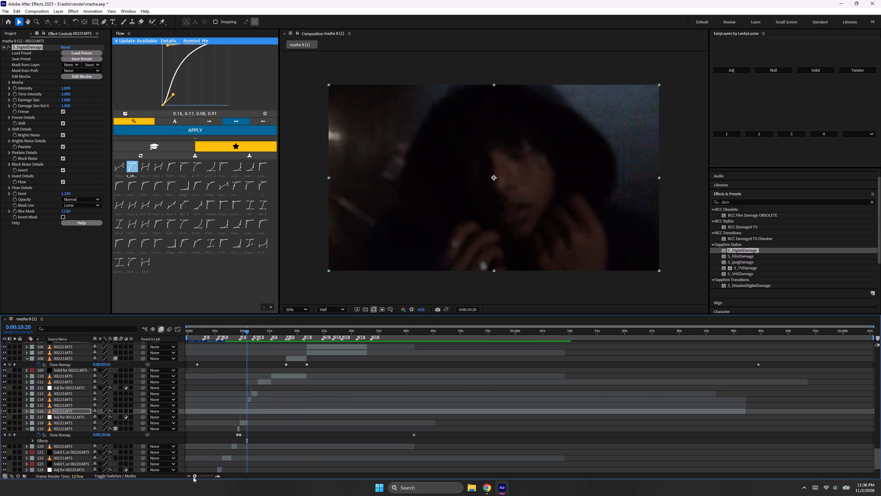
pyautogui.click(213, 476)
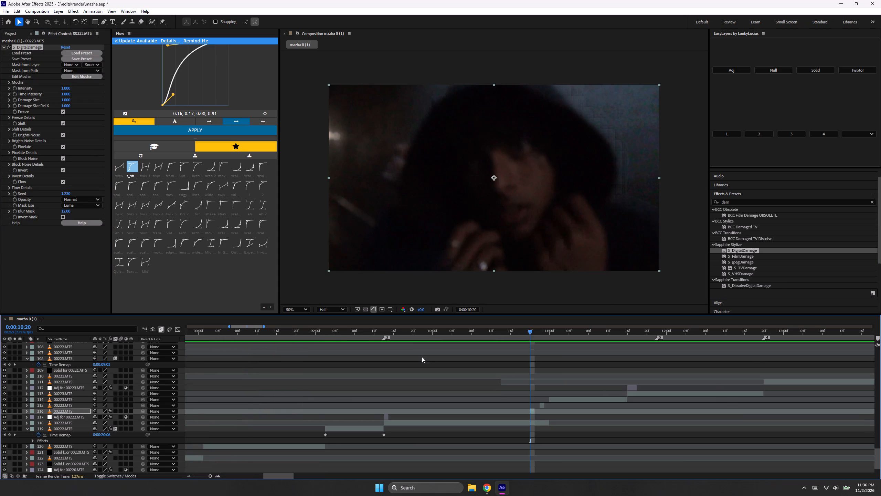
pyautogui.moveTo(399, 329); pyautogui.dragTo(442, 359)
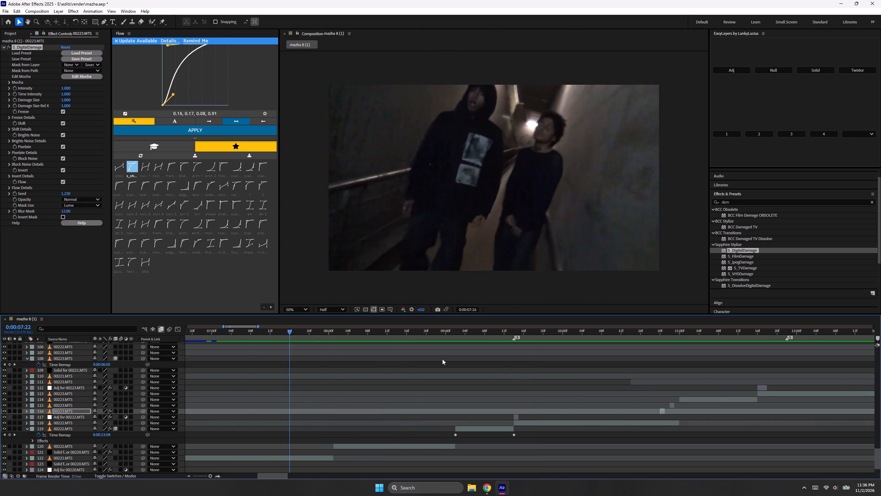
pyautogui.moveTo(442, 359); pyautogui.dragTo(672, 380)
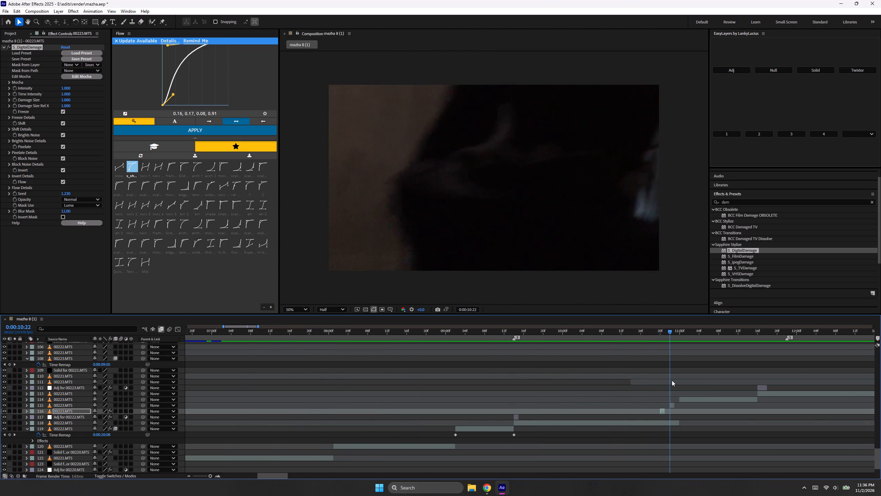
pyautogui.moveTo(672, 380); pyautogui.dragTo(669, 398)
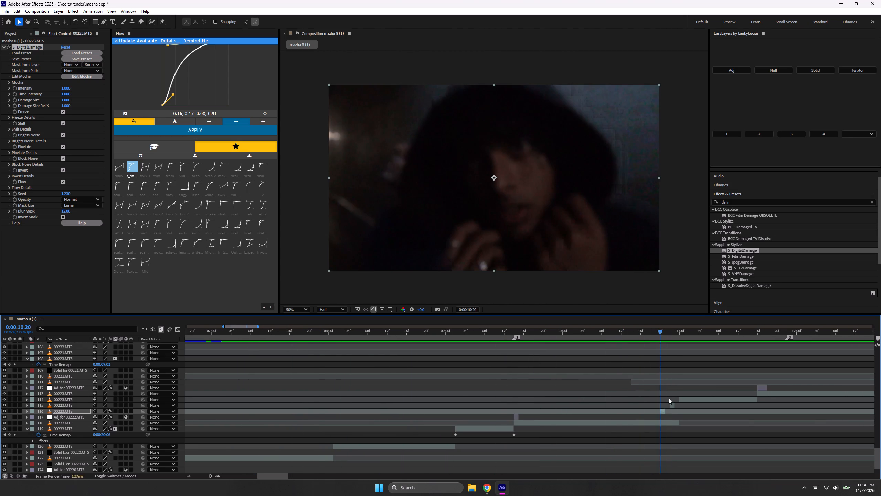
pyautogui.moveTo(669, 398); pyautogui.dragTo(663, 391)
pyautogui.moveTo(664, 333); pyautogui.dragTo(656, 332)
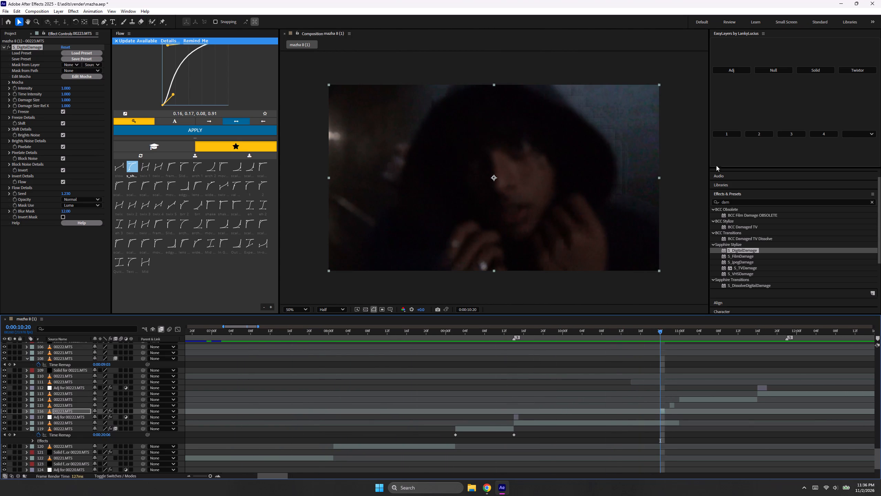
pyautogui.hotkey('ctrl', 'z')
# Add an adjustment layer for the 00222.MTS segment, trim its start to 0:00:10:20, and stack it above the one-frame 00223.MTS pieces.
pyautogui.click(683, 401)
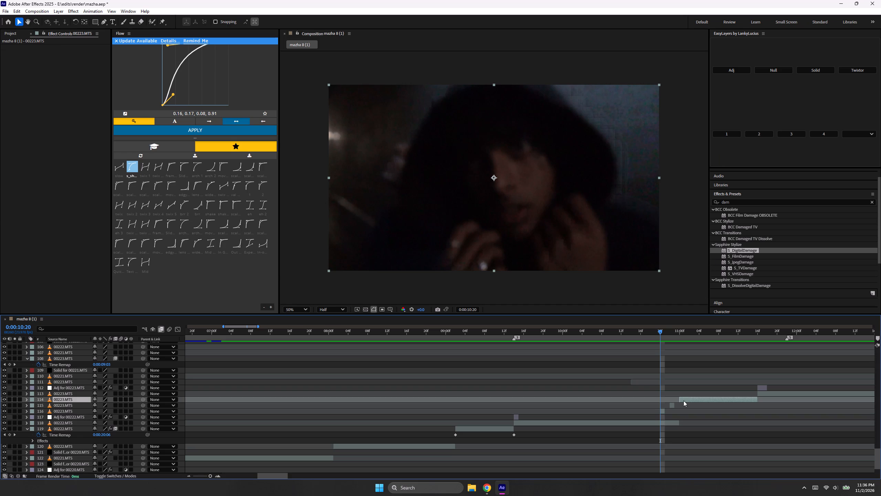
pyautogui.click(669, 427)
pyautogui.click(669, 422)
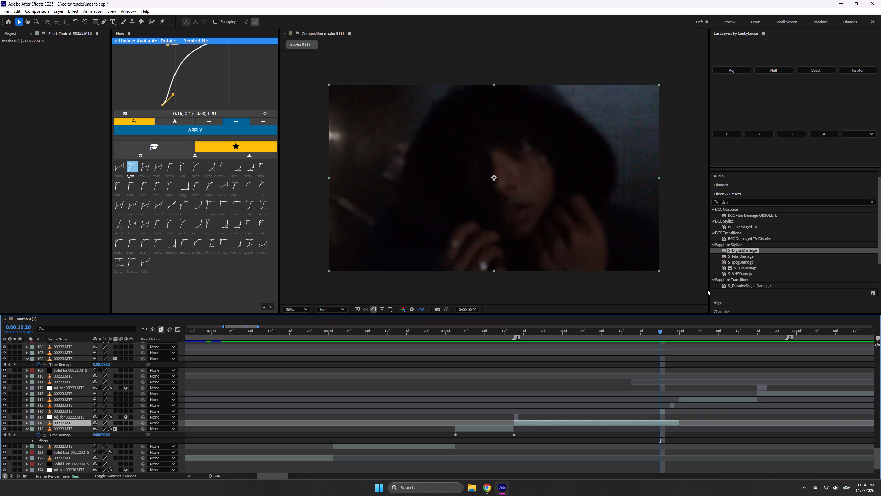
pyautogui.click(748, 71)
pyautogui.hotkey('alt', '[')
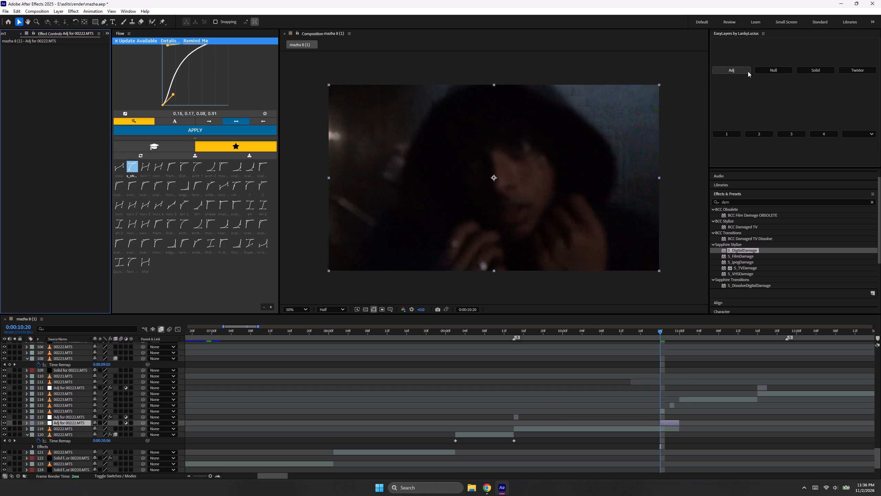
pyautogui.moveTo(76, 421); pyautogui.dragTo(88, 403)
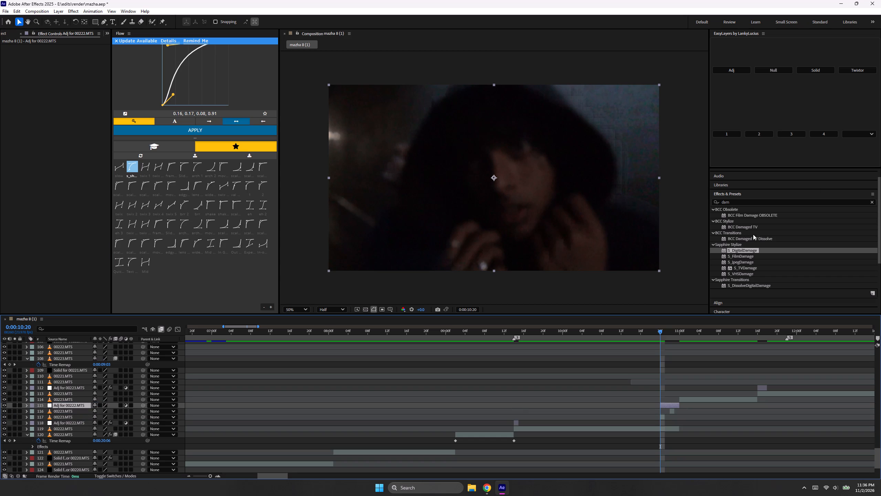
# Apply S_DigitalDamage to the adjustment layer starting at 0:00:10:20 and play back from 0:00:10:13.
pyautogui.doubleClick(746, 247)
pyautogui.doubleClick(744, 250)
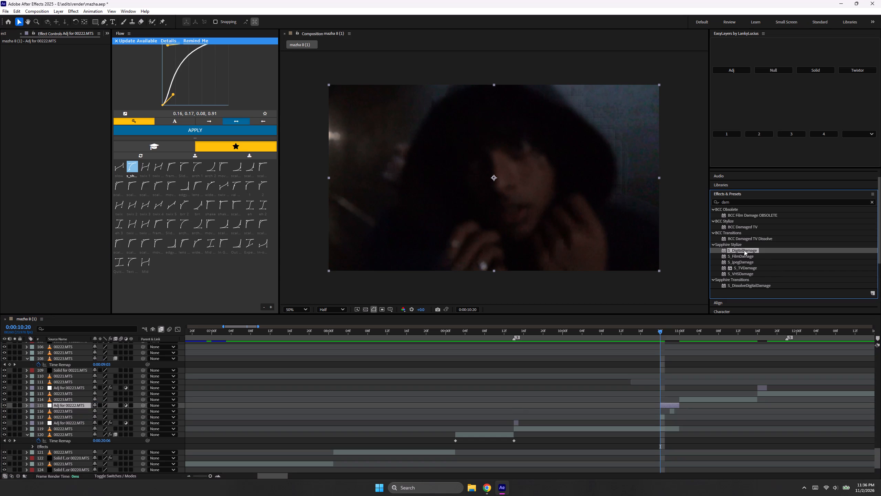
pyautogui.doubleClick(749, 252)
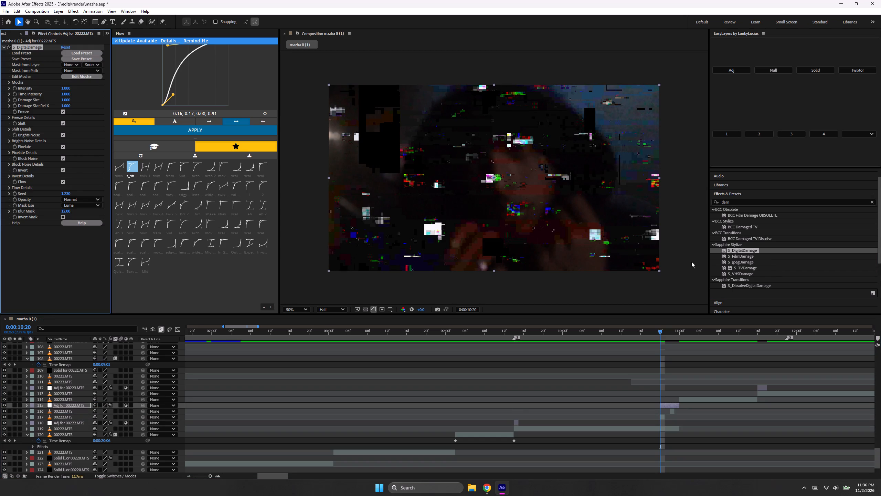
pyautogui.moveTo(661, 335); pyautogui.dragTo(676, 341)
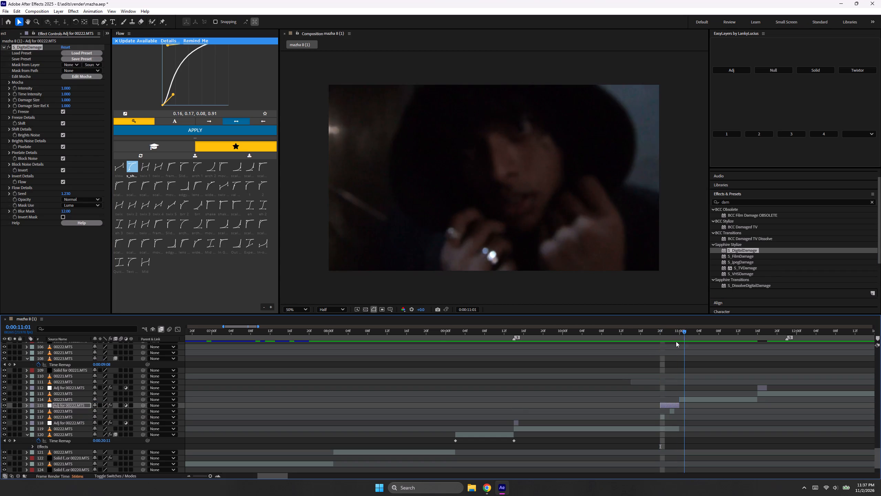
pyautogui.moveTo(676, 341); pyautogui.dragTo(625, 361)
pyautogui.press('space')
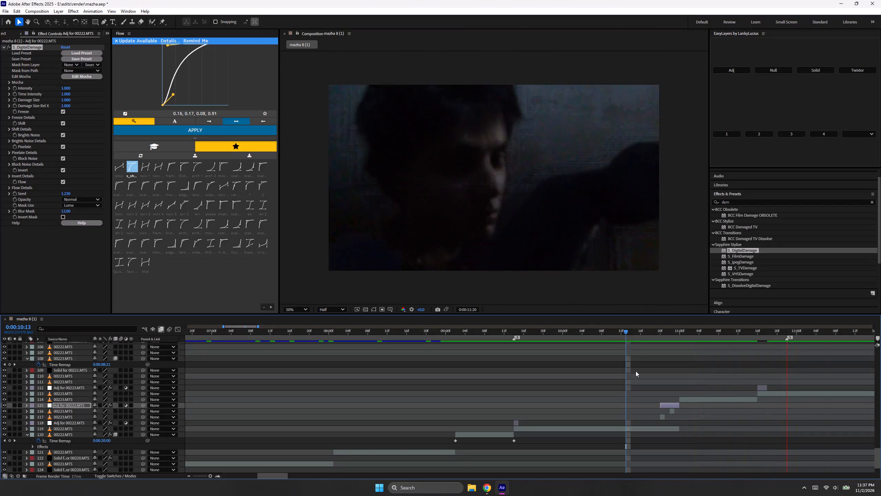
pyautogui.press('space')
# Add a solid above the 00223.MTS segment beginning at 0:00:11:16, start it at 0:00:11:15, and trim it to one frame.
pyautogui.moveTo(612, 338); pyautogui.dragTo(718, 360)
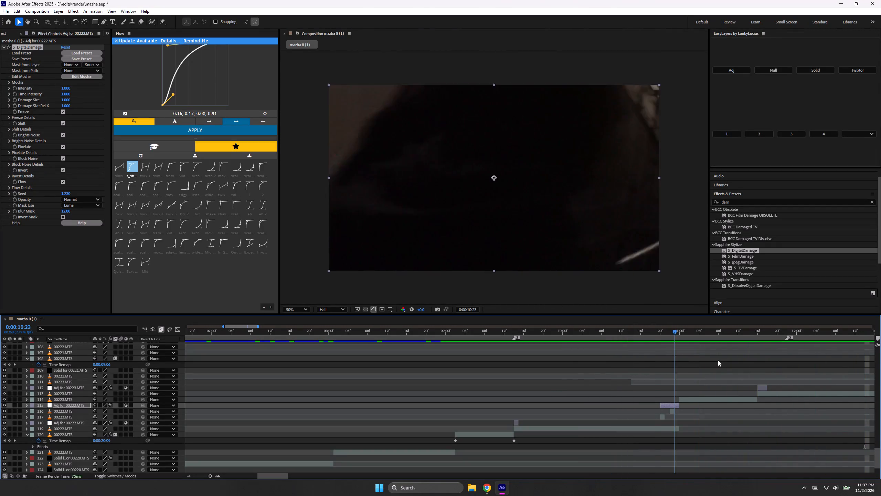
pyautogui.moveTo(718, 360); pyautogui.dragTo(750, 378)
pyautogui.click(764, 394)
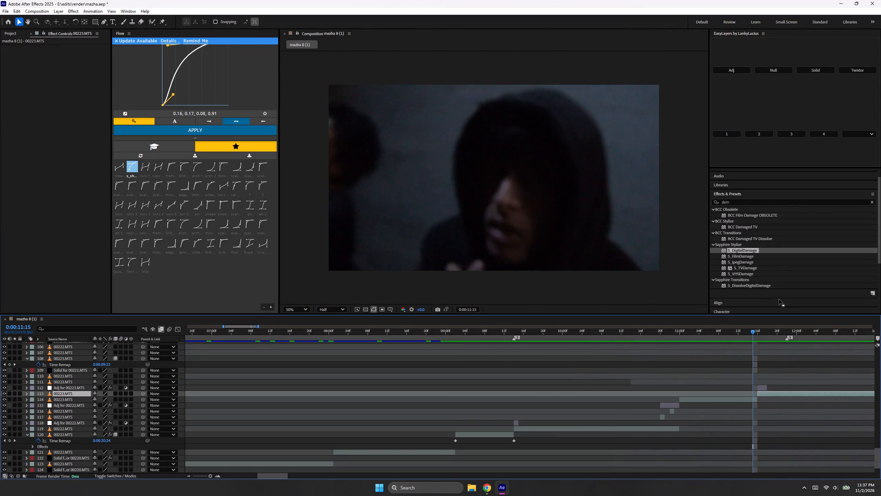
pyautogui.doubleClick(820, 74)
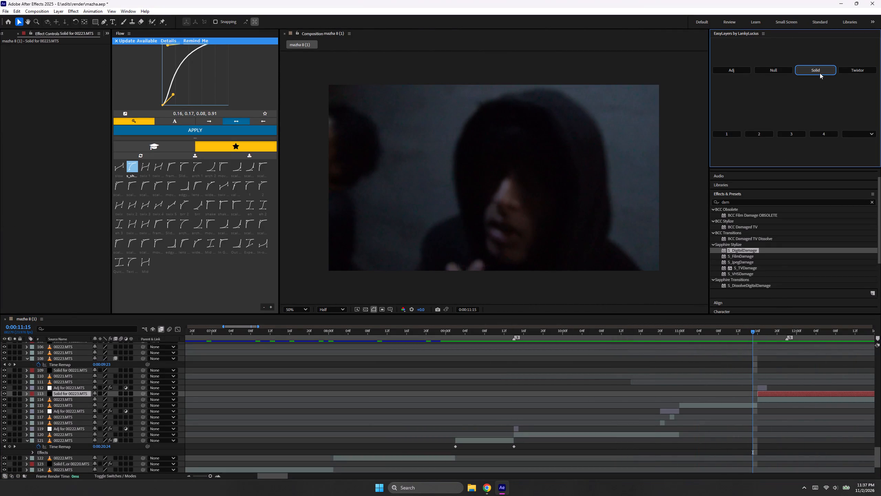
pyautogui.press('[')
pyautogui.hotkey('alt', ']')
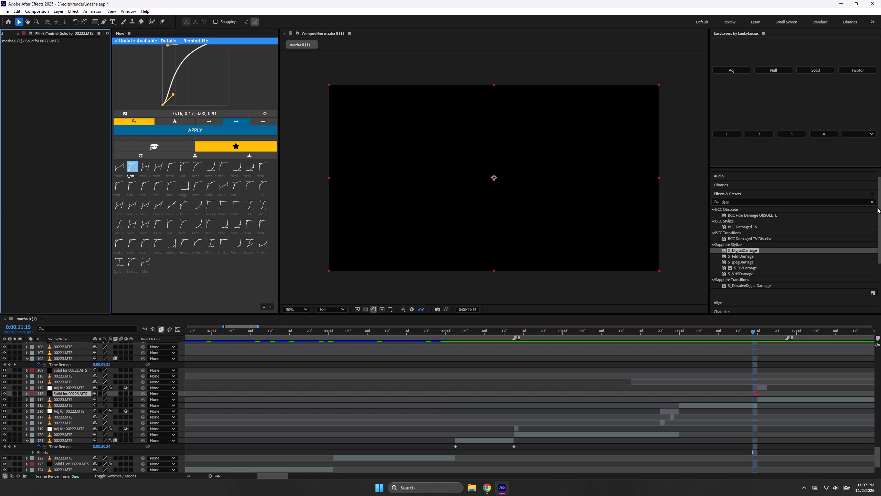
# Apply the Invert effect to the one-frame 00223.MTS solid at 0:00:11:15 and play back from 0:00:11:10.
pyautogui.click(869, 200)
pyautogui.click(849, 202)
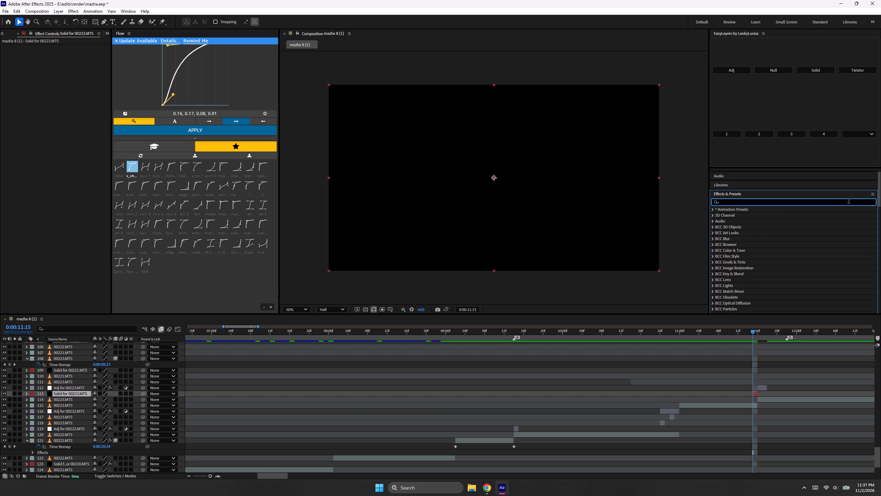
pyautogui.write('inv')
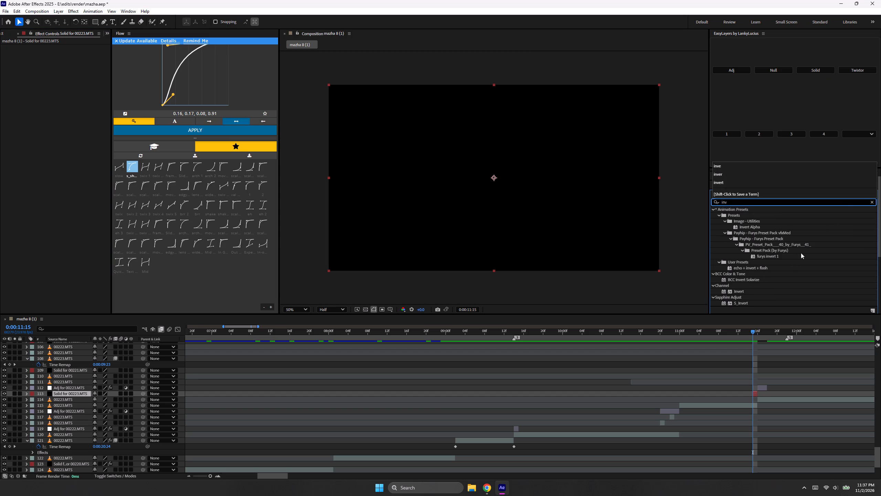
pyautogui.doubleClick(746, 293)
pyautogui.moveTo(747, 334); pyautogui.dragTo(734, 336)
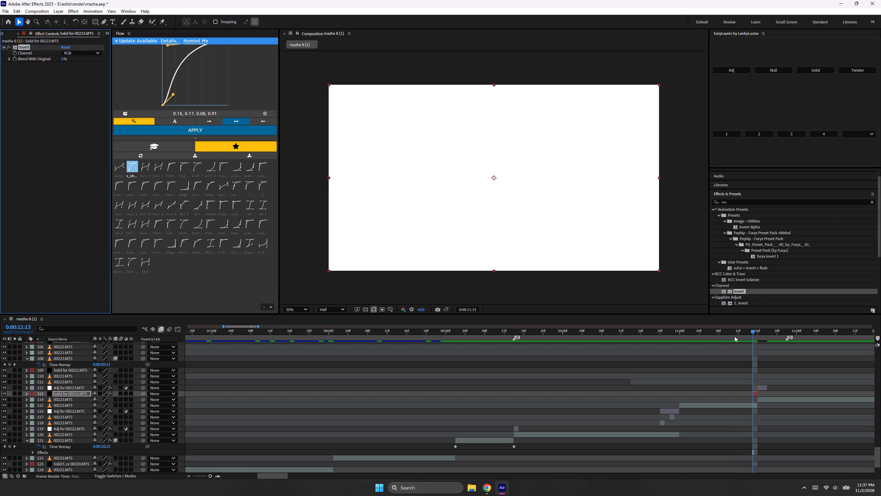
pyautogui.moveTo(734, 336); pyautogui.dragTo(727, 341)
pyautogui.press('space')
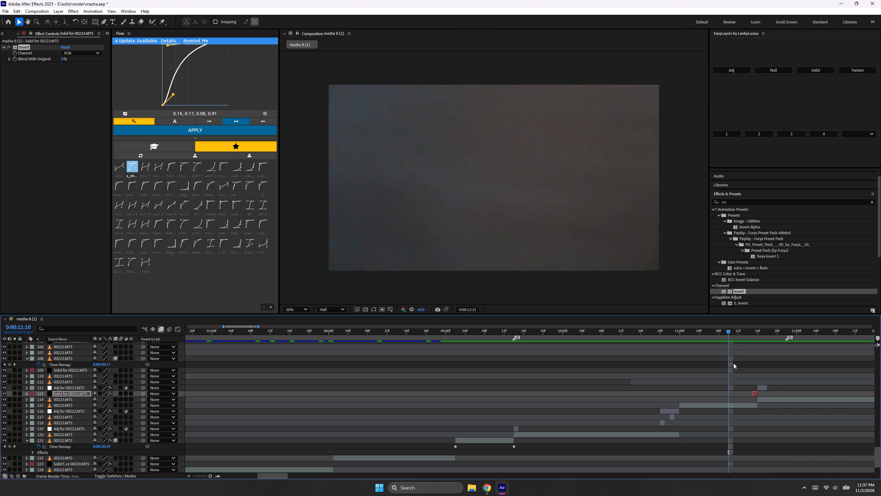
pyautogui.press('space')
# Add an adjustment layer above the 00223.MTS segment that begins at 0:00:12:20, and start it at 0:00:12:19.
pyautogui.moveTo(466, 326); pyautogui.dragTo(460, 329)
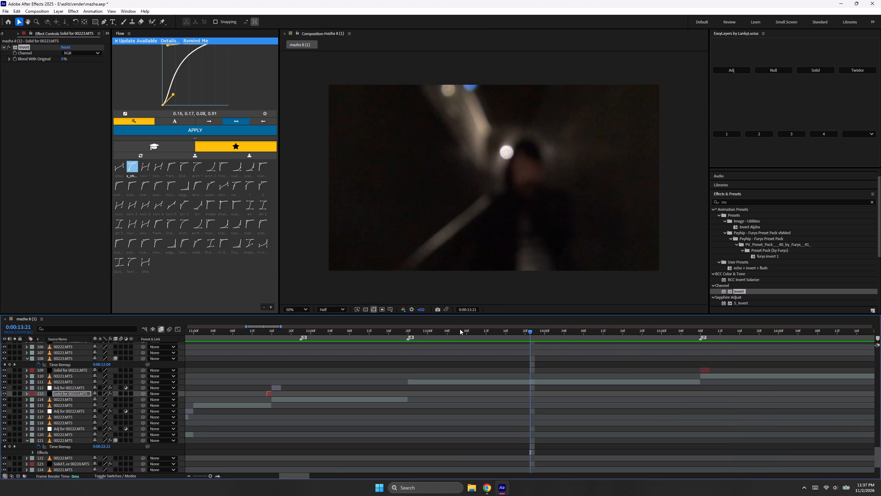
pyautogui.moveTo(460, 329); pyautogui.dragTo(439, 335)
pyautogui.moveTo(439, 336); pyautogui.dragTo(355, 350)
pyautogui.press('space')
pyautogui.press('space')
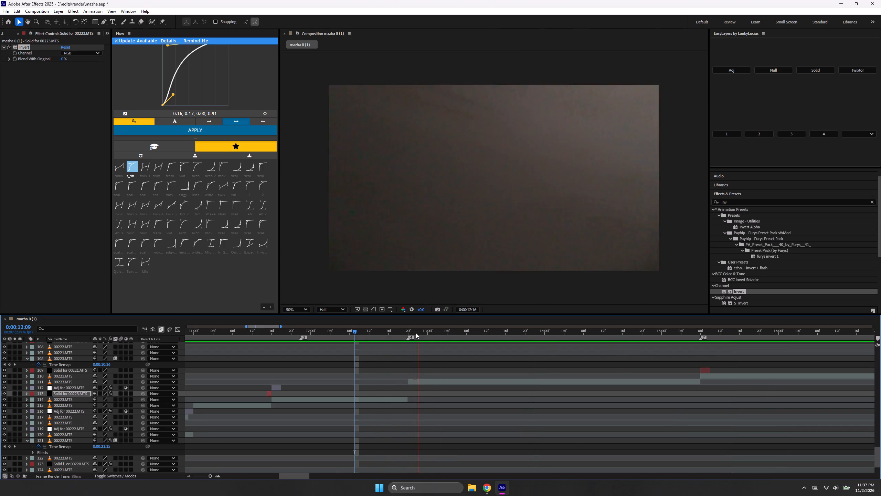
pyautogui.moveTo(413, 333); pyautogui.dragTo(404, 341)
pyautogui.click(443, 381)
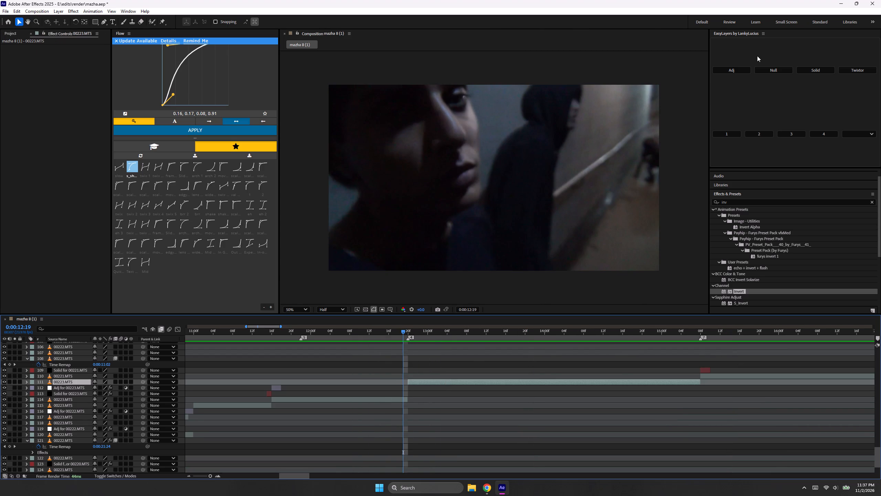
pyautogui.click(740, 66)
pyautogui.write('[]')
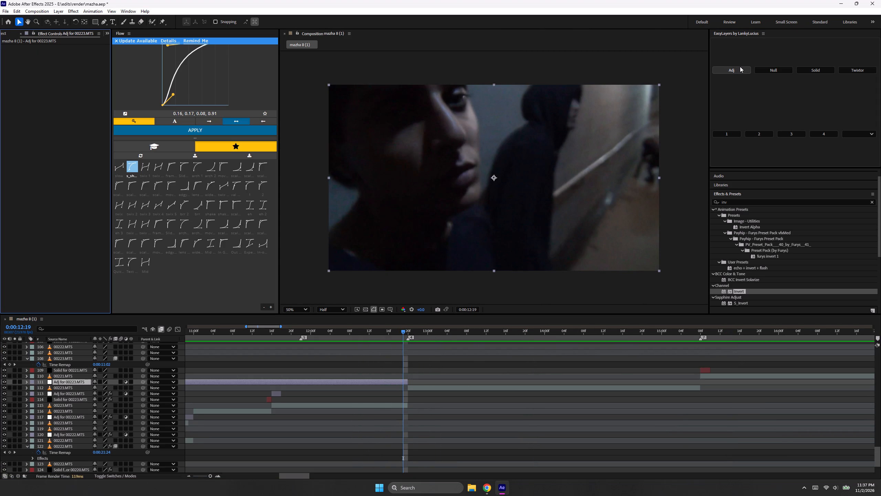
pyautogui.hotkey('ctrl', 'z')
pyautogui.press('[')
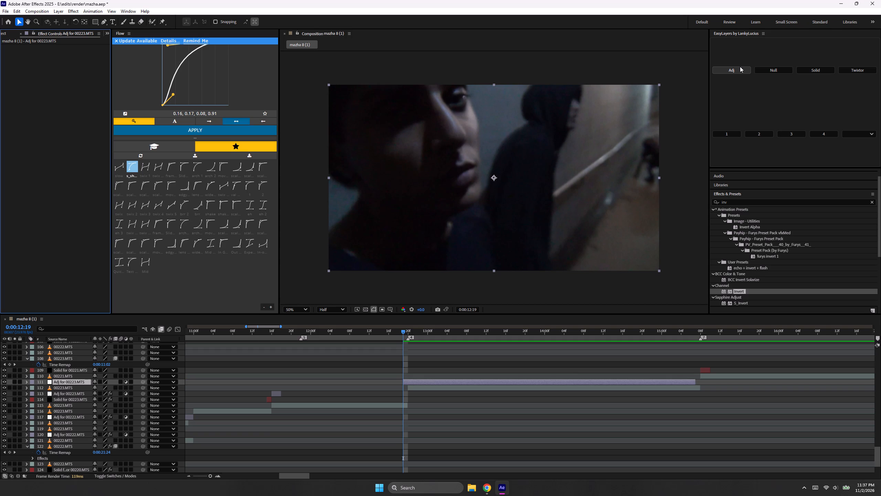
# Clear the effect search to look for an effect for the new adjustment layer.
pyautogui.click(871, 203)
pyautogui.click(858, 203)
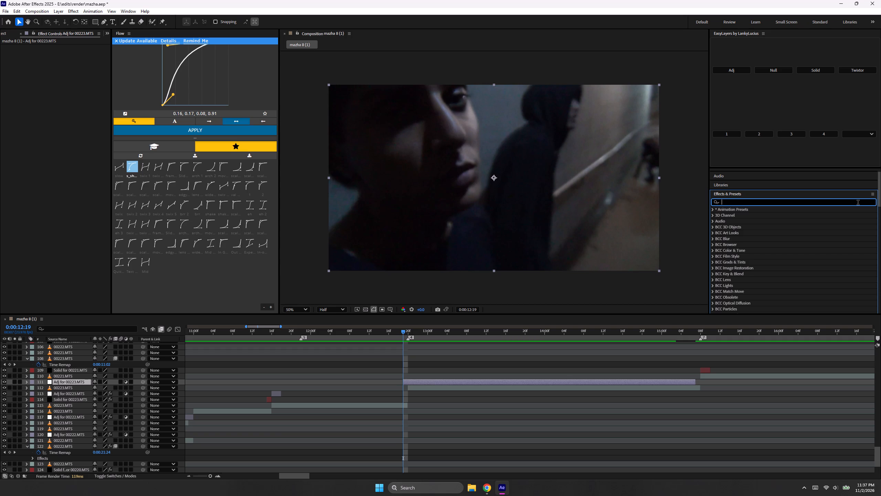
# Apply the S_Hotspots effect to the adjustment layer that starts at 0:00:12:19.
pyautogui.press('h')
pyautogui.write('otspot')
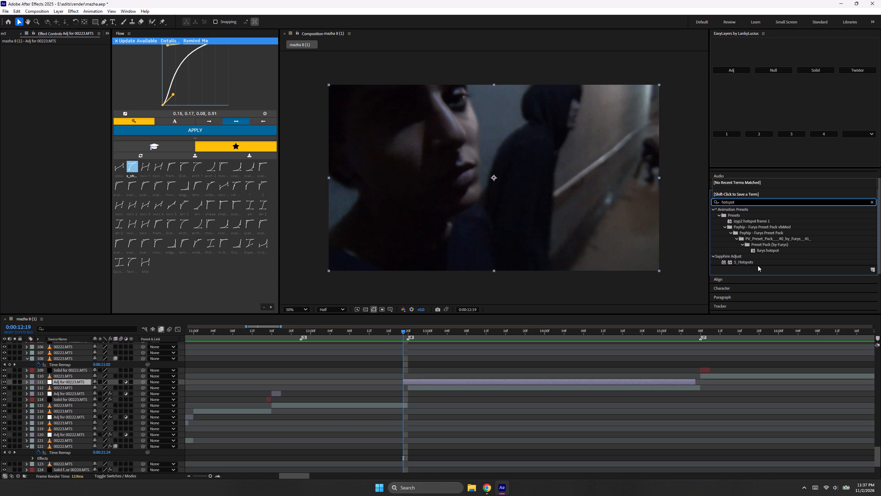
pyautogui.doubleClick(751, 265)
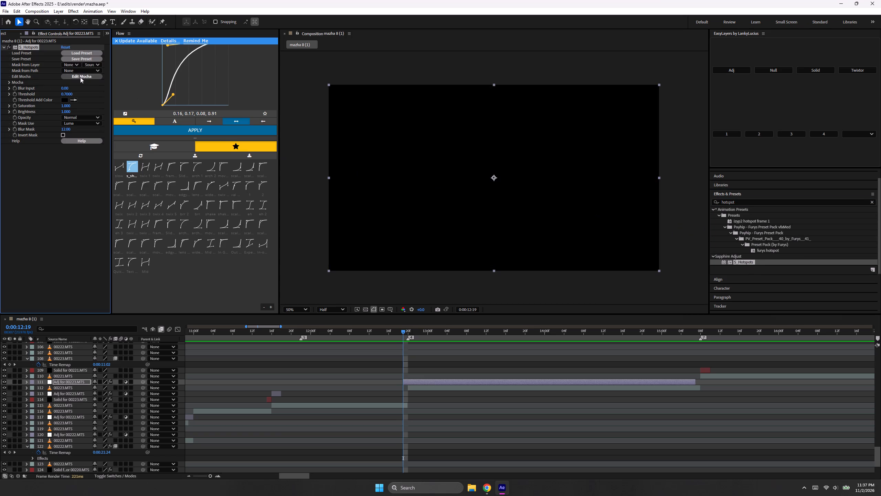
# Animate the S_Hotspots Threshold from 0.7000 at 0:00:12:19 to 0.0000 at 0:00:15:06, easing both keyframes with the 0.16, 0.17, 0.08, 0.91 curve.
pyautogui.click(15, 95)
pyautogui.moveTo(679, 337); pyautogui.dragTo(688, 339)
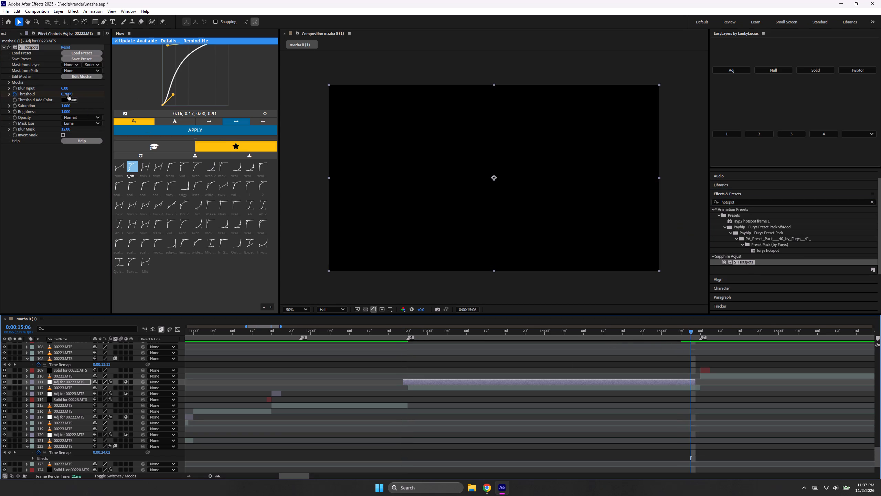
pyautogui.moveTo(68, 95); pyautogui.dragTo(0, 104)
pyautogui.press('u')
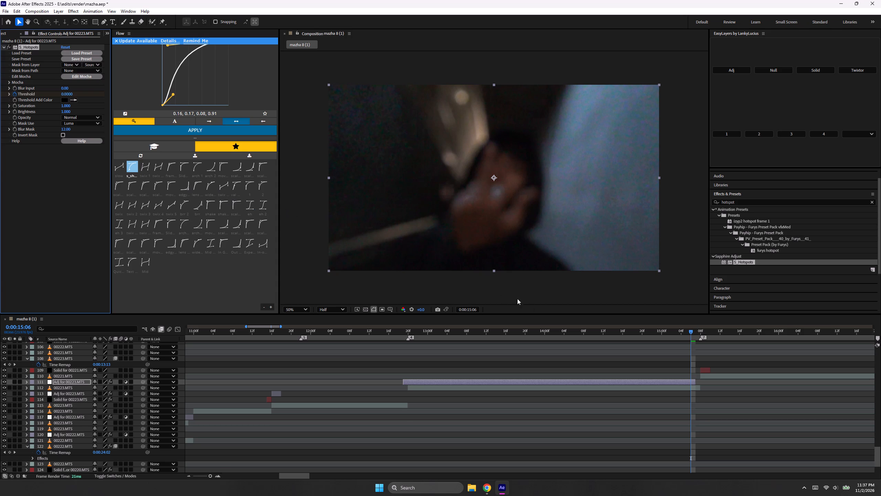
pyautogui.click(74, 395)
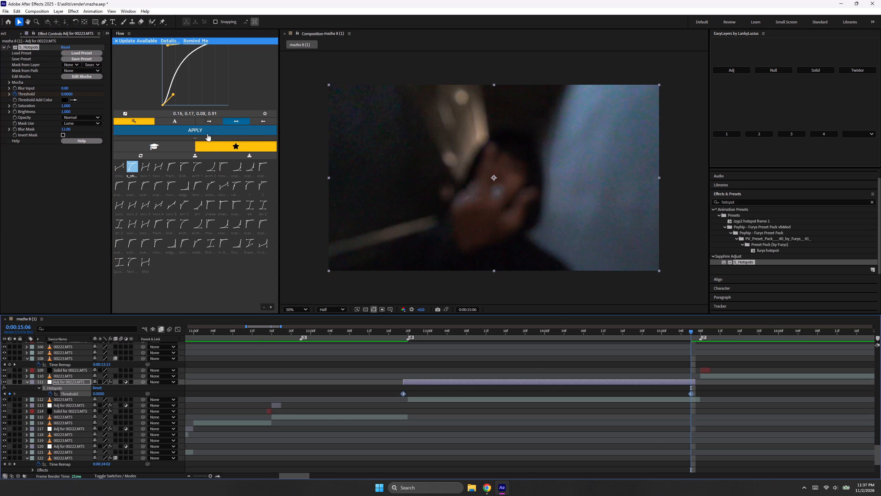
pyautogui.click(208, 132)
# Scrub through the S_Hotspots transition, then play back from 0:00:12:11 through the following clips to about 0:00:18:20.
pyautogui.click(396, 338)
pyautogui.moveTo(396, 334); pyautogui.dragTo(401, 334)
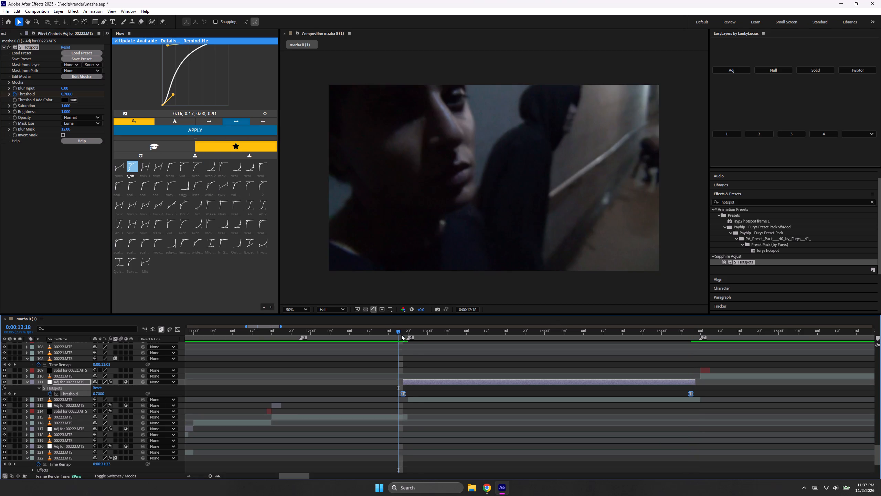
pyautogui.moveTo(401, 334); pyautogui.dragTo(634, 364)
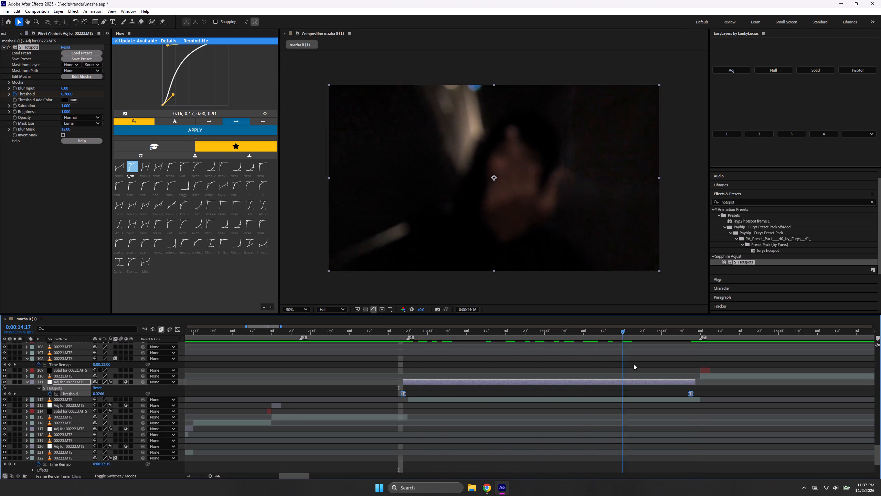
pyautogui.moveTo(634, 364); pyautogui.dragTo(731, 372)
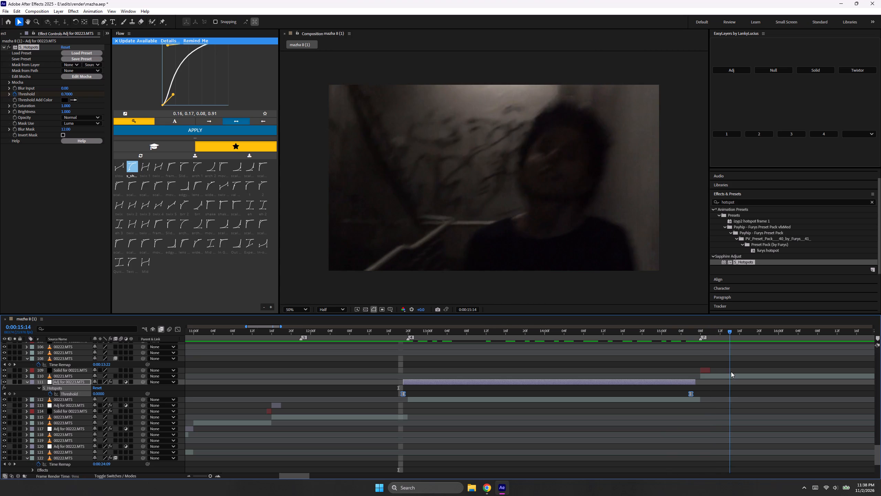
pyautogui.moveTo(731, 372); pyautogui.dragTo(618, 400)
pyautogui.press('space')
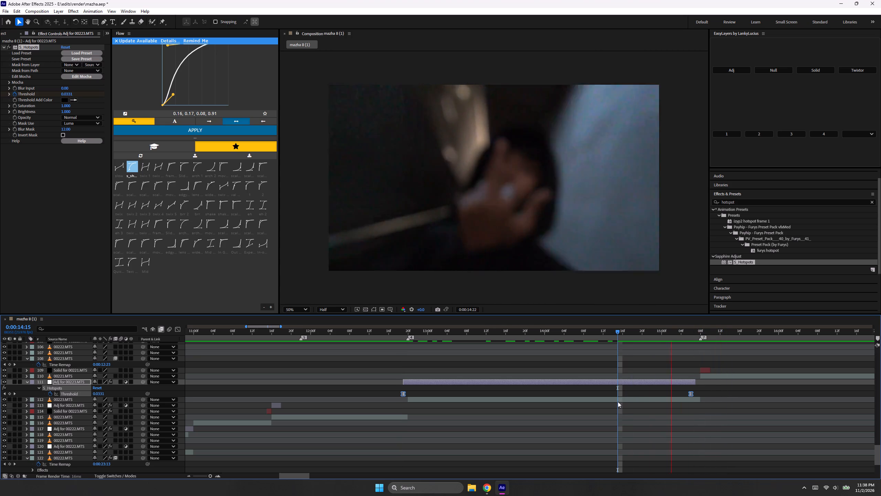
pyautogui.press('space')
pyautogui.click(362, 340)
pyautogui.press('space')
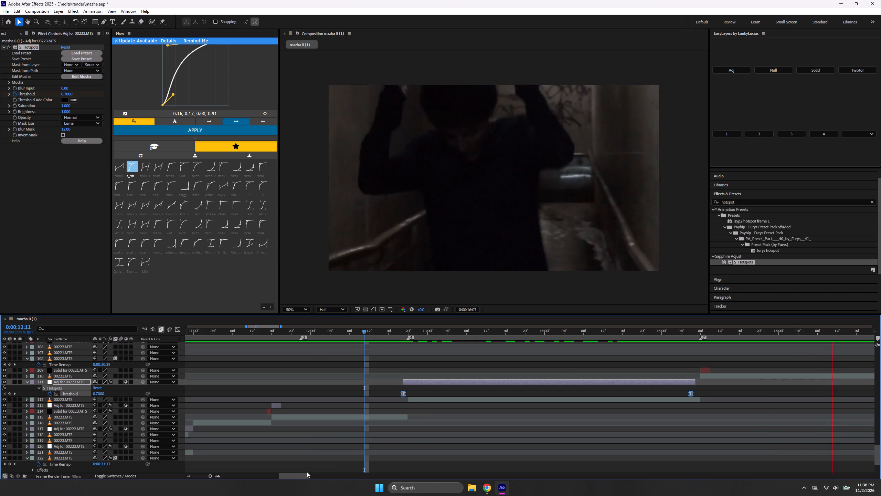
pyautogui.moveTo(300, 474); pyautogui.dragTo(374, 475)
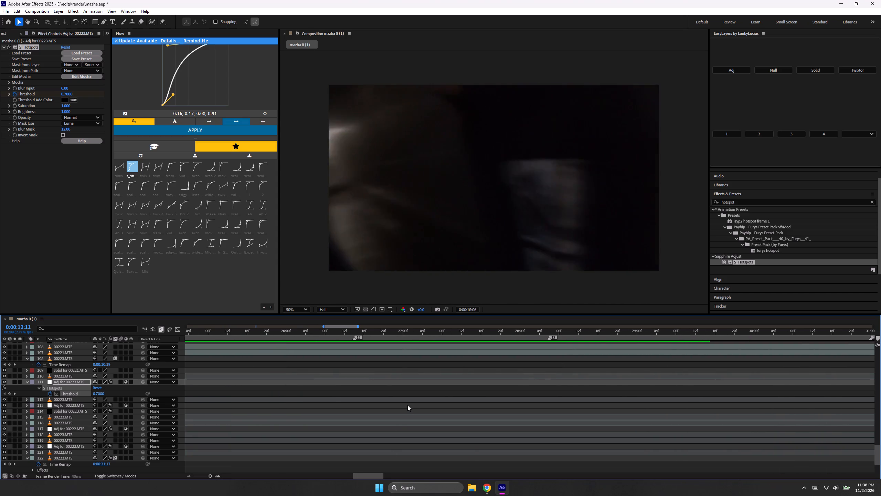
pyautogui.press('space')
pyautogui.scroll(4, 360, 390)
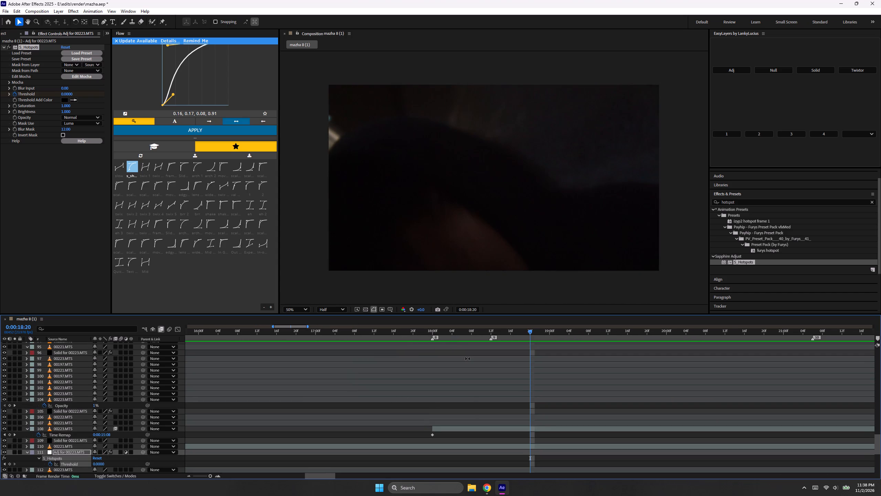
# Play back the section from 0:00:17:21 and bring the playhead to the marker near 0:00:18:12.
pyautogui.scroll(-2, 468, 359)
pyautogui.moveTo(462, 333); pyautogui.dragTo(416, 340)
pyautogui.scroll(7, 421, 365)
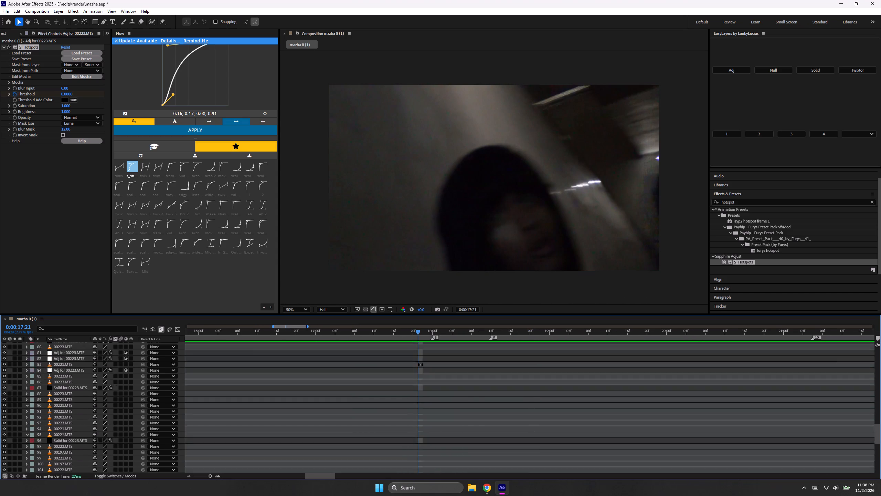
pyautogui.scroll(7, 421, 365)
pyautogui.scroll(-13, 424, 363)
pyautogui.doubleClick(191, 478)
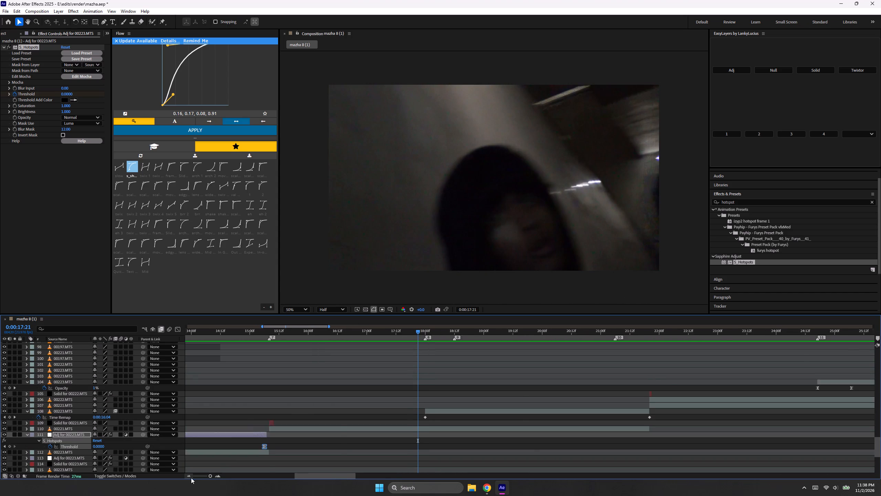
pyautogui.press('space')
pyautogui.press('space')
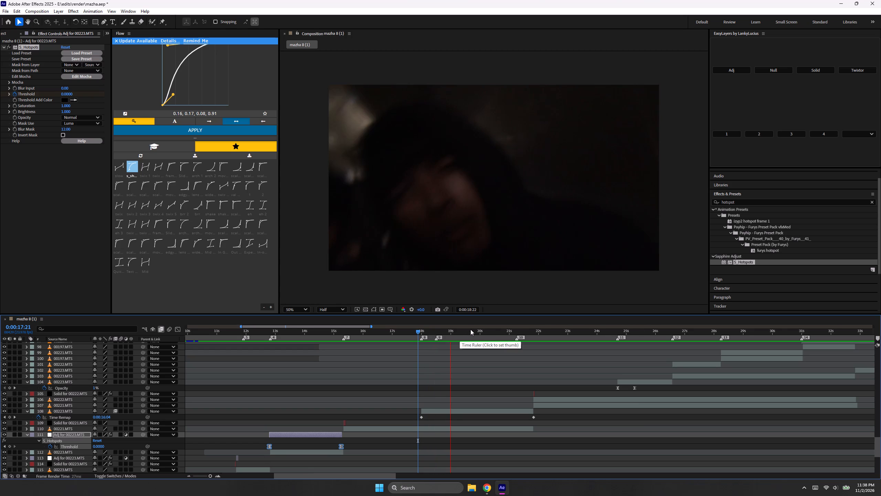
pyautogui.moveTo(435, 332); pyautogui.dragTo(421, 338)
pyautogui.press('space')
pyautogui.press('space')
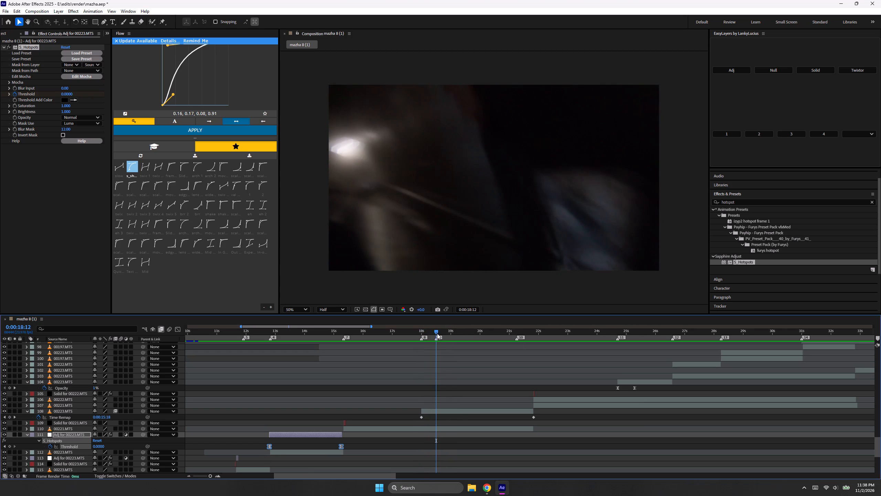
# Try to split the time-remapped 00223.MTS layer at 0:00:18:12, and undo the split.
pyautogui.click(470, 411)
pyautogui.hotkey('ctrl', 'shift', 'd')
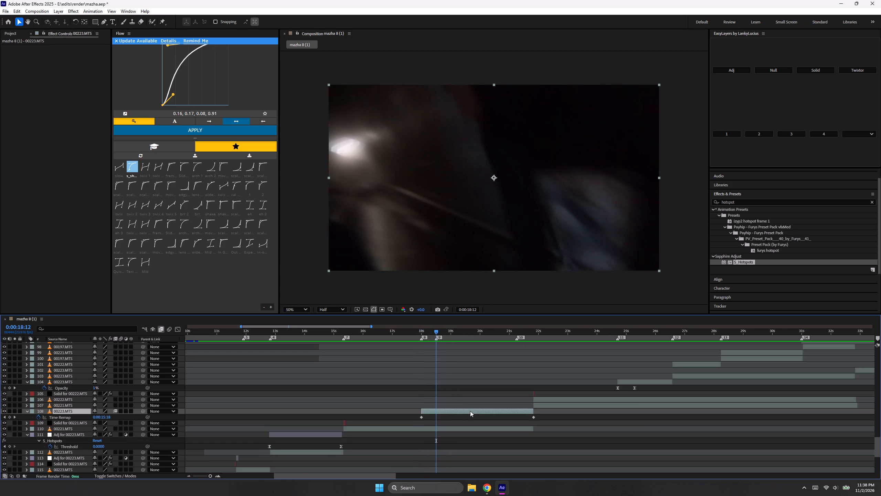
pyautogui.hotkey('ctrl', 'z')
# Move the first Time Remap keyframe of the 00223.MTS layer to 0:00:18:12 and trim the layer's start there.
pyautogui.moveTo(420, 418); pyautogui.dragTo(425, 419)
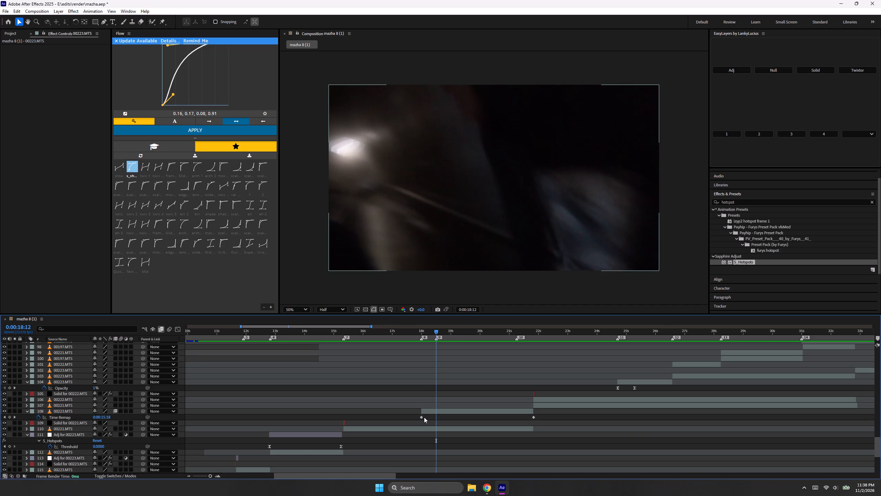
pyautogui.moveTo(421, 417); pyautogui.dragTo(437, 425)
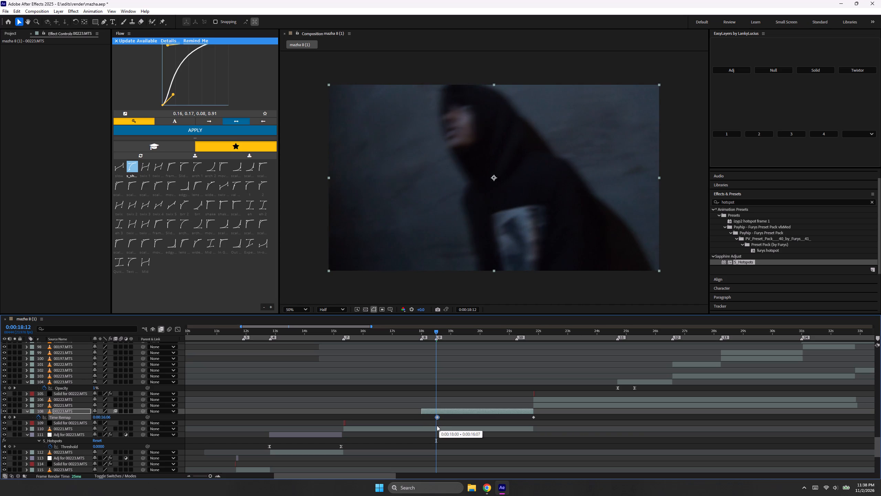
pyautogui.moveTo(437, 425); pyautogui.dragTo(436, 426)
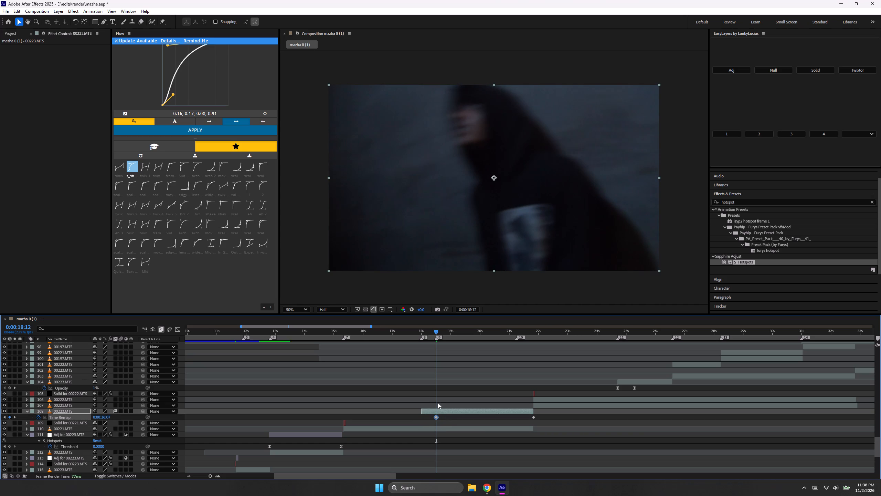
pyautogui.hotkey('alt', '[')
# Set the 00223.MTS layer's last Time Remap keyframe to 0:00:12:16 at 0:00:20:00, then return it to the layer's end.
pyautogui.moveTo(458, 334); pyautogui.dragTo(480, 345)
pyautogui.click(546, 417)
pyautogui.moveTo(534, 417); pyautogui.dragTo(481, 432)
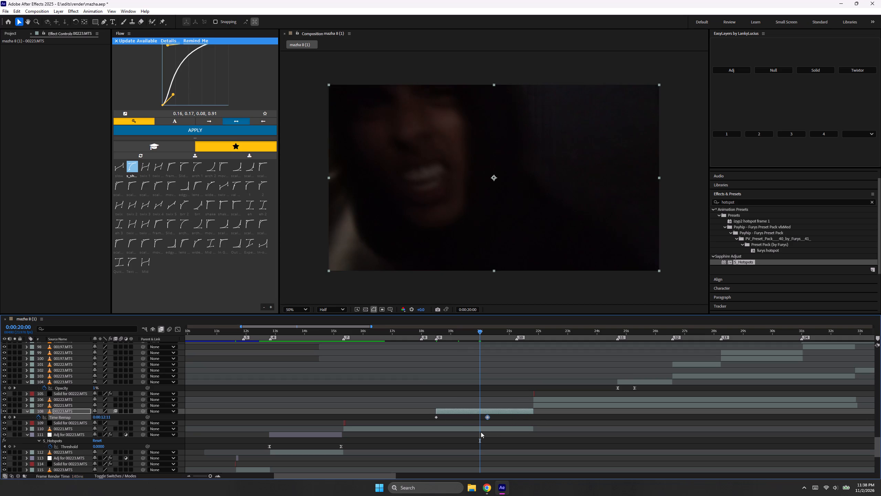
pyautogui.moveTo(481, 432); pyautogui.dragTo(480, 437)
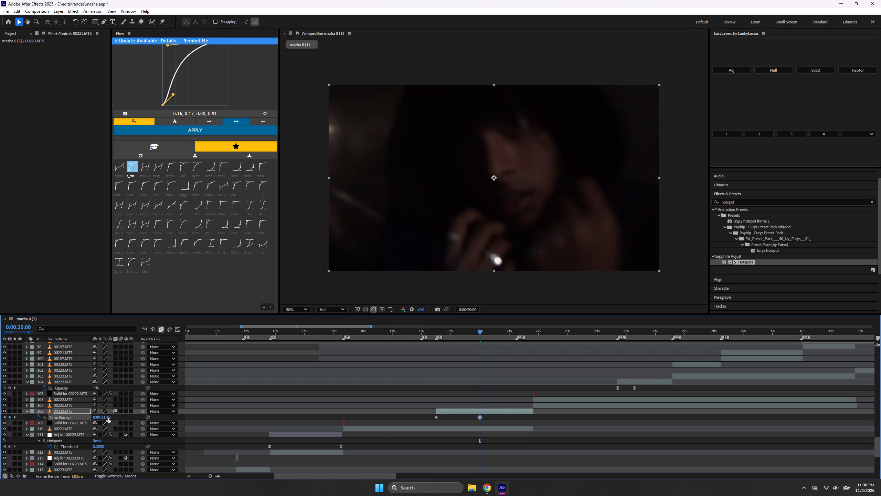
pyautogui.moveTo(108, 418); pyautogui.dragTo(118, 421)
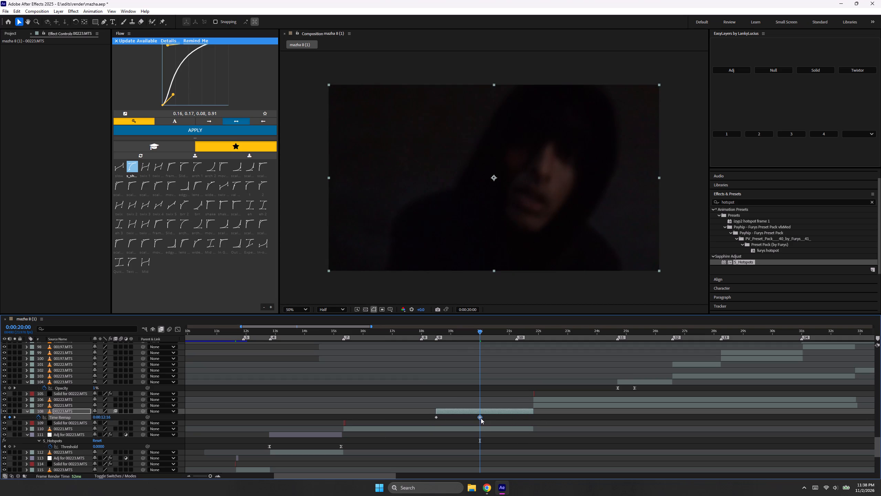
pyautogui.moveTo(481, 418); pyautogui.dragTo(534, 436)
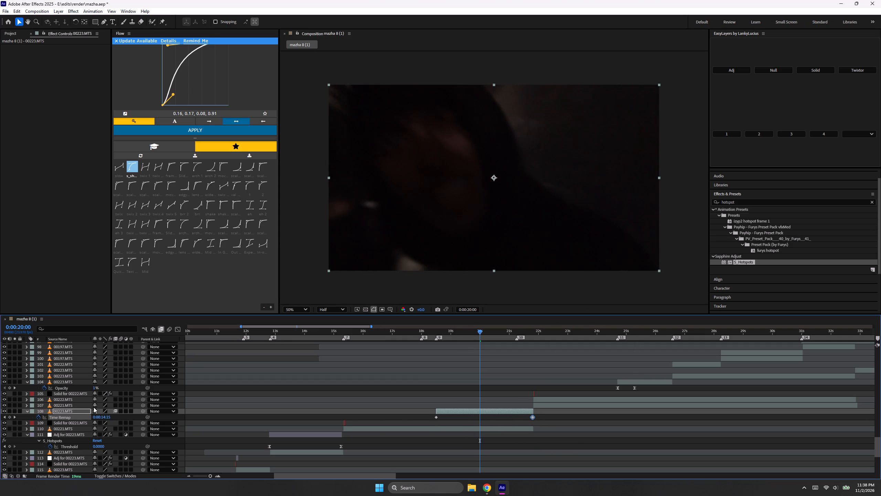
# Apply the 0.16, 0.17, 0.08, 0.91 Flow curve to both Time Remap keyframes and play back from 0:00:17:14.
pyautogui.click(76, 417)
pyautogui.click(209, 134)
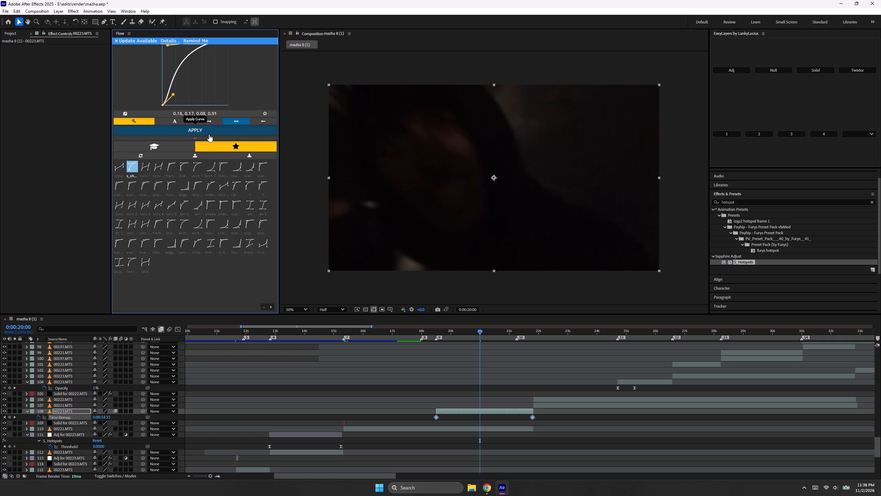
pyautogui.moveTo(480, 332); pyautogui.dragTo(410, 352)
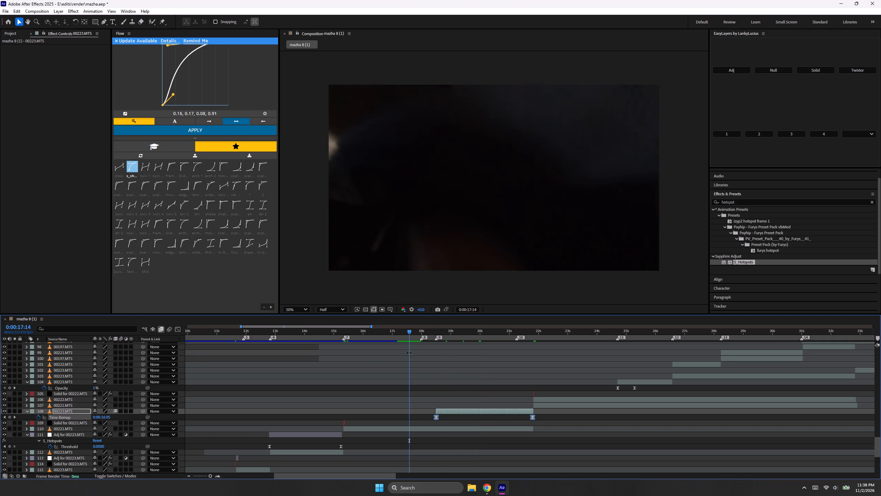
pyautogui.press('space')
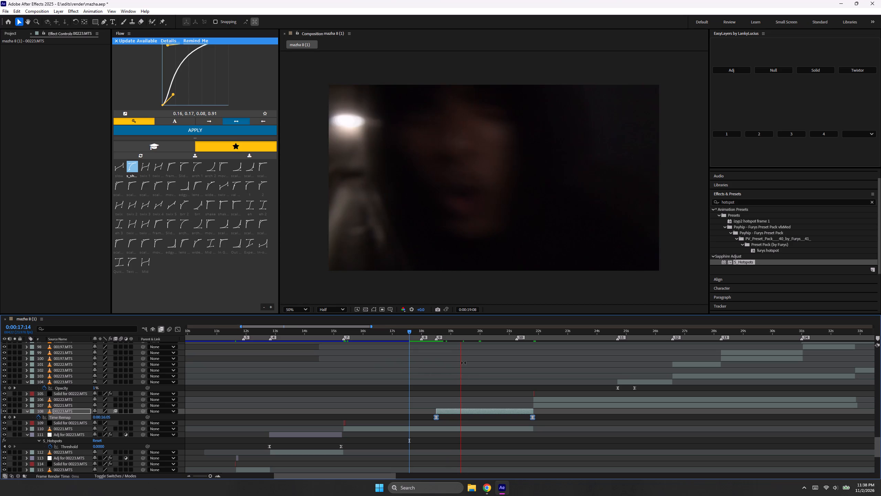
pyautogui.click(411, 334)
pyautogui.press('space')
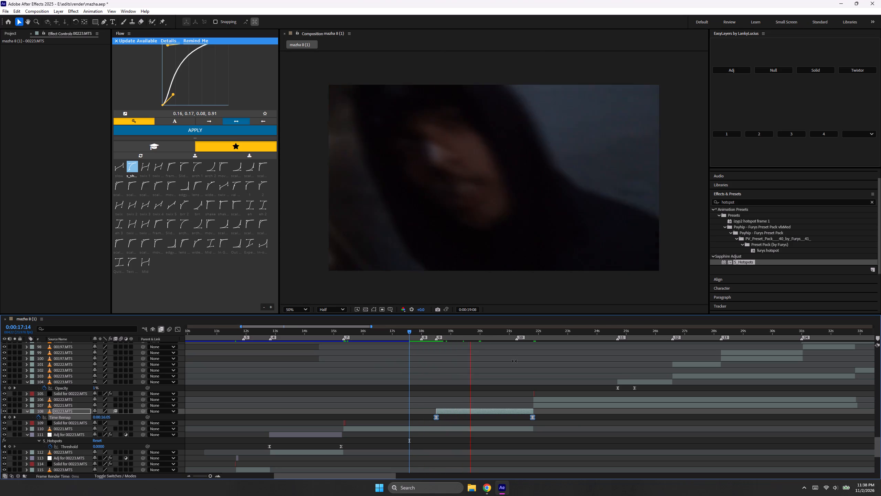
# Play on through the time-remapped 00223.MTS layer and split it at 0:00:20:06.
pyautogui.press('space')
pyautogui.press('space')
pyautogui.press('space')
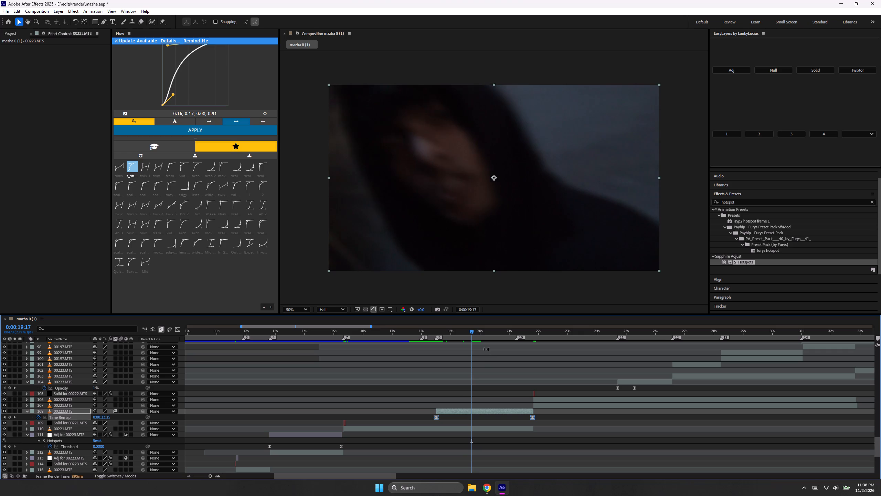
pyautogui.press('space')
pyautogui.press('space')
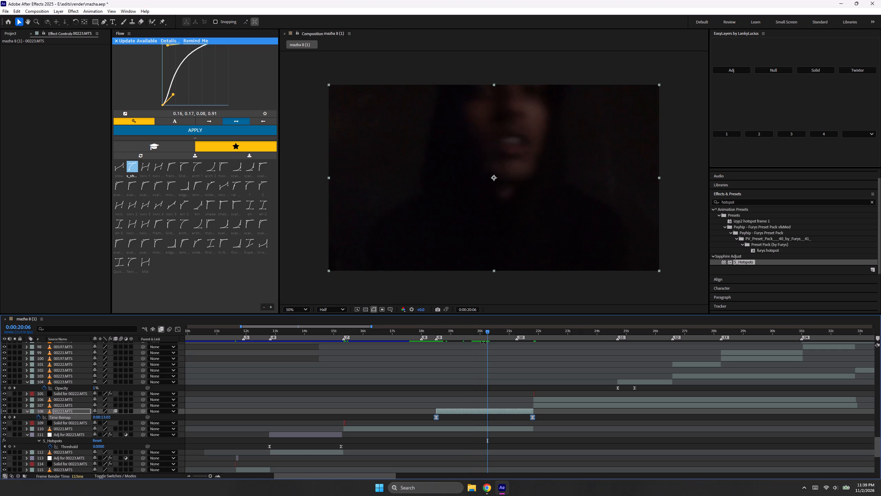
pyautogui.hotkey('ctrl', 'shift', 'd')
# Apply Posterize Time to the 00223.MTS piece starting at 0:00:18:12 and set its Frame Rate to 12.
pyautogui.moveTo(485, 332); pyautogui.dragTo(444, 349)
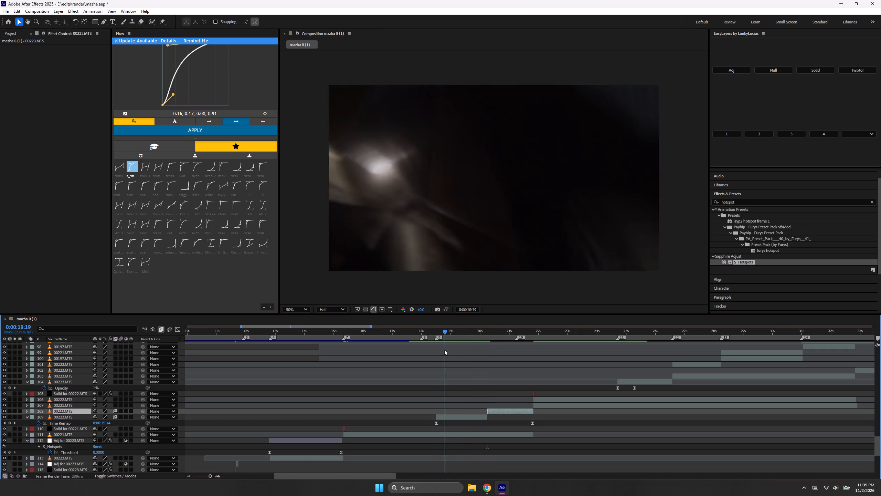
pyautogui.moveTo(444, 349); pyautogui.dragTo(436, 354)
pyautogui.click(468, 421)
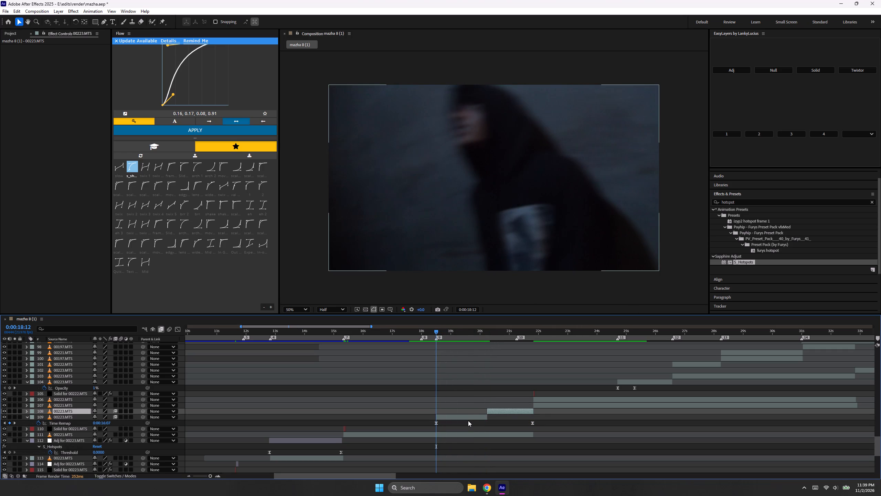
pyautogui.click(470, 416)
pyautogui.click(872, 203)
pyautogui.click(855, 202)
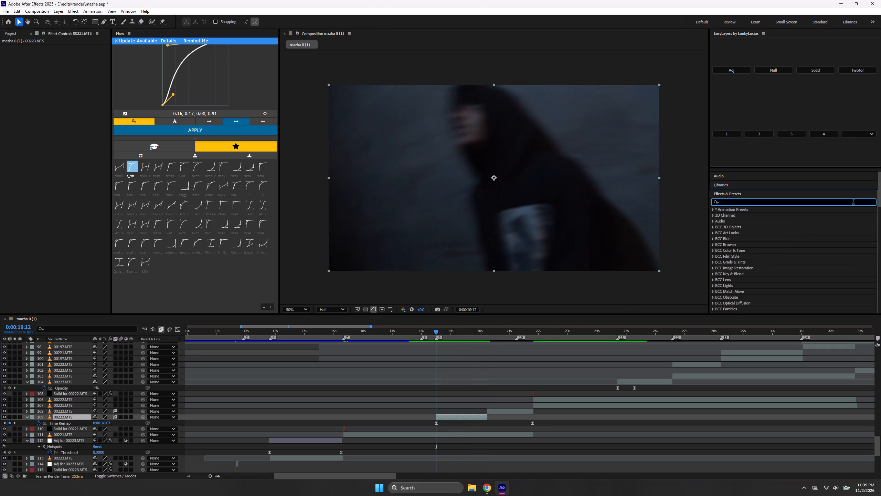
pyautogui.write('posteriz')
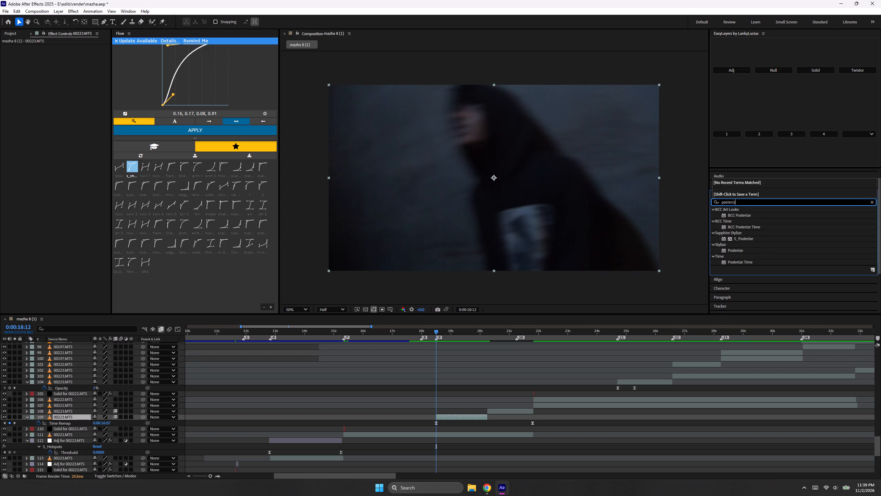
pyautogui.doubleClick(743, 262)
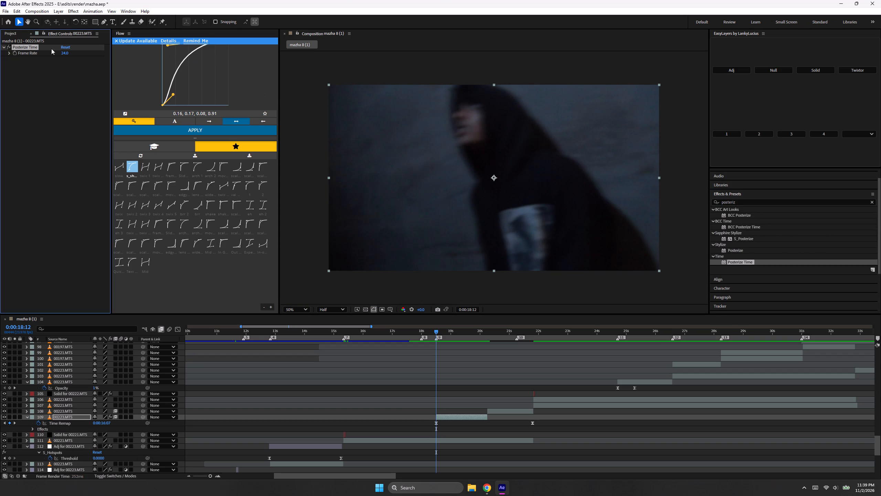
pyautogui.click(65, 54)
pyautogui.press('BackSpace')
pyautogui.write('12')
pyautogui.press('Return')
# Play back the posterized 00223.MTS piece from 0:00:18:04 and again from 0:00:17:14.
pyautogui.click(427, 335)
pyautogui.press('space')
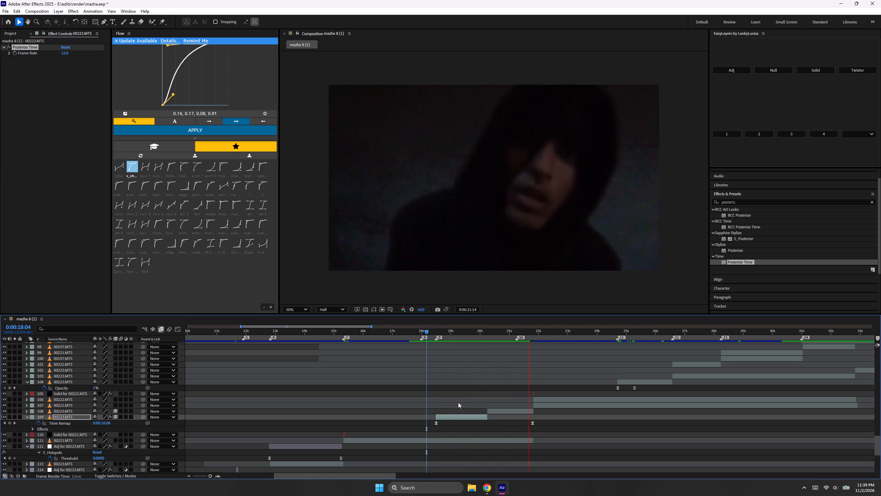
pyautogui.press('space')
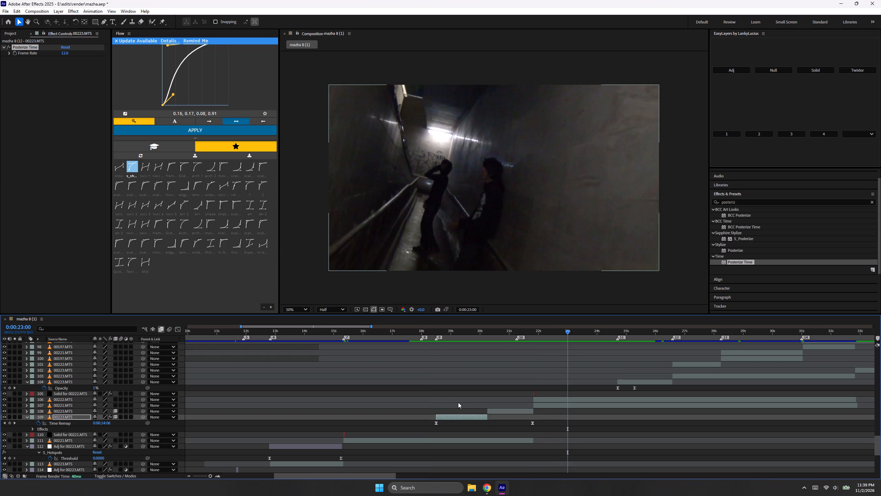
pyautogui.click(410, 334)
pyautogui.press('space')
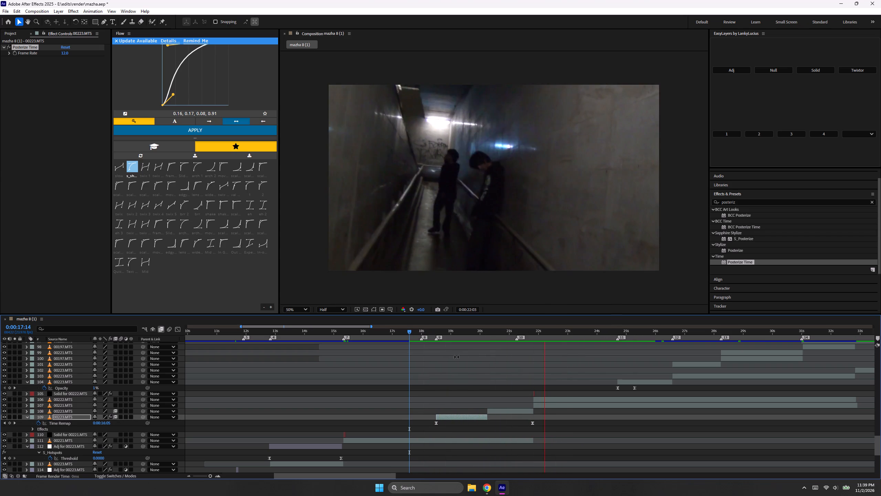
pyautogui.press('space')
# Keyframe the Opacity of the 00223.MTS piece starting at 0:00:20:06 from 100% there to 0% at 0:00:21:18.
pyautogui.moveTo(500, 334); pyautogui.dragTo(488, 335)
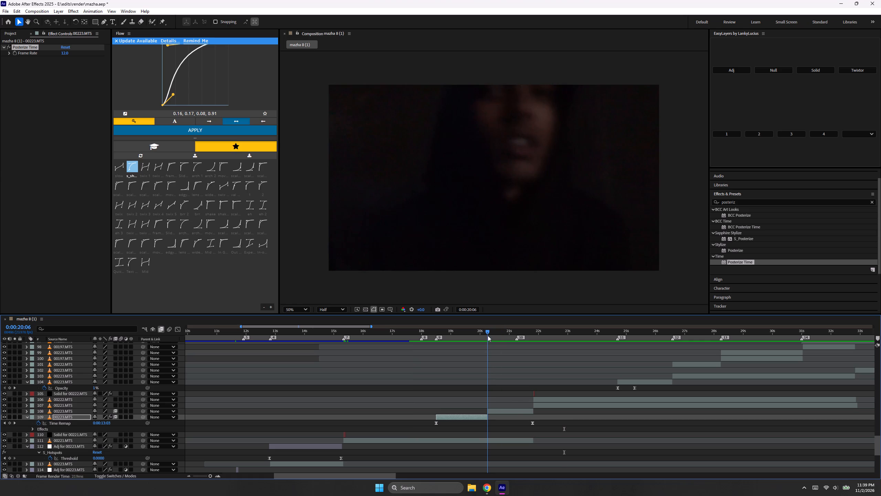
pyautogui.moveTo(488, 335); pyautogui.dragTo(487, 337)
pyautogui.click(514, 413)
pyautogui.press('t')
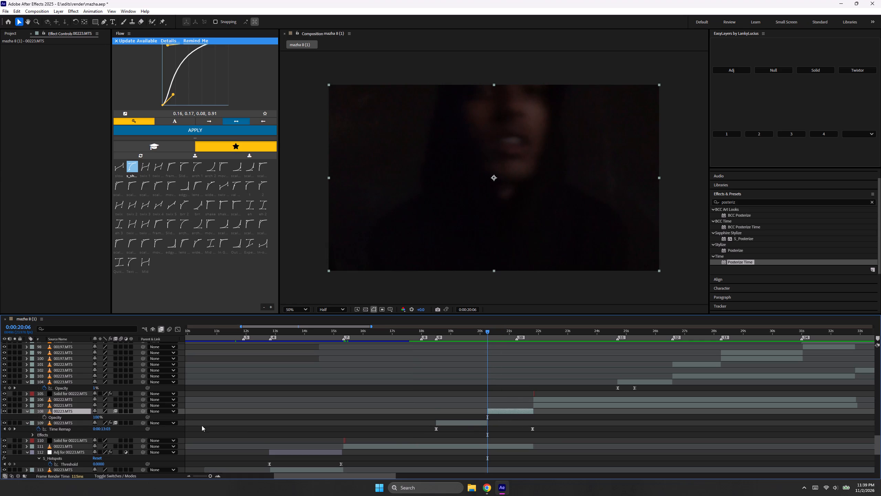
pyautogui.click(42, 418)
pyautogui.click(45, 418)
pyautogui.click(45, 418)
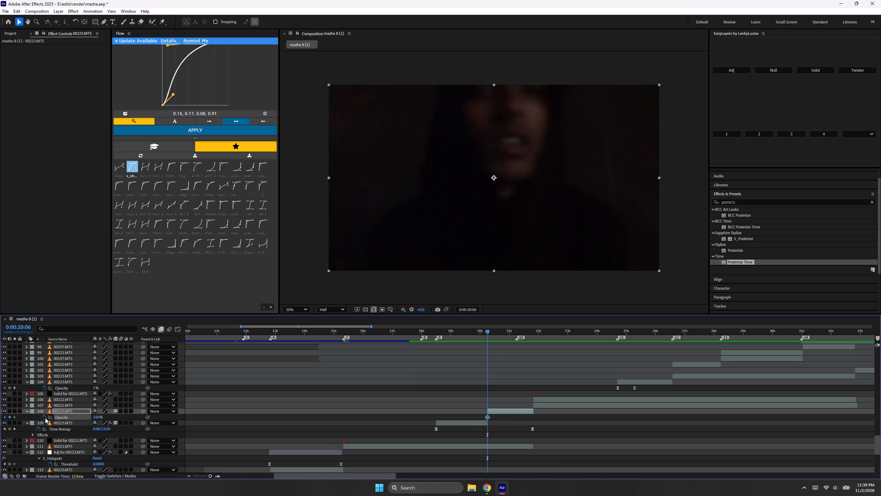
pyautogui.click(533, 334)
pyautogui.click(533, 334)
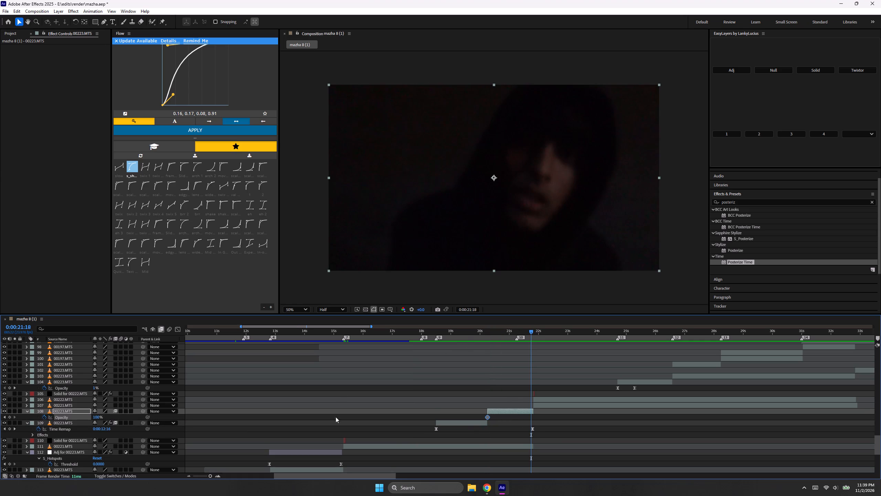
pyautogui.moveTo(97, 417); pyautogui.dragTo(15, 432)
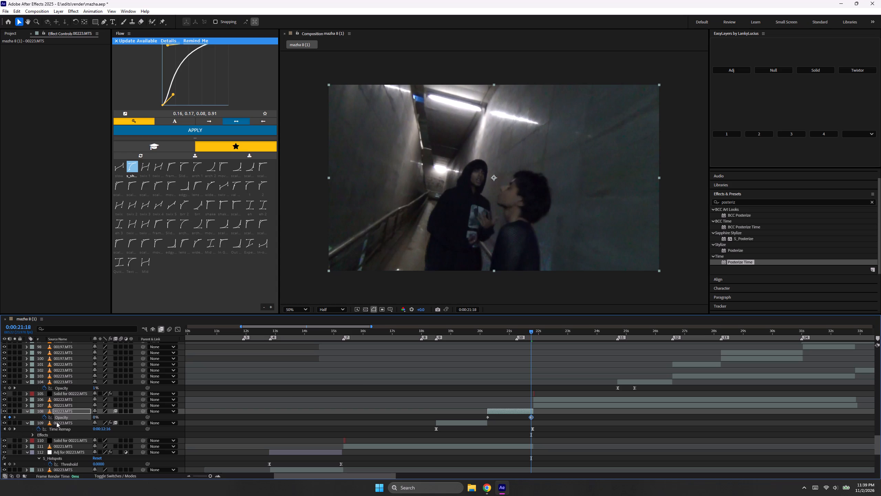
# Scrub through the 00223.MTS opacity fade and play back the edit from 0:00:14:15.
pyautogui.moveTo(527, 330); pyautogui.dragTo(496, 334)
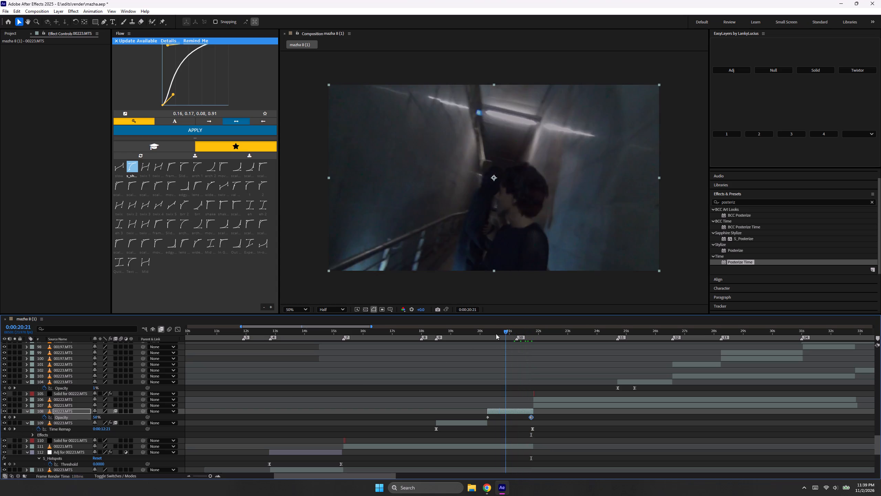
pyautogui.moveTo(496, 334); pyautogui.dragTo(514, 351)
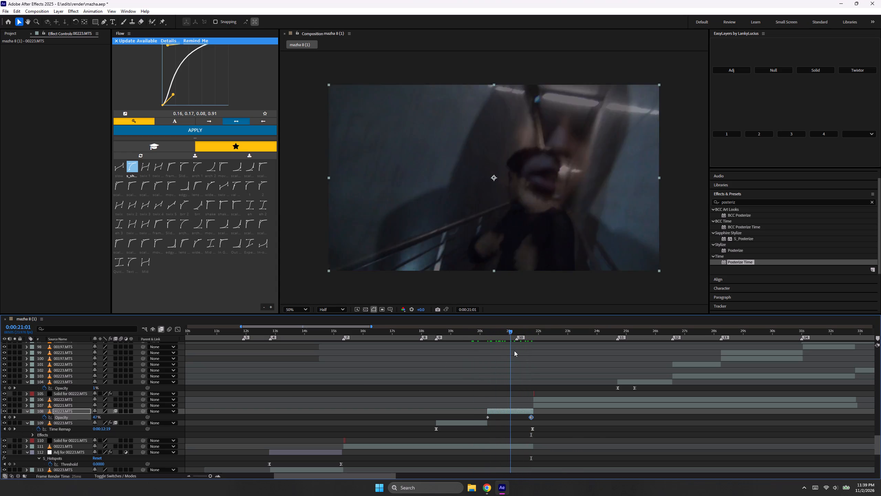
pyautogui.moveTo(514, 351); pyautogui.dragTo(322, 396)
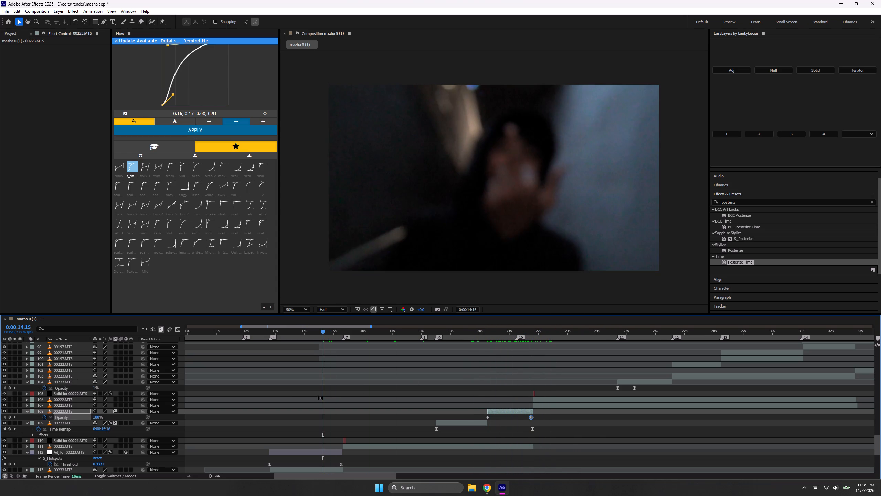
pyautogui.press('space')
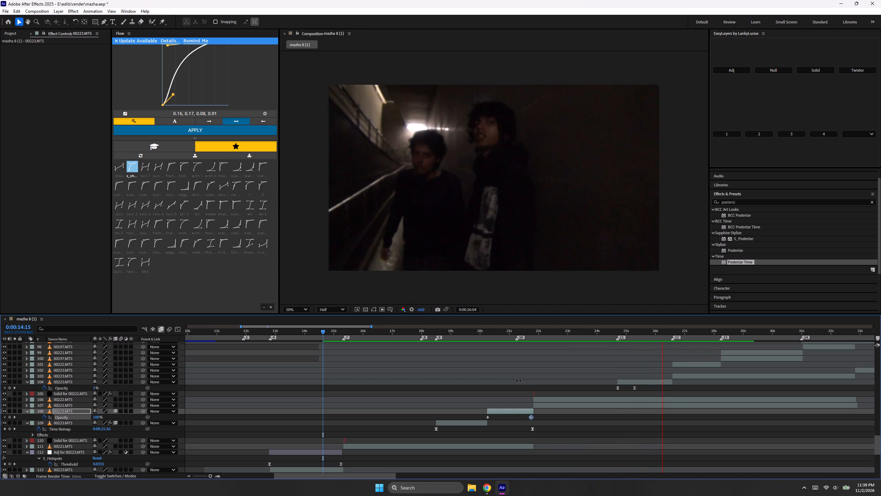
pyautogui.press('space')
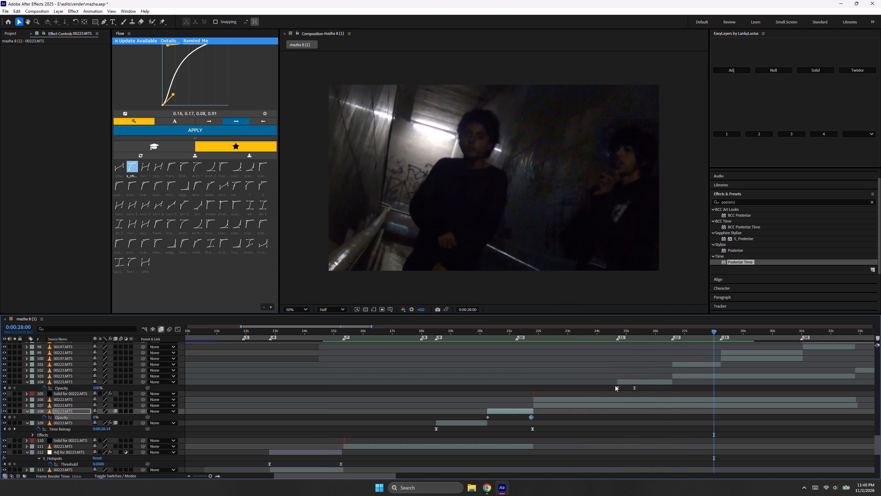
# Split the 00222.MTS layer at 0:00:26:18.
pyautogui.moveTo(696, 333); pyautogui.dragTo(676, 344)
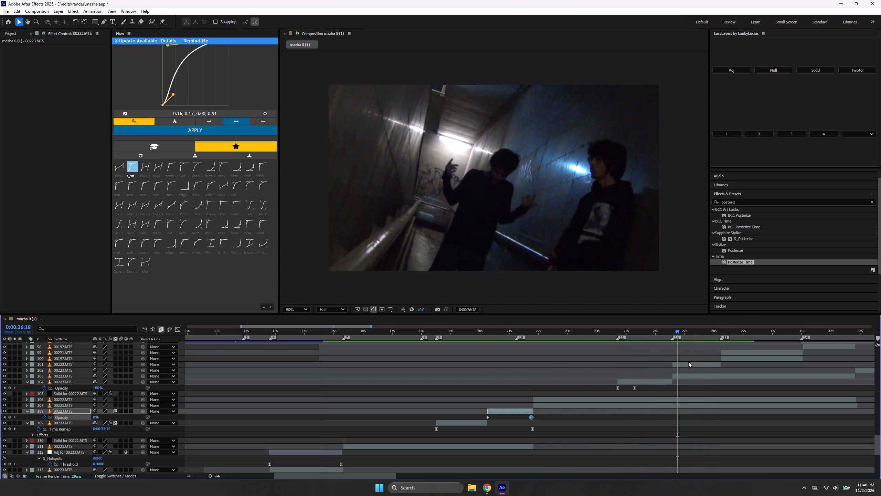
pyautogui.click(688, 361)
pyautogui.click(687, 363)
pyautogui.hotkey('ctrl', 'shift', 'd')
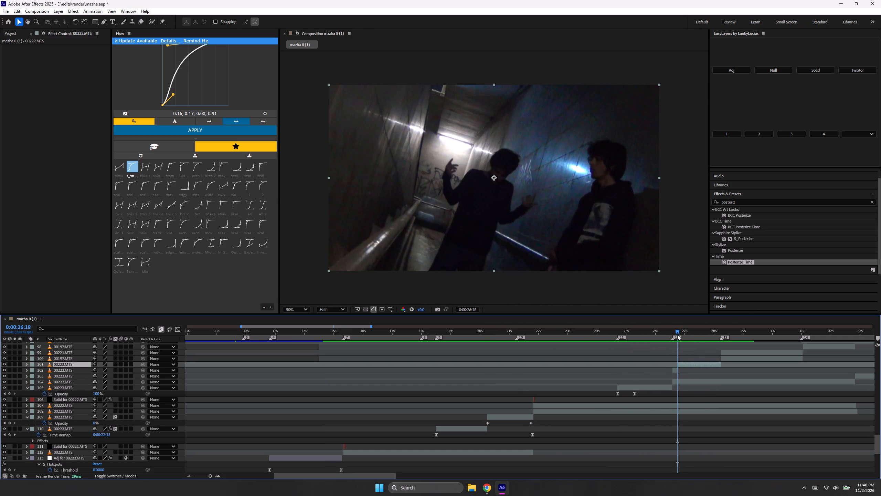
# Search the effects for damage and apply S_VHSDamage to the short 00222.MTS piece ending at 0:00:26:18.
pyautogui.moveTo(677, 334); pyautogui.dragTo(673, 335)
pyautogui.click(676, 369)
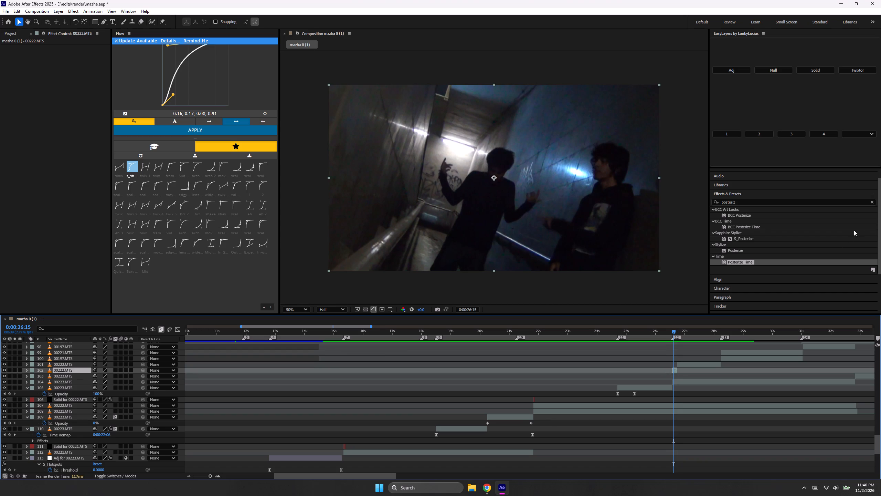
pyautogui.click(874, 201)
pyautogui.click(863, 202)
pyautogui.press('d')
pyautogui.press('a')
pyautogui.press('m')
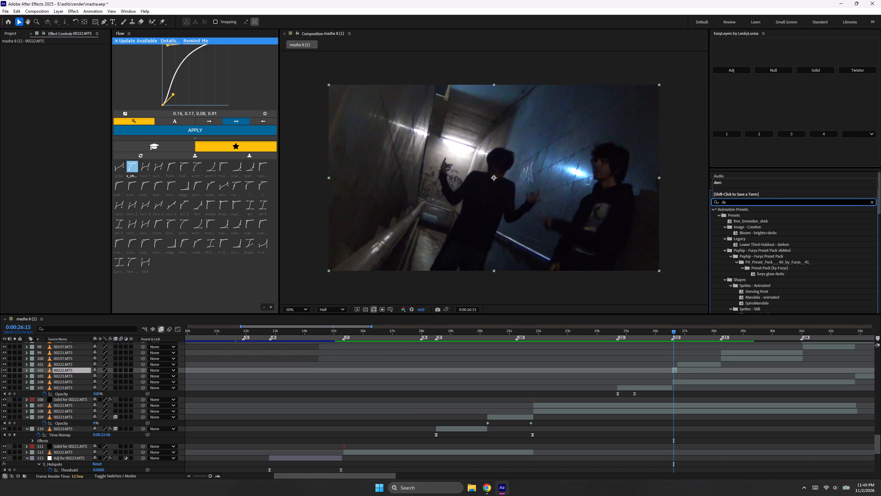
pyautogui.write('ag')
pyautogui.write('er')
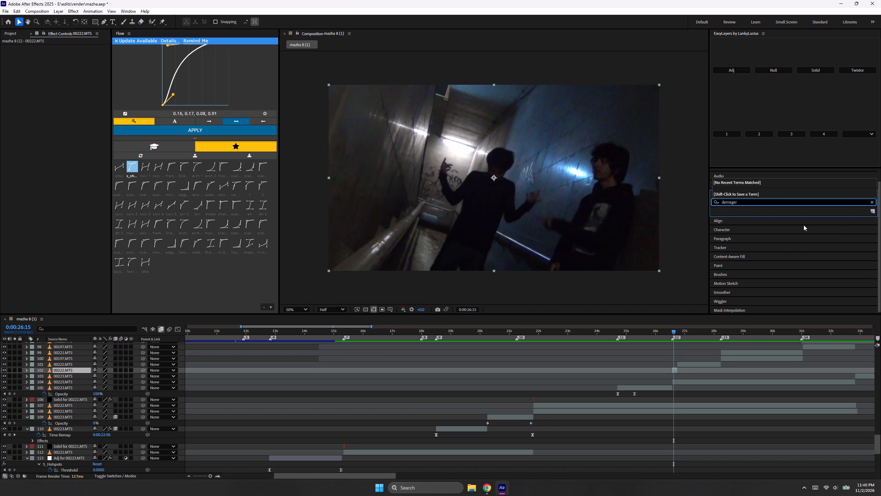
pyautogui.press('BackSpace')
pyautogui.doubleClick(757, 290)
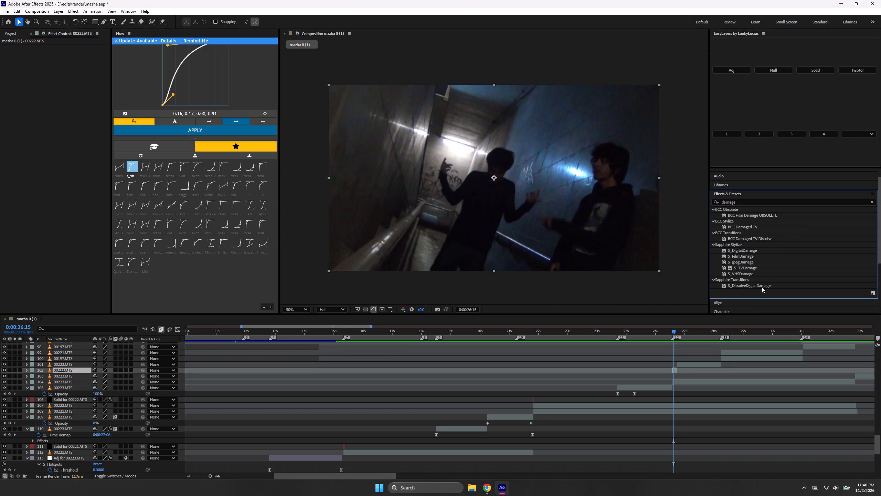
pyautogui.click(754, 285)
pyautogui.doubleClick(747, 275)
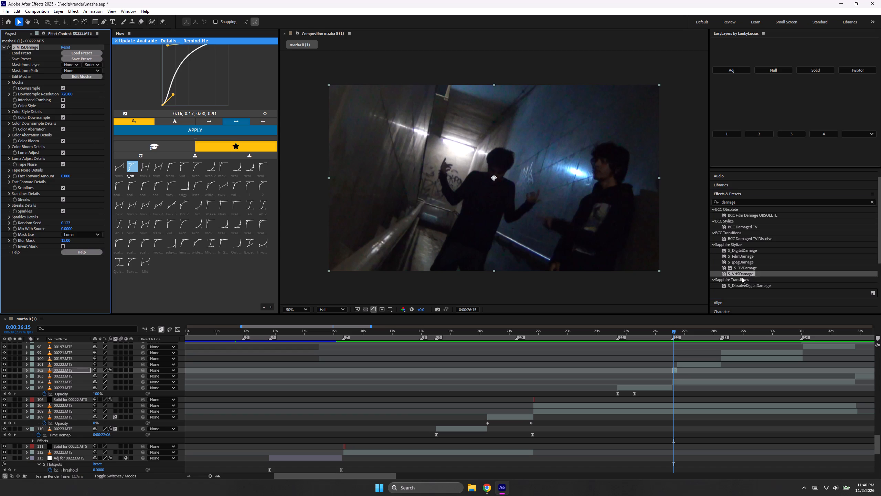
# Review the S_VHSDamage piece by scrubbing and playing back from 0:00:26:06 and 0:00:26:01, then from 0:00:27:08.
pyautogui.moveTo(672, 329); pyautogui.dragTo(687, 341)
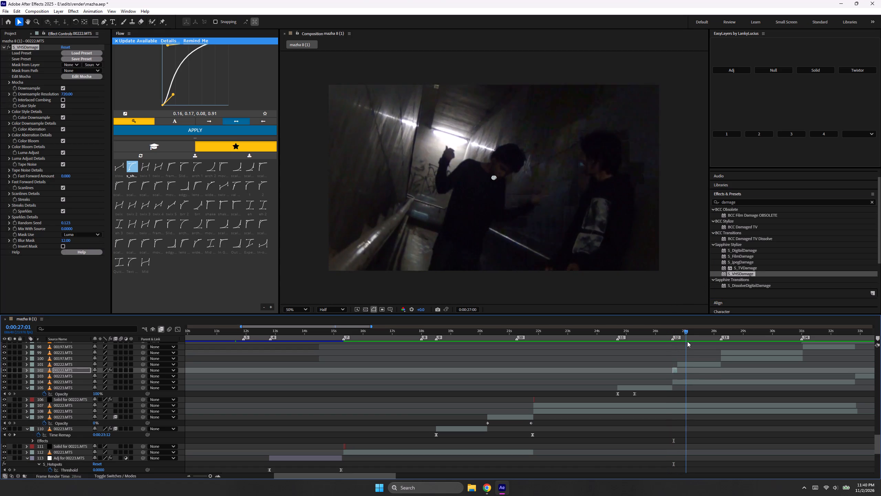
pyautogui.moveTo(687, 341); pyautogui.dragTo(664, 351)
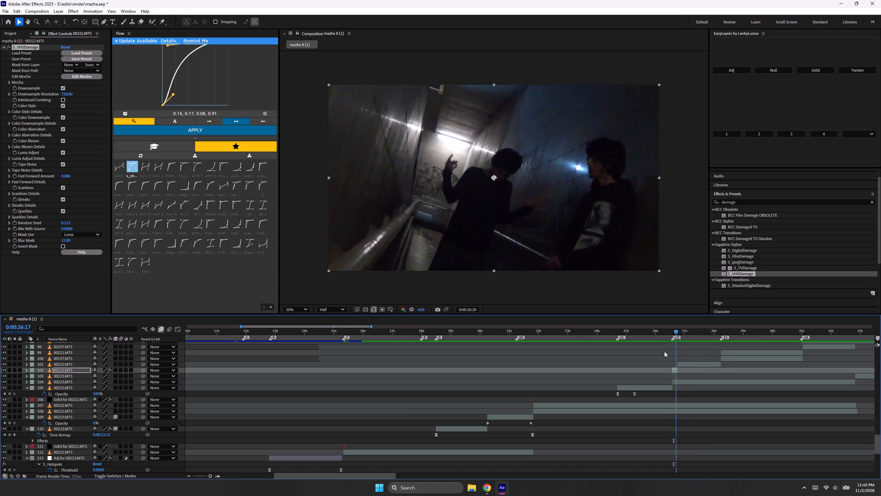
pyautogui.moveTo(664, 351); pyautogui.dragTo(662, 352)
pyautogui.press('space')
pyautogui.press('space')
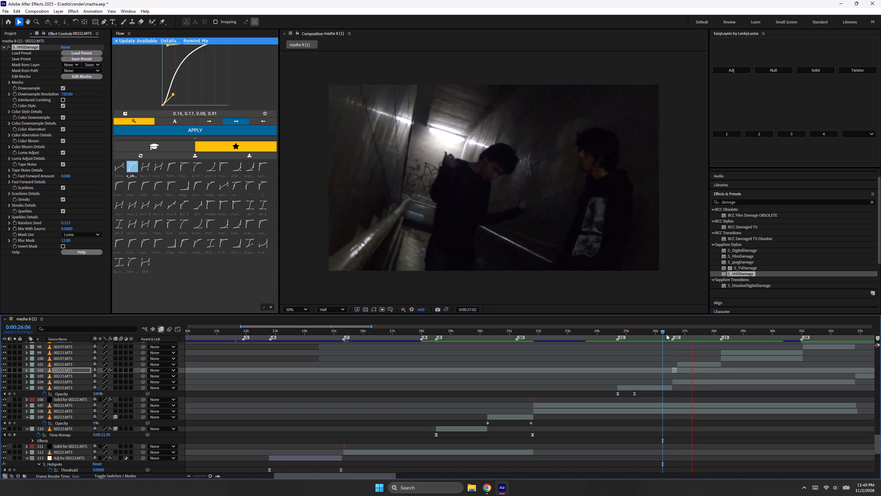
pyautogui.click(656, 334)
pyautogui.press('space')
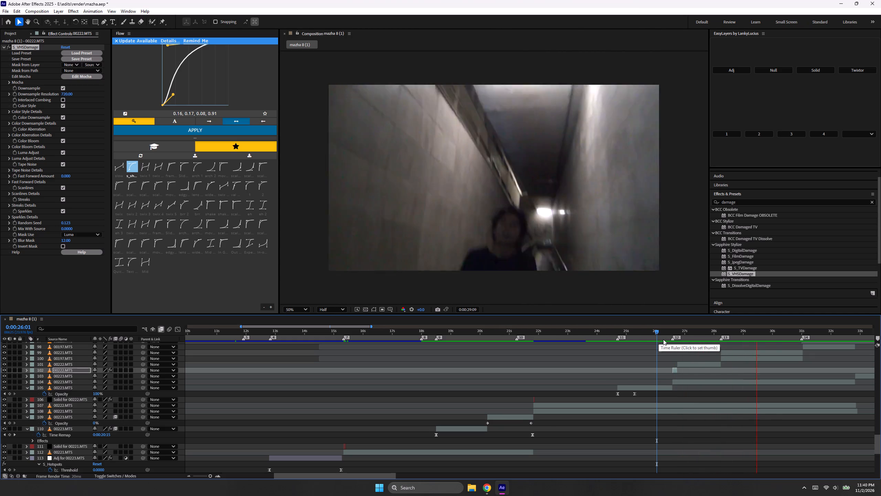
pyautogui.press('space')
pyautogui.click(694, 331)
pyautogui.press('space')
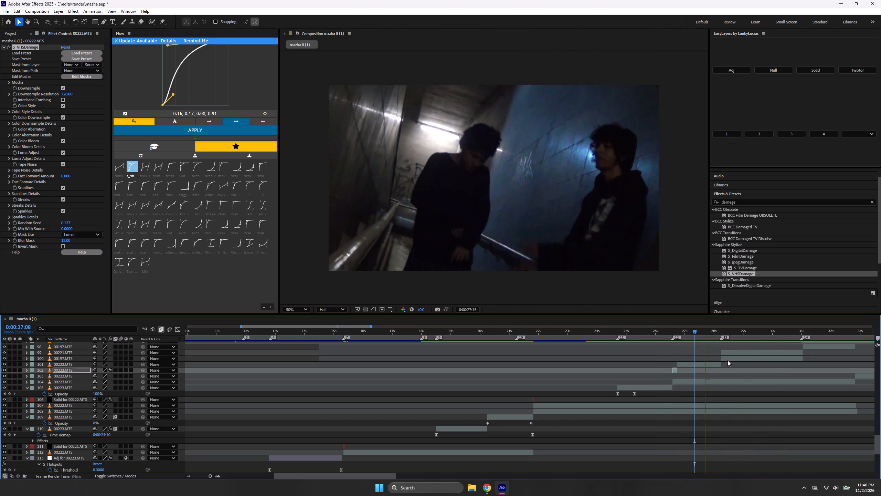
pyautogui.press('space')
# Copy the inverted Solid for 00222.MTS above the 00221.MTS layer and start it at 0:00:28:05.
pyautogui.click(719, 334)
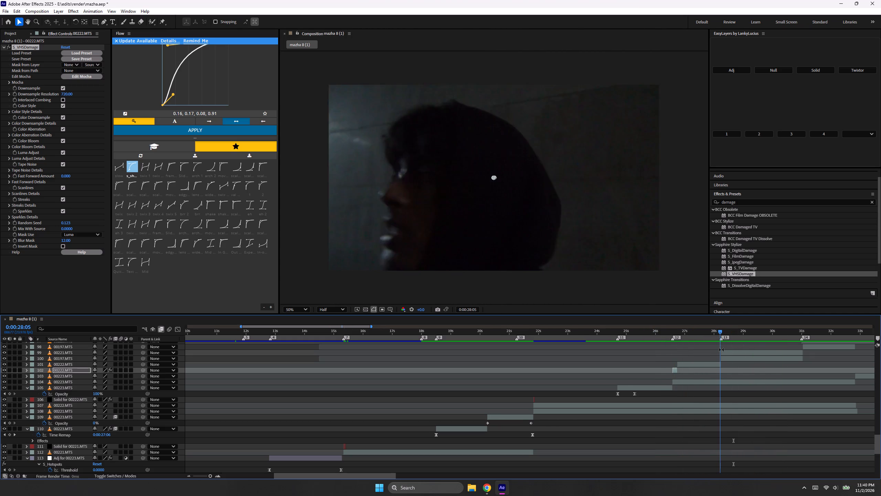
pyautogui.click(537, 400)
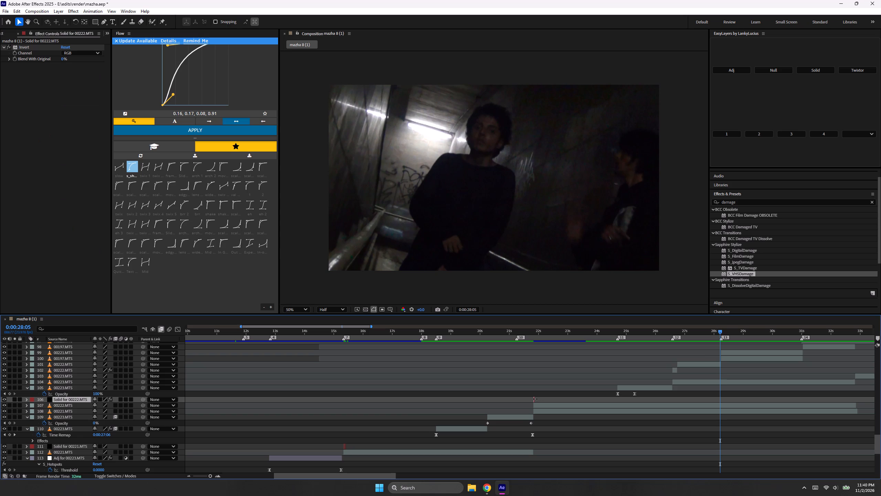
pyautogui.hotkey('ctrl', 'c')
pyautogui.click(731, 350)
pyautogui.hotkey('ctrl', 'v')
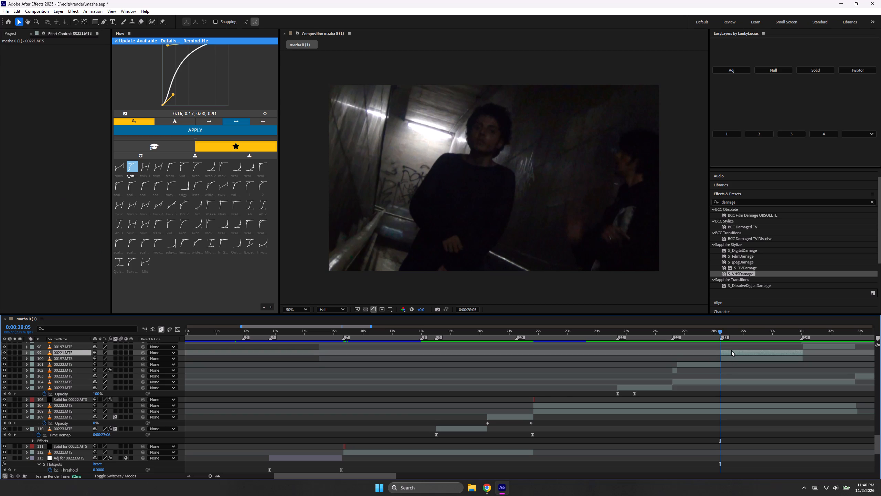
pyautogui.press('[')
# Play back the new inverted flash from 0:00:27:20 and continue reviewing the clips from 0:00:34:18.
pyautogui.click(709, 330)
pyautogui.press('space')
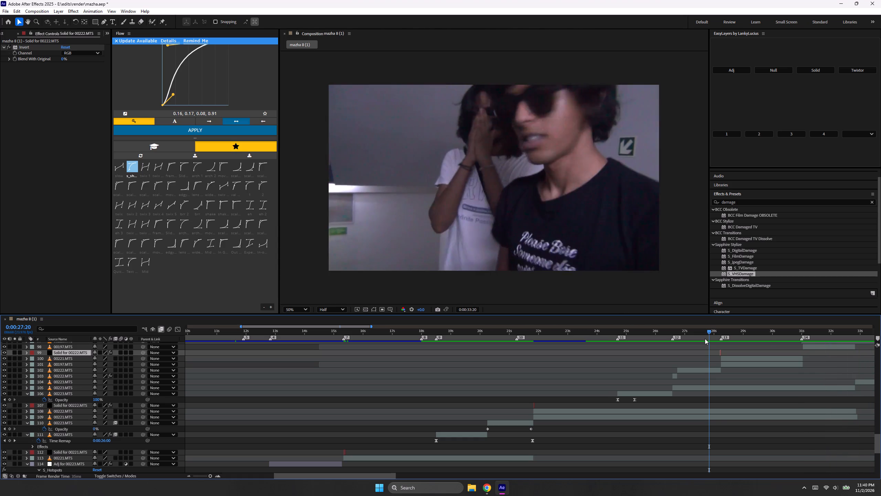
pyautogui.press('space')
pyautogui.scroll(2, 534, 372)
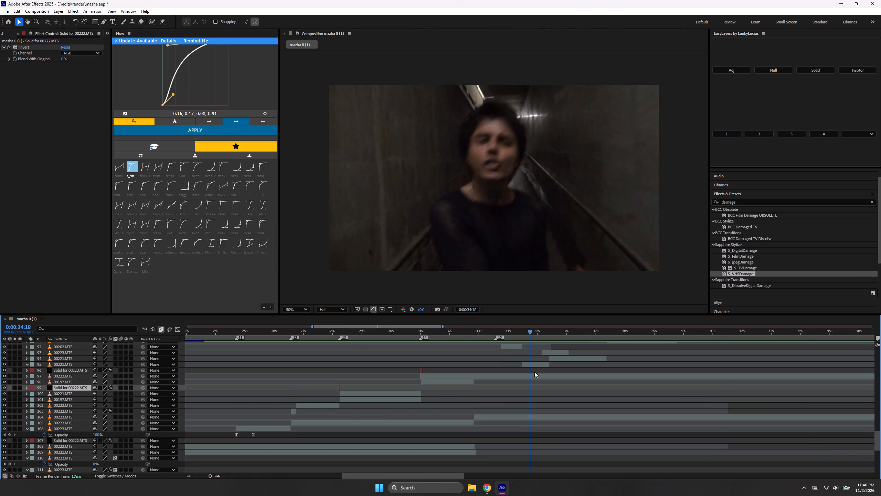
pyautogui.press('space')
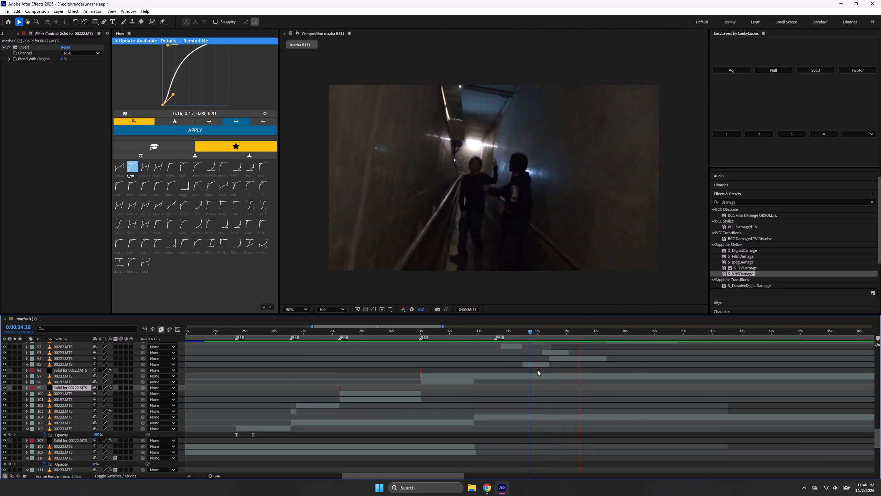
pyautogui.press('space')
pyautogui.scroll(3, 573, 361)
# Extend the end of the short 00223.MTS piece near 0:00:36:02 slightly and play back from 0:00:29:08.
pyautogui.moveTo(578, 340); pyautogui.dragTo(575, 340)
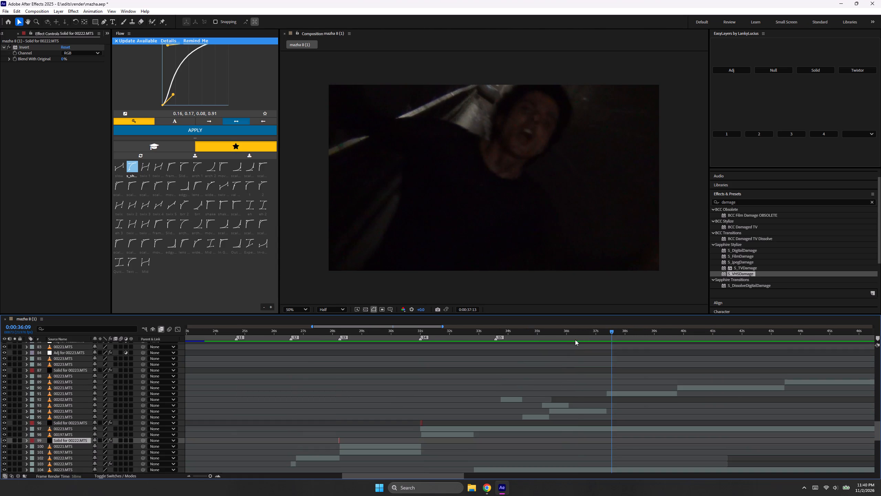
pyautogui.moveTo(575, 340); pyautogui.dragTo(570, 351)
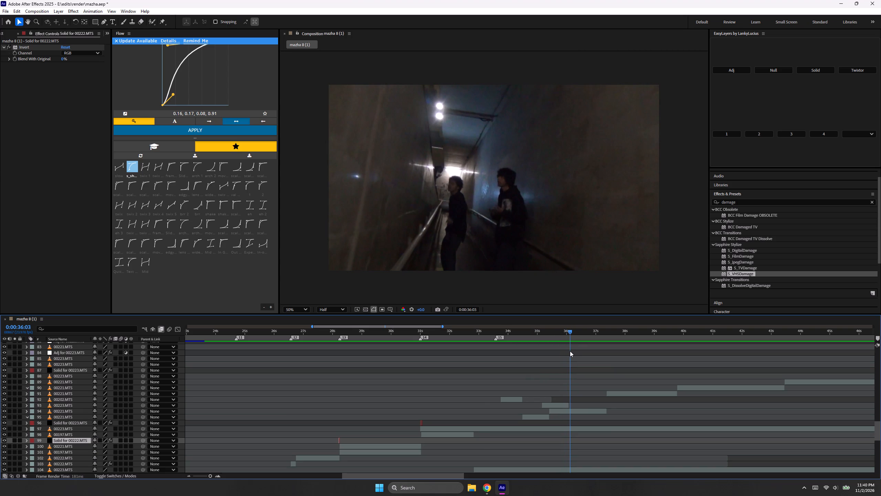
pyautogui.moveTo(570, 351); pyautogui.dragTo(569, 352)
pyautogui.click(570, 404)
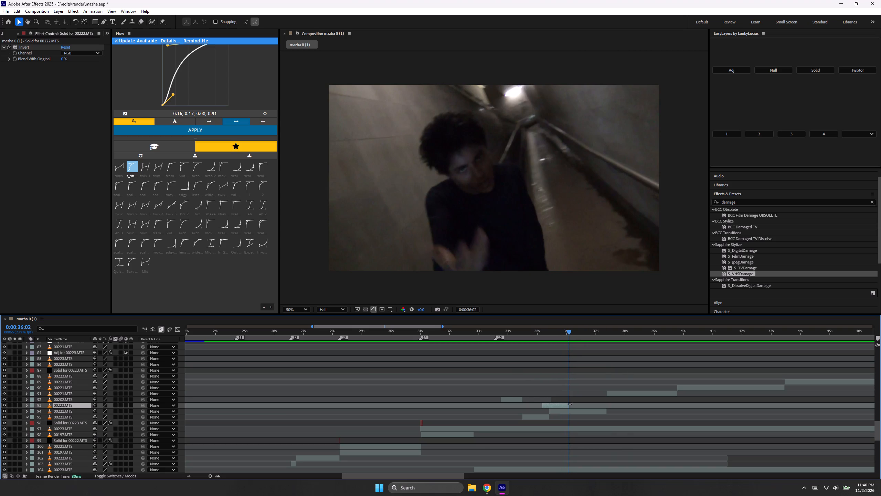
pyautogui.moveTo(567, 333); pyautogui.dragTo(370, 349)
pyautogui.press('space')
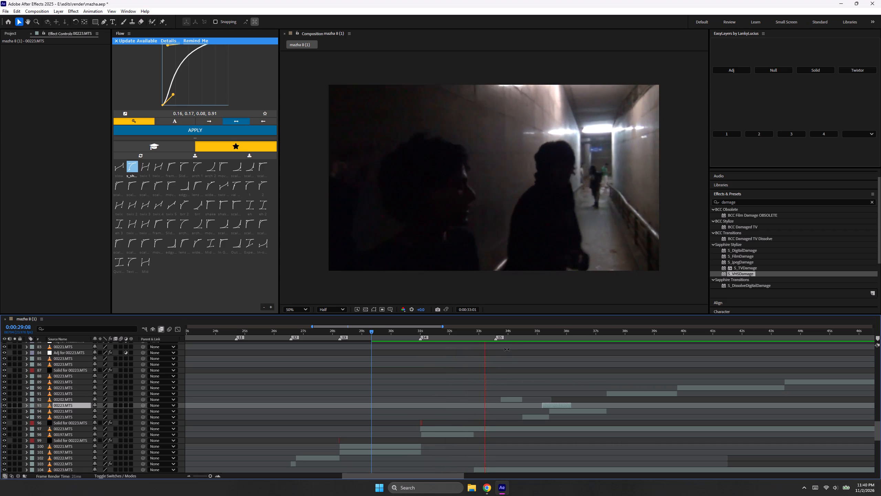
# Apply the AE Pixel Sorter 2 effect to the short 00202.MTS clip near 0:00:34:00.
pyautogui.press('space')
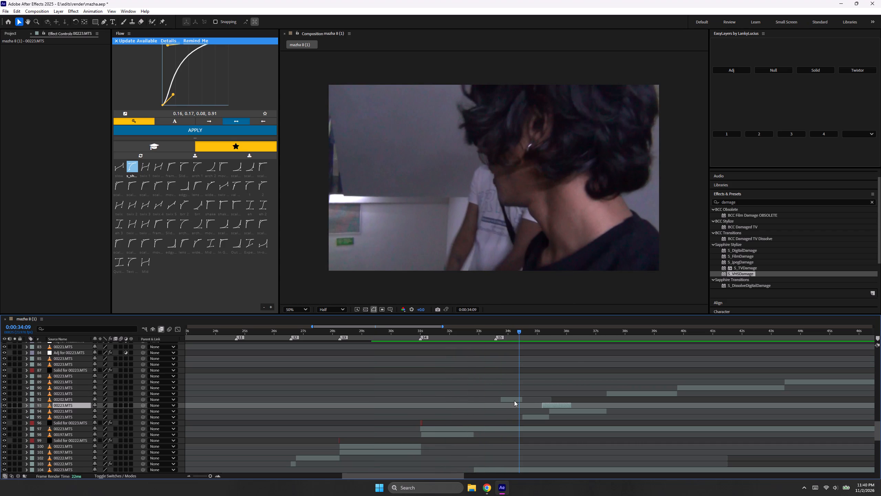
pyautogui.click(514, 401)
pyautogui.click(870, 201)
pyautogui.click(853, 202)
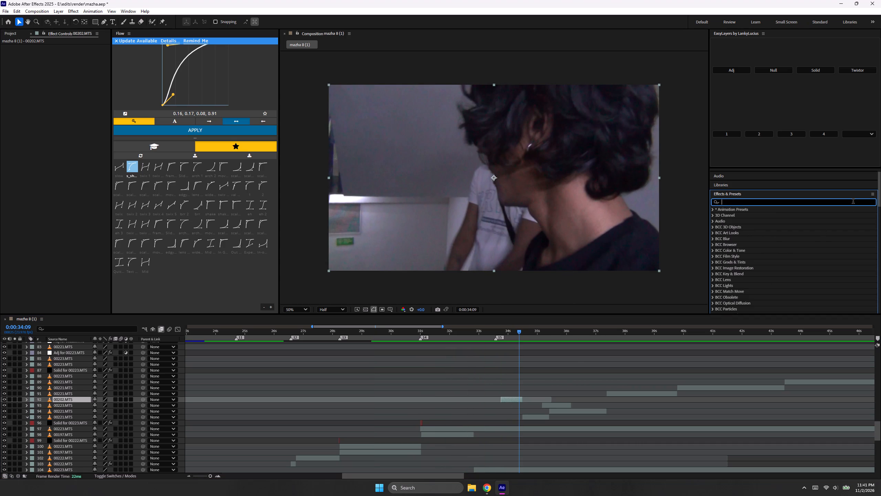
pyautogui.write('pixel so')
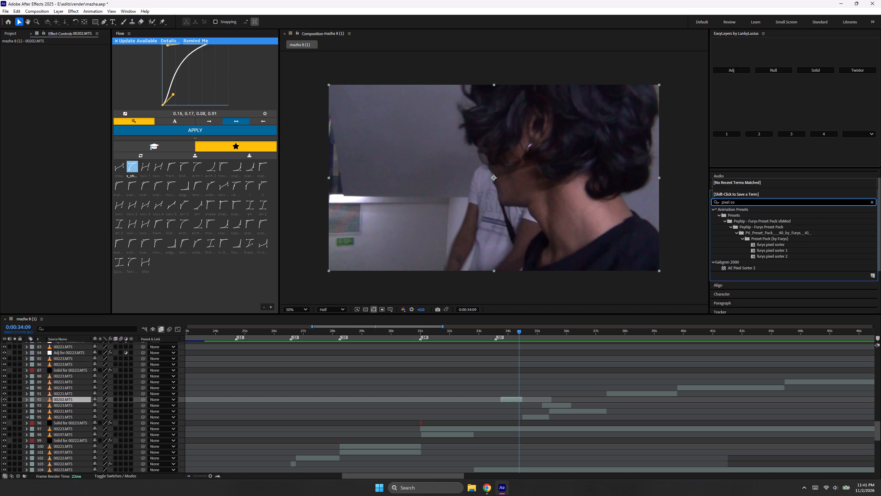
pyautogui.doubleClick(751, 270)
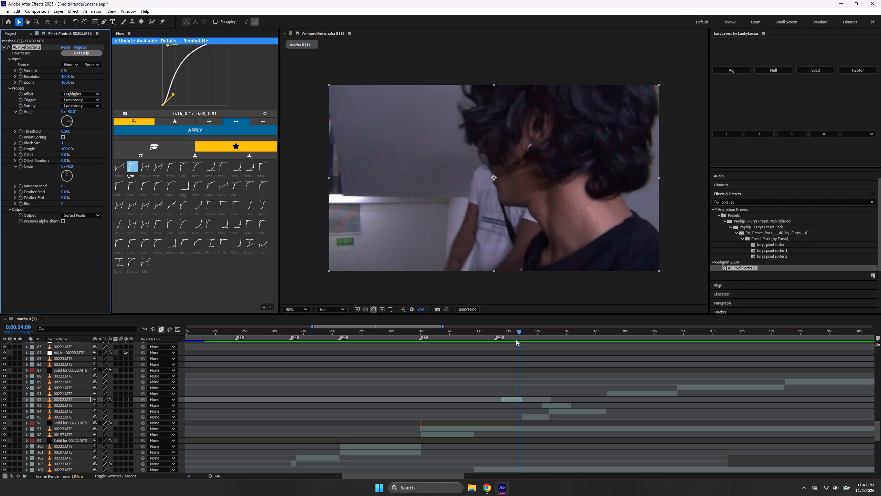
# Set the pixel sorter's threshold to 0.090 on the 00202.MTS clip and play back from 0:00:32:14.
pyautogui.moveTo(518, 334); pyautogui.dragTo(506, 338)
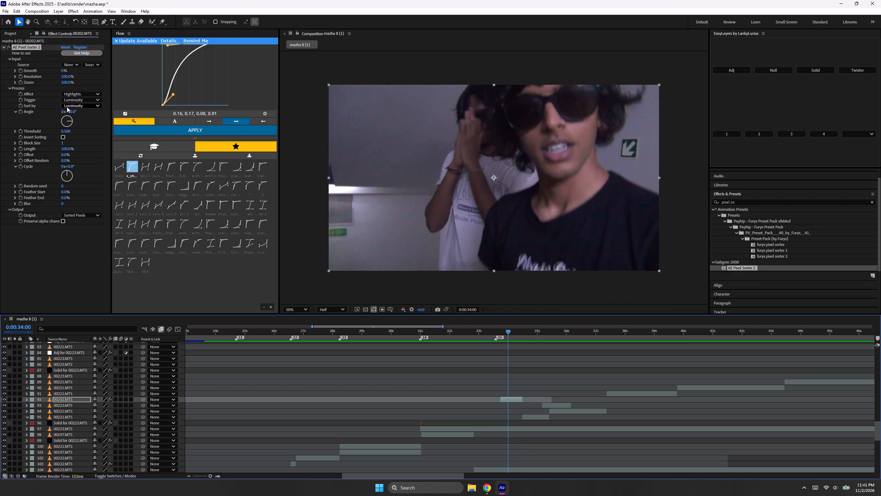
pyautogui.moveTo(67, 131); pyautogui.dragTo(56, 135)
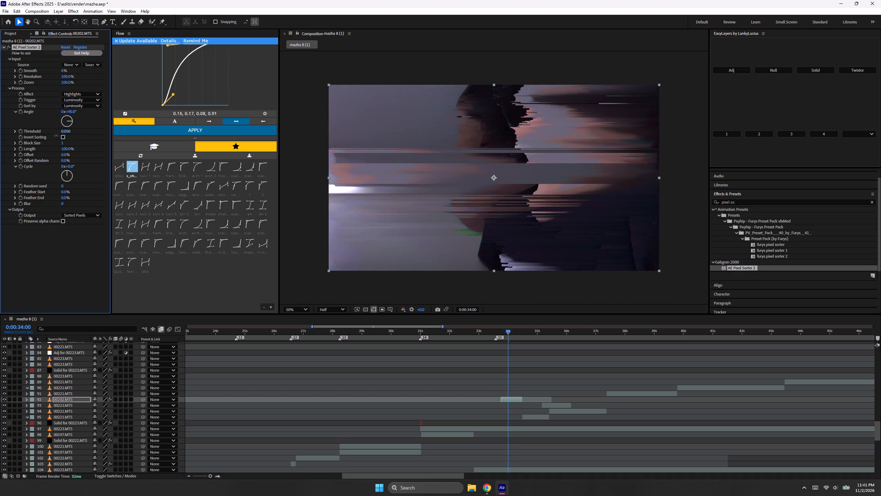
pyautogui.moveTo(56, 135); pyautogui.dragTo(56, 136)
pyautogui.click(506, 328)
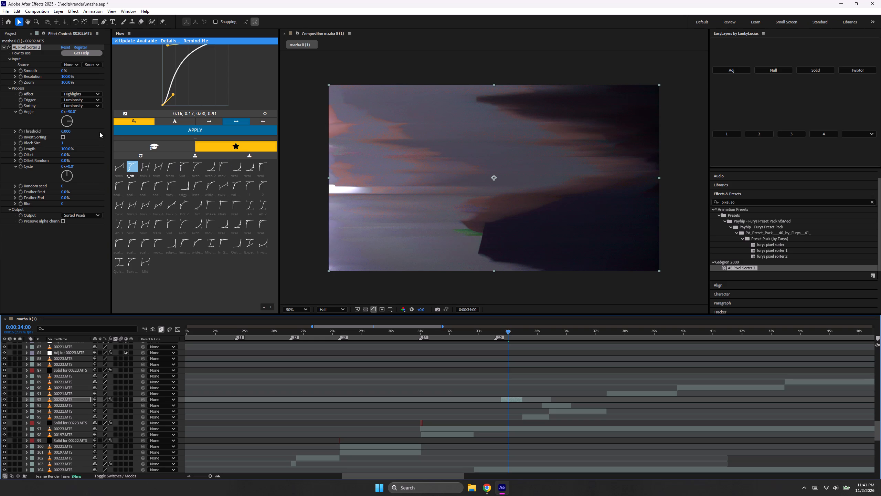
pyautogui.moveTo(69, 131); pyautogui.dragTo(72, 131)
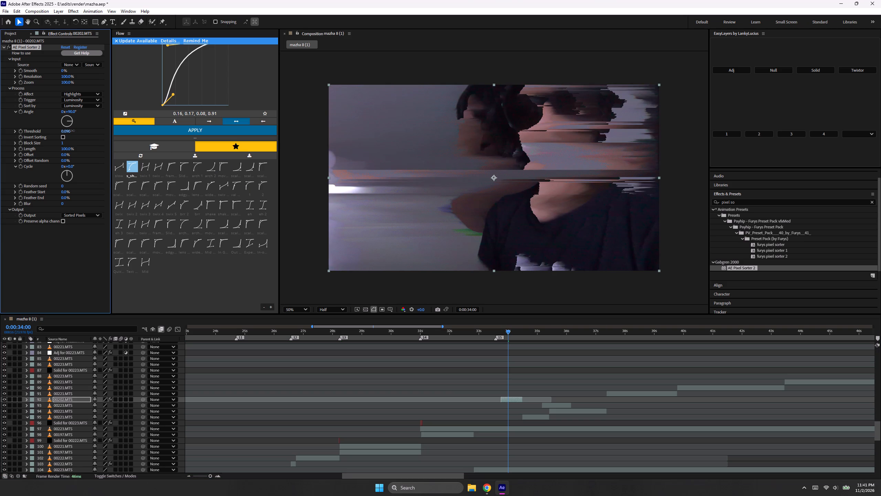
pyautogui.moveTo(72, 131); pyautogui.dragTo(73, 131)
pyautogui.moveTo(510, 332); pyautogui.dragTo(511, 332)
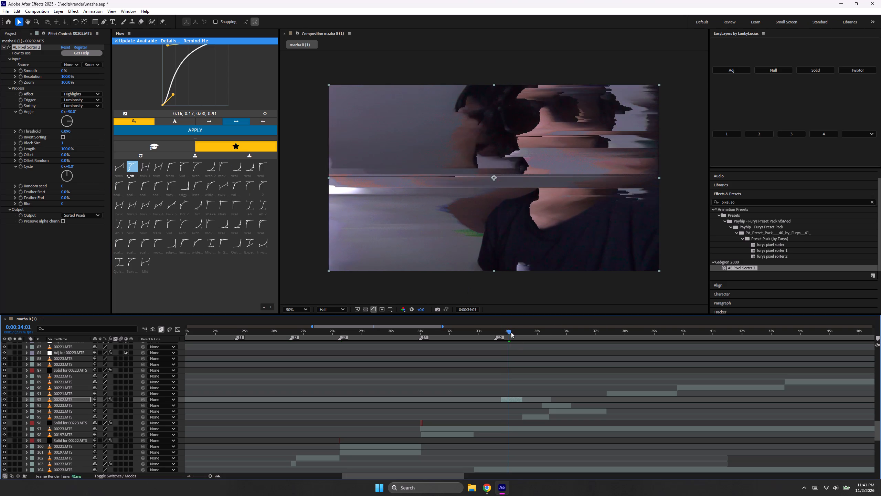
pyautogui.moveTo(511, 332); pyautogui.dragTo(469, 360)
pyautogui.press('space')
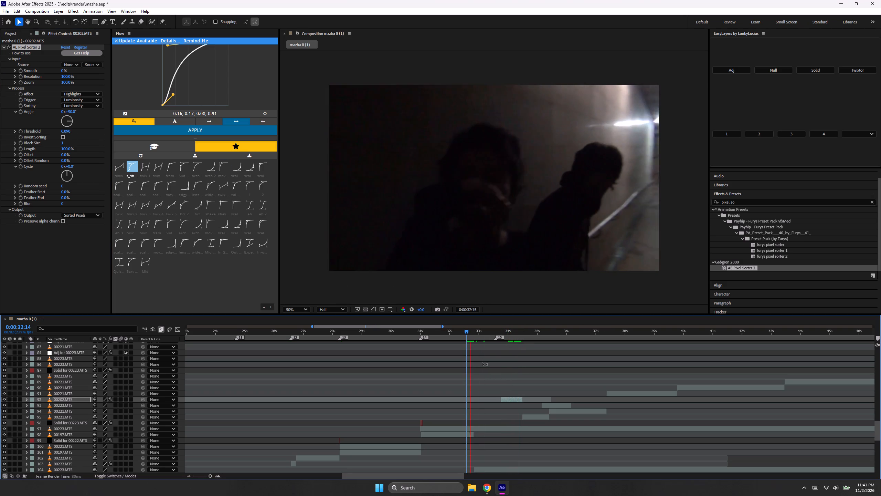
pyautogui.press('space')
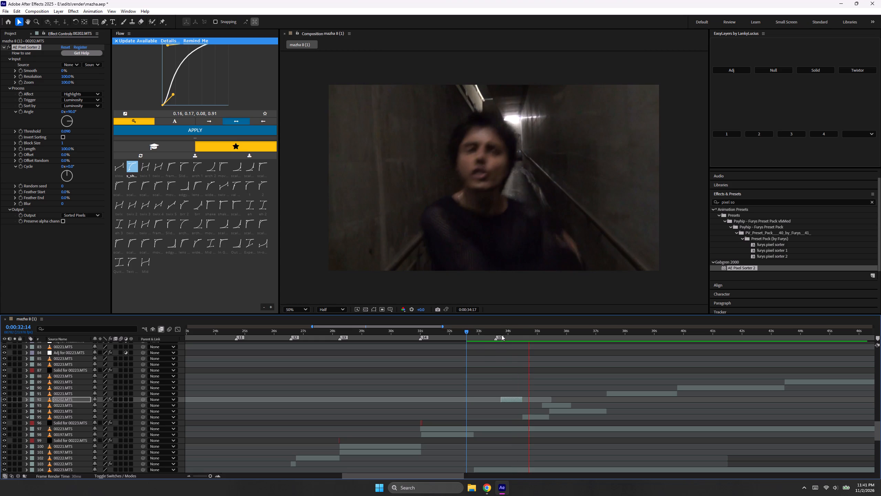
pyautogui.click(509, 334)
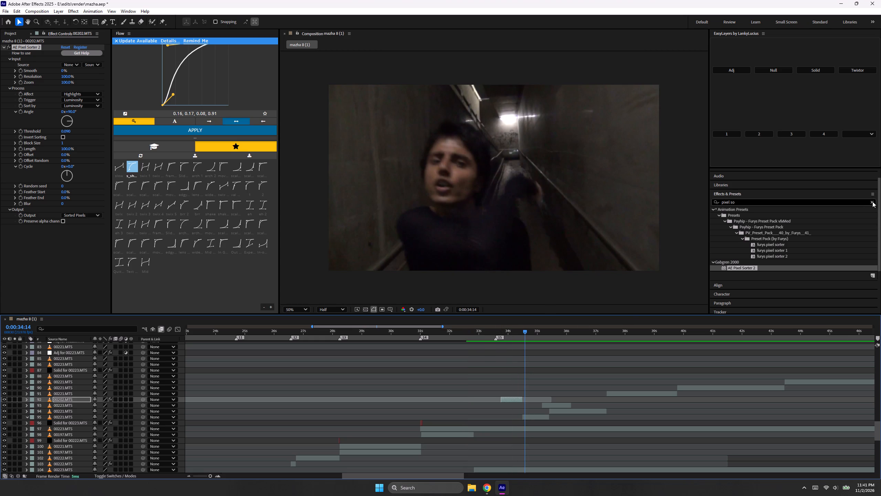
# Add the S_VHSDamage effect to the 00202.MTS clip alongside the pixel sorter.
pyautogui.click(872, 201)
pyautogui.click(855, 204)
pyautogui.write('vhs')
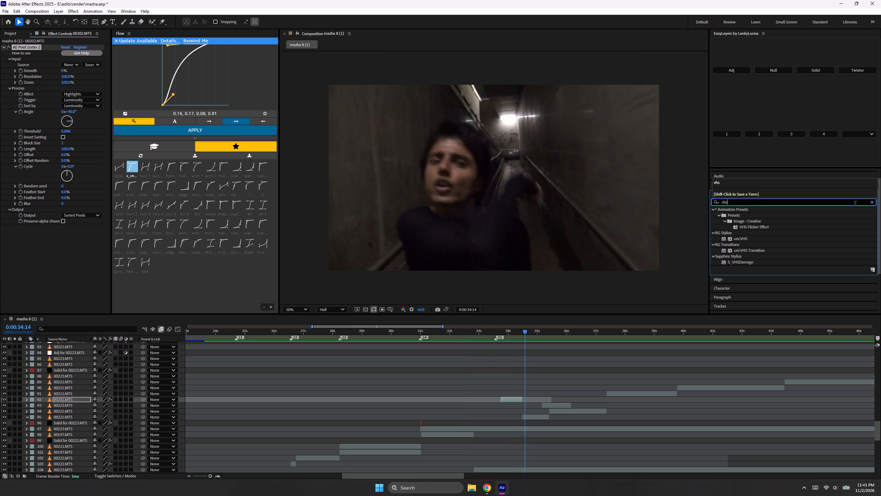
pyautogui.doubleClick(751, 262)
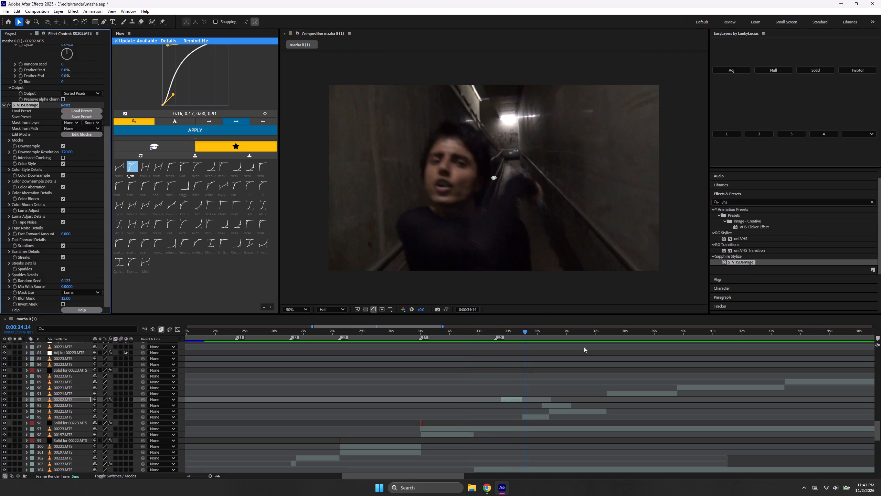
# Review the combined effects on the 00202.MTS clip by playing back from 0:00:33:00 and 0:00:33:17 and scrubbing through it.
pyautogui.moveTo(519, 337); pyautogui.dragTo(493, 344)
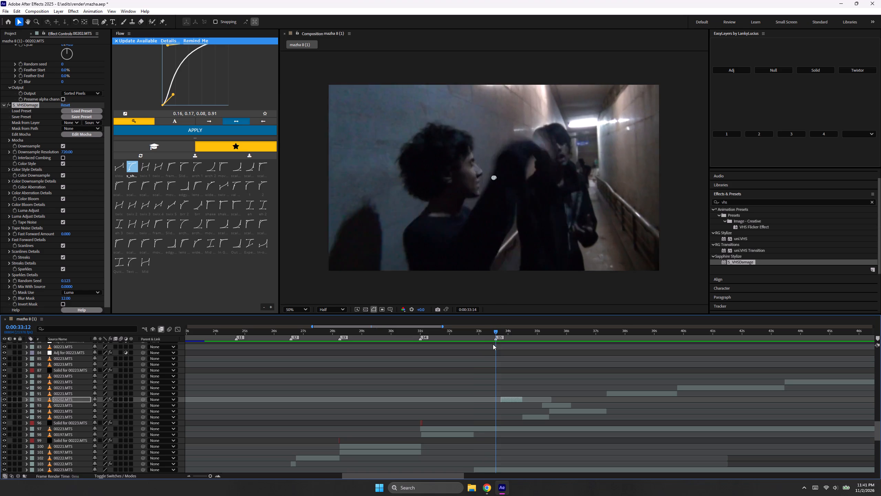
pyautogui.moveTo(493, 344); pyautogui.dragTo(478, 355)
pyautogui.press('space')
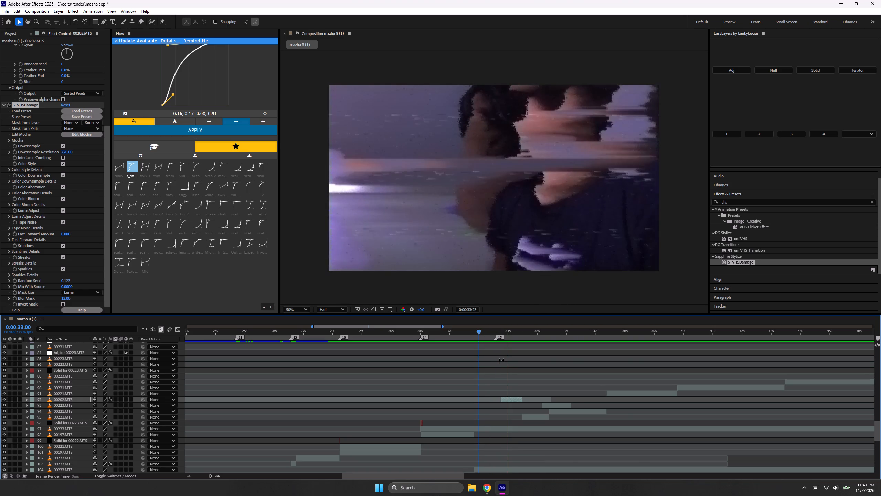
pyautogui.click(479, 333)
pyautogui.press('space')
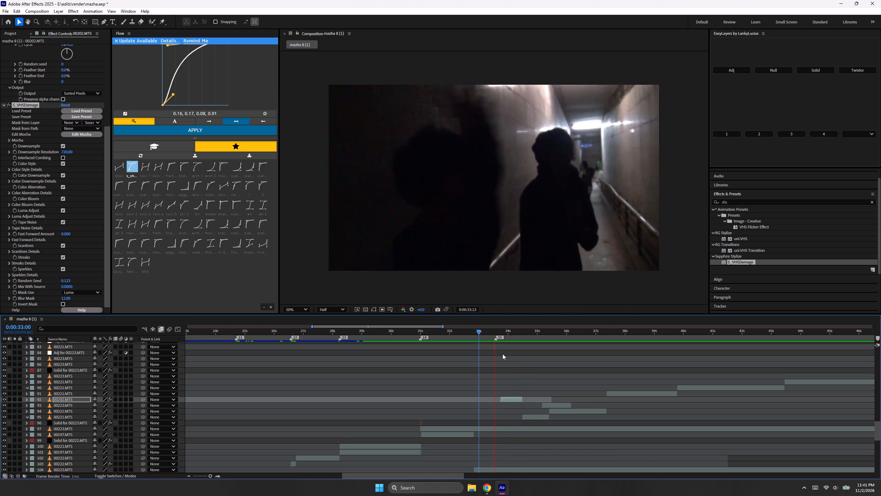
pyautogui.press('space')
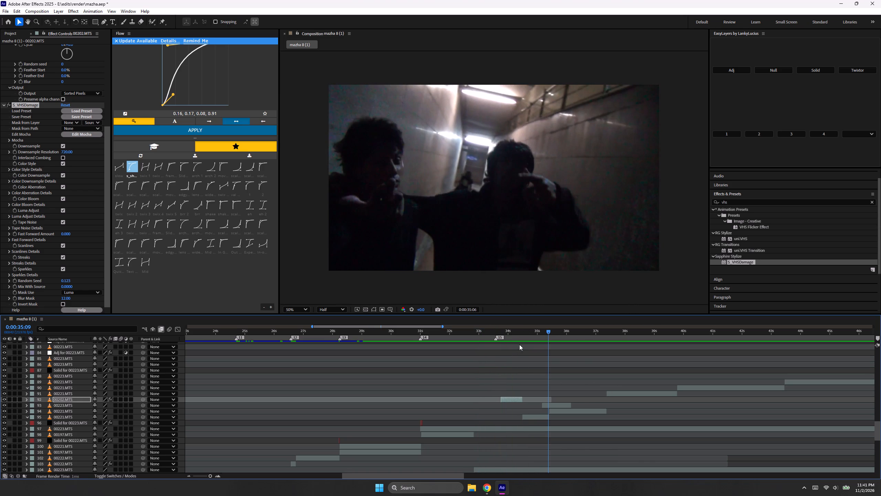
pyautogui.moveTo(519, 339); pyautogui.dragTo(514, 356)
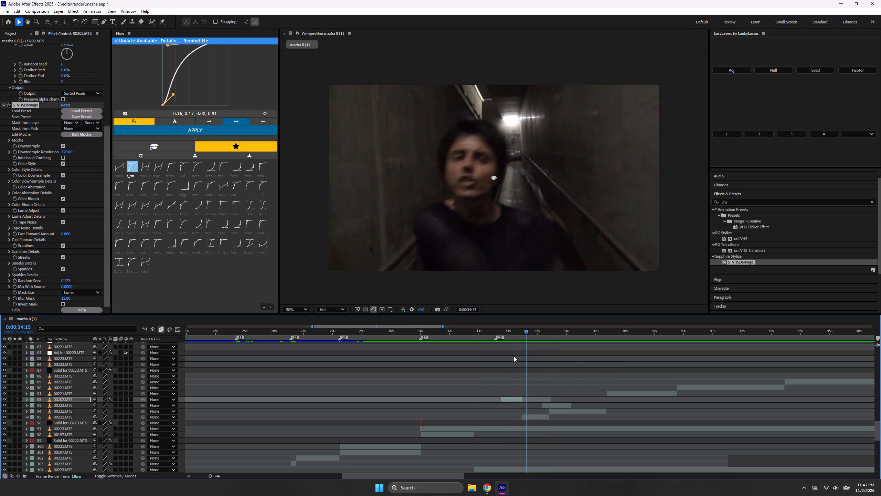
pyautogui.moveTo(514, 356); pyautogui.dragTo(499, 382)
pyautogui.press('space')
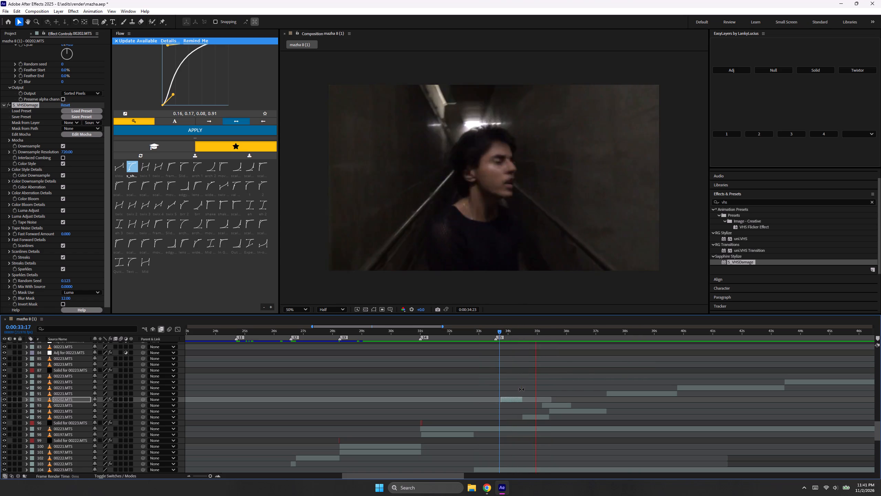
pyautogui.press('space')
pyautogui.moveTo(505, 330); pyautogui.dragTo(516, 343)
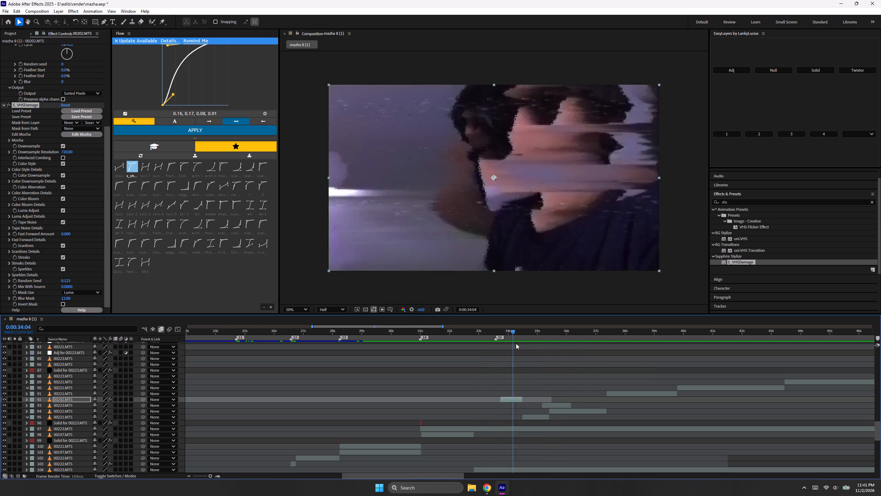
pyautogui.moveTo(516, 343); pyautogui.dragTo(521, 346)
# Delete the short 00202.MTS clip near 0:00:34:00 and play back from 0:00:33:09 and 0:00:33:02.
pyautogui.click(521, 404)
pyautogui.click(518, 402)
pyautogui.click(518, 401)
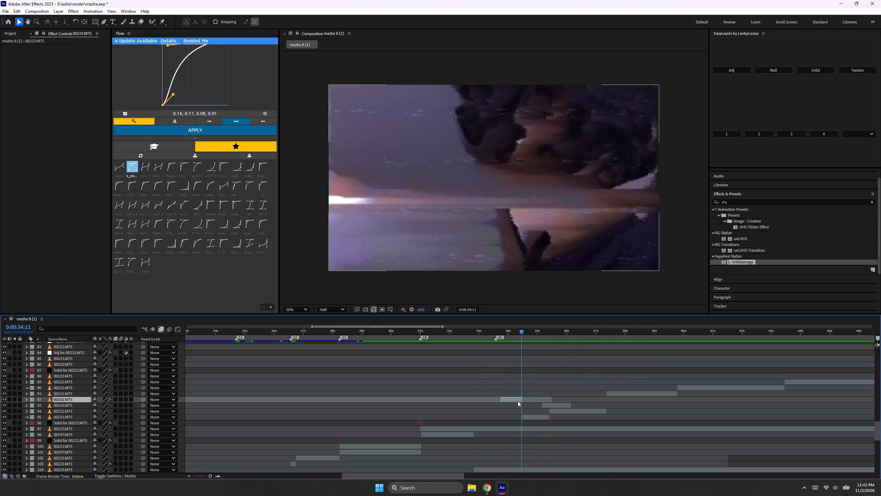
pyautogui.press('Delete')
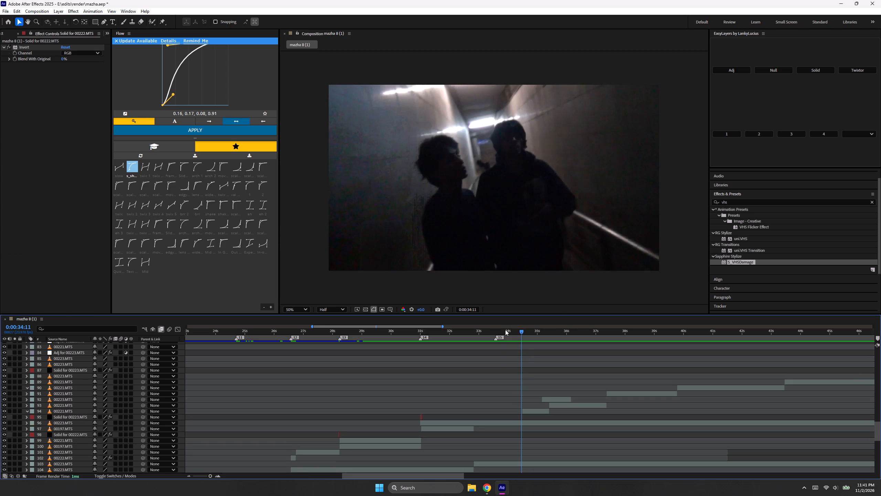
pyautogui.moveTo(504, 330); pyautogui.dragTo(490, 350)
pyautogui.press('space')
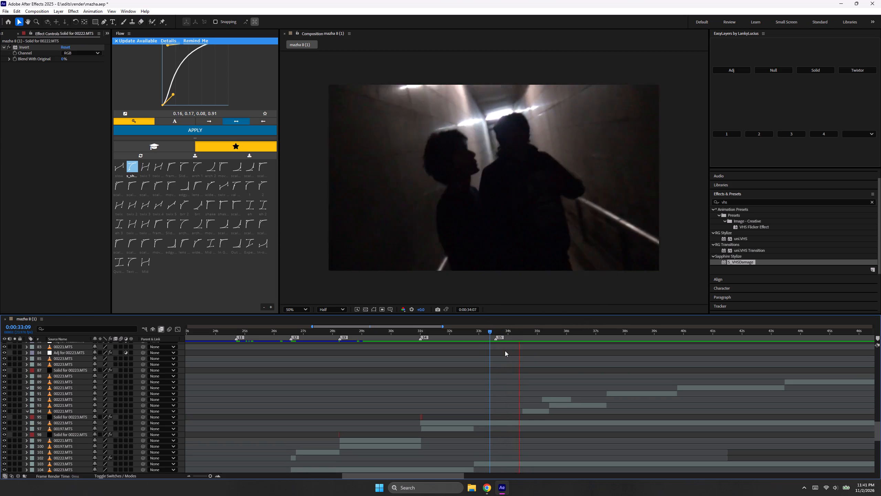
pyautogui.press('space')
pyautogui.click(481, 338)
pyautogui.press('space')
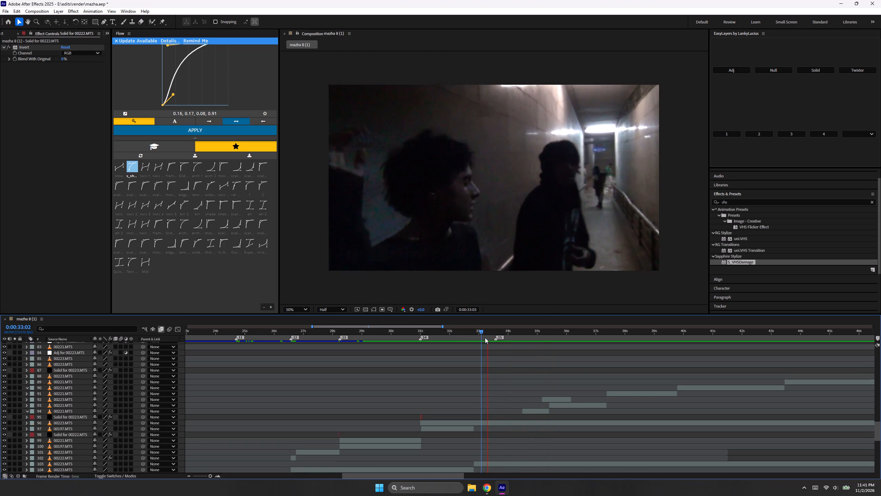
pyautogui.press('space')
# Move the 00223.MTS layer starting at 0:00:32:20 up directly below Solid for 00223.MTS and play back from 0:00:32:03.
pyautogui.moveTo(485, 337); pyautogui.dragTo(479, 356)
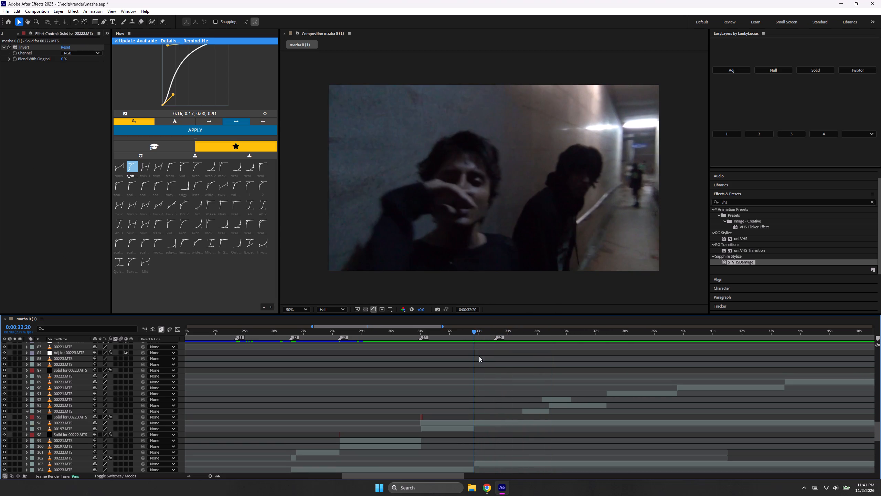
pyautogui.moveTo(479, 356); pyautogui.dragTo(474, 360)
pyautogui.click(503, 463)
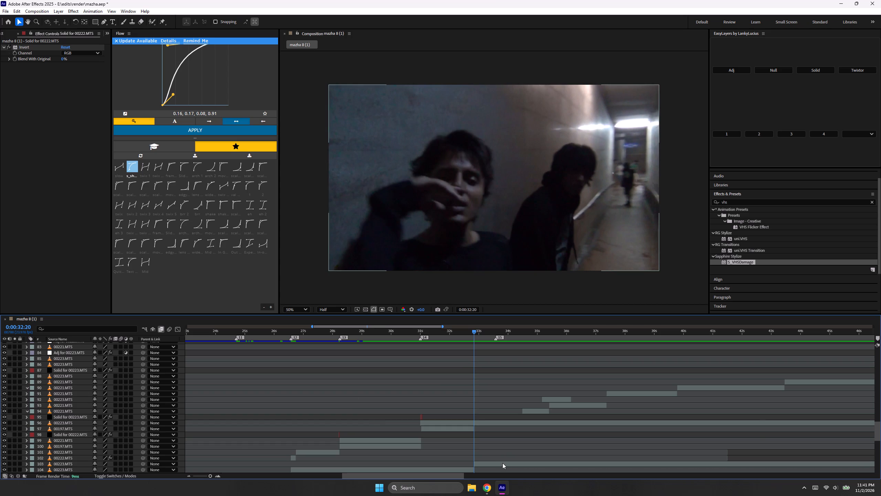
pyautogui.moveTo(70, 466); pyautogui.dragTo(99, 417)
pyautogui.press('space')
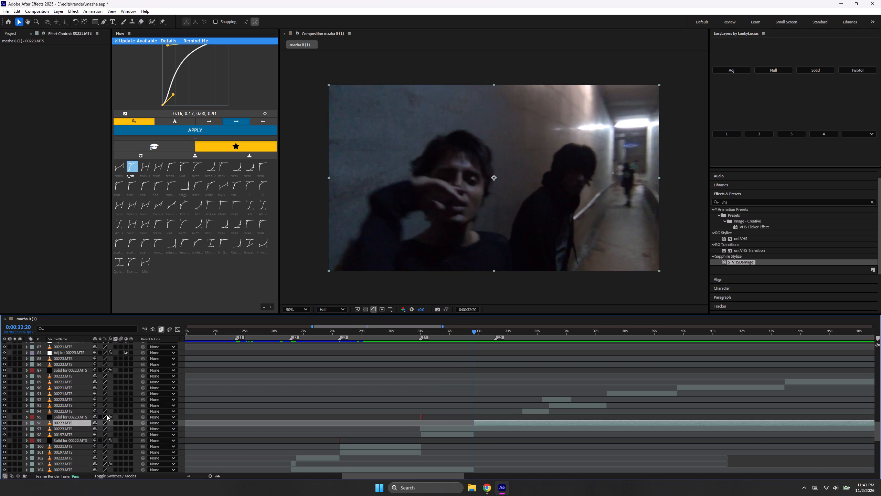
pyautogui.press('space')
pyautogui.click(453, 330)
pyautogui.press('space')
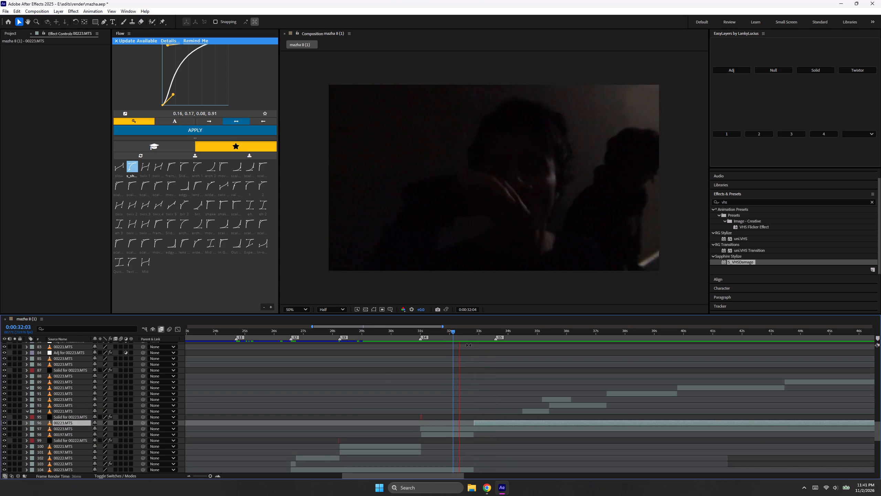
pyautogui.press('space')
# Split the raised 00223.MTS layer at 0:00:34:12 and delete the part after the cut.
pyautogui.scroll(20, 489, 385)
pyautogui.scroll(4, 489, 385)
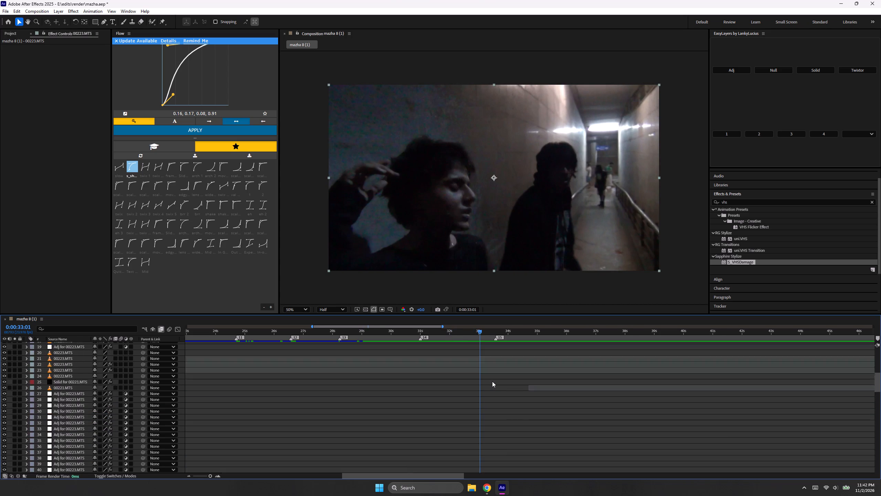
pyautogui.scroll(6, 492, 381)
pyautogui.scroll(-20, 492, 381)
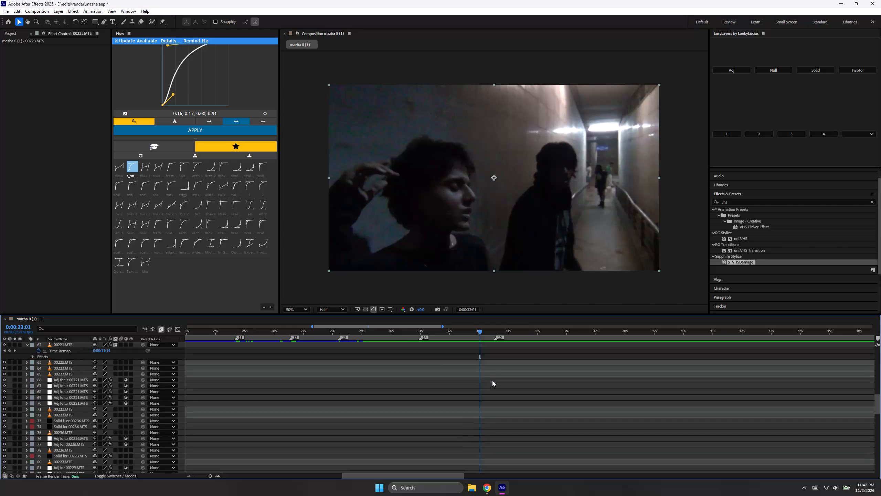
pyautogui.scroll(-10, 492, 381)
pyautogui.press('space')
pyautogui.scroll(-3, 492, 381)
pyautogui.scroll(3, 492, 381)
pyautogui.press('space')
pyautogui.moveTo(520, 333); pyautogui.dragTo(520, 337)
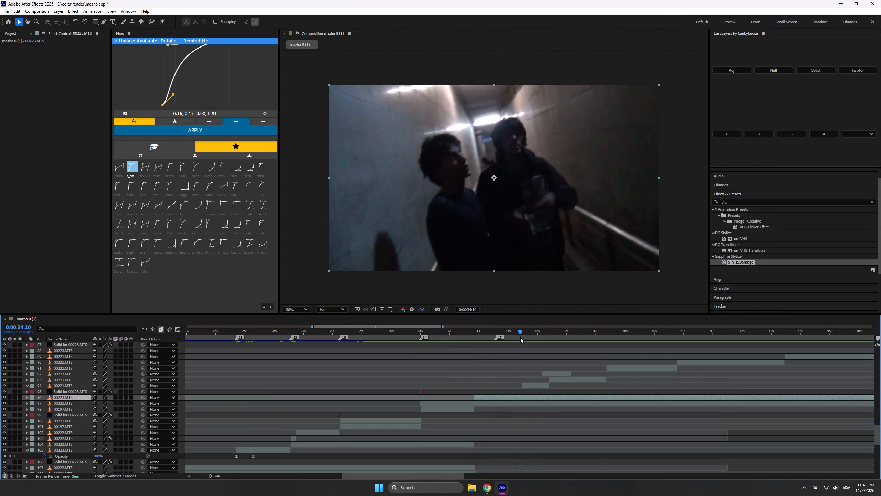
pyautogui.moveTo(520, 337); pyautogui.dragTo(522, 340)
pyautogui.hotkey('ctrl', 'shift', 'd')
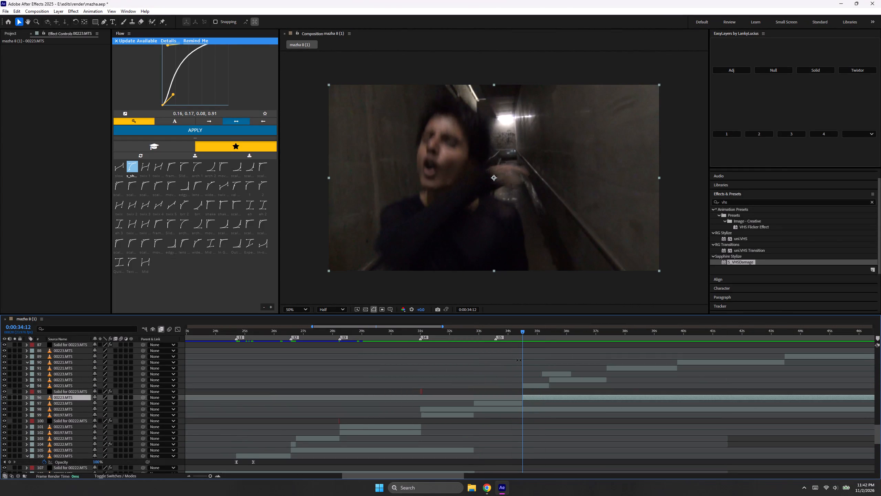
pyautogui.press('Delete')
# Slip the footage inside the 00223.MTS clip that ends at 0:00:34:12 to an earlier moment and play back from 0:00:30:09.
pyautogui.moveTo(486, 332); pyautogui.dragTo(480, 334)
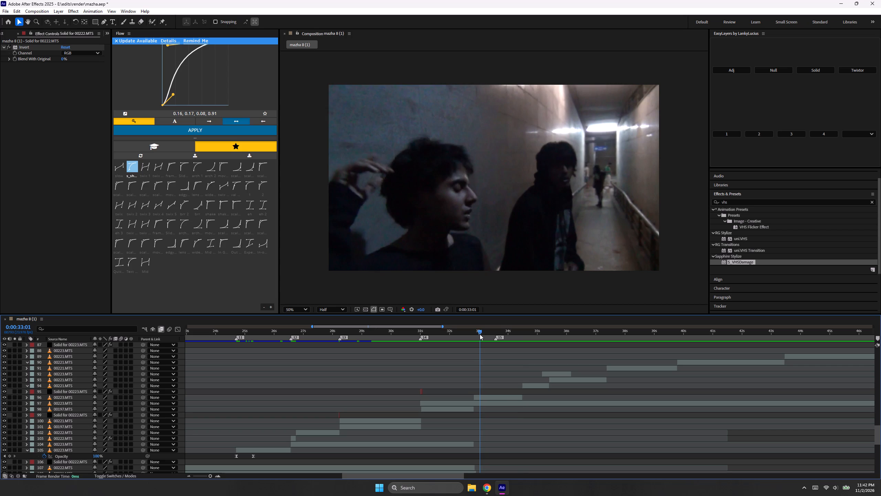
pyautogui.moveTo(480, 334); pyautogui.dragTo(480, 335)
pyautogui.click(506, 398)
pyautogui.moveTo(531, 395); pyautogui.dragTo(462, 396)
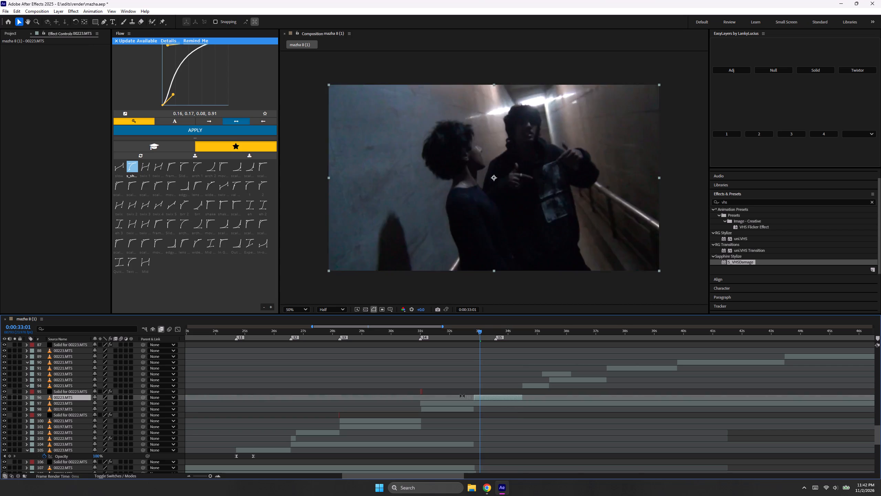
pyautogui.moveTo(462, 396); pyautogui.dragTo(410, 406)
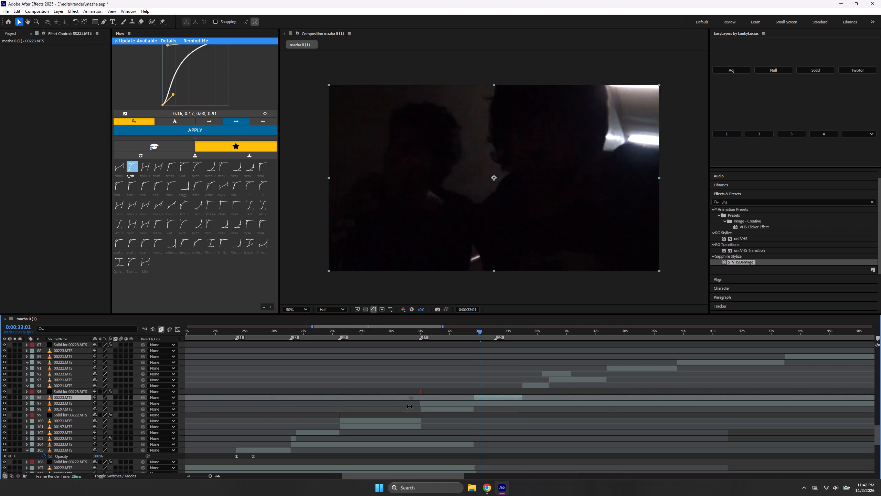
pyautogui.moveTo(410, 406); pyautogui.dragTo(410, 407)
pyautogui.moveTo(450, 333); pyautogui.dragTo(402, 369)
pyautogui.press('space')
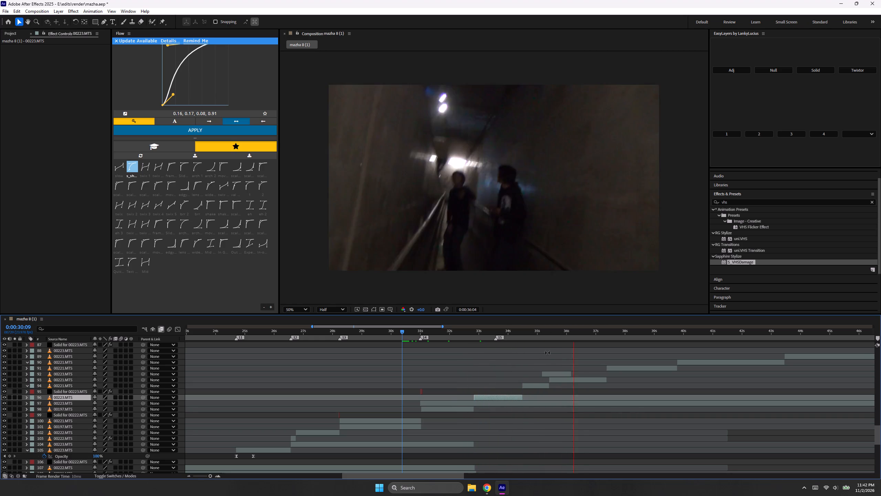
pyautogui.press('space')
# Add a one-frame solid at 0:00:34:11 directly above the short 00221.MTS clip.
pyautogui.moveTo(514, 338); pyautogui.dragTo(500, 356)
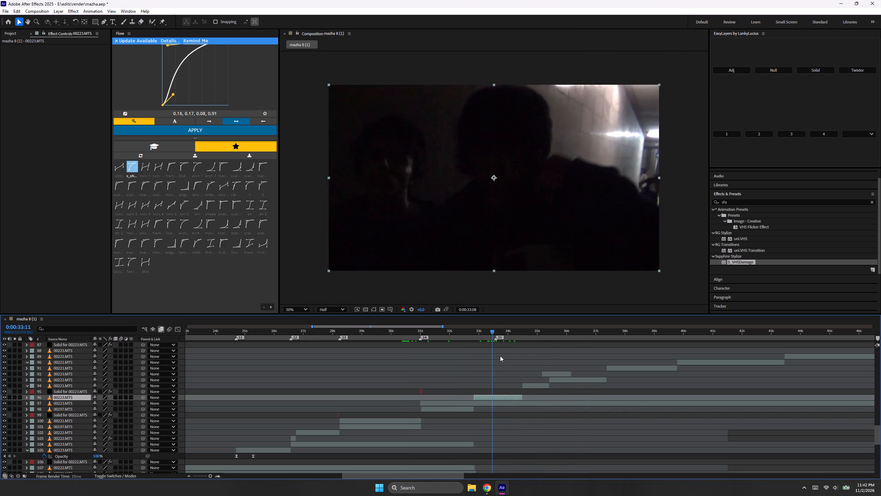
pyautogui.moveTo(500, 356); pyautogui.dragTo(521, 378)
pyautogui.click(528, 387)
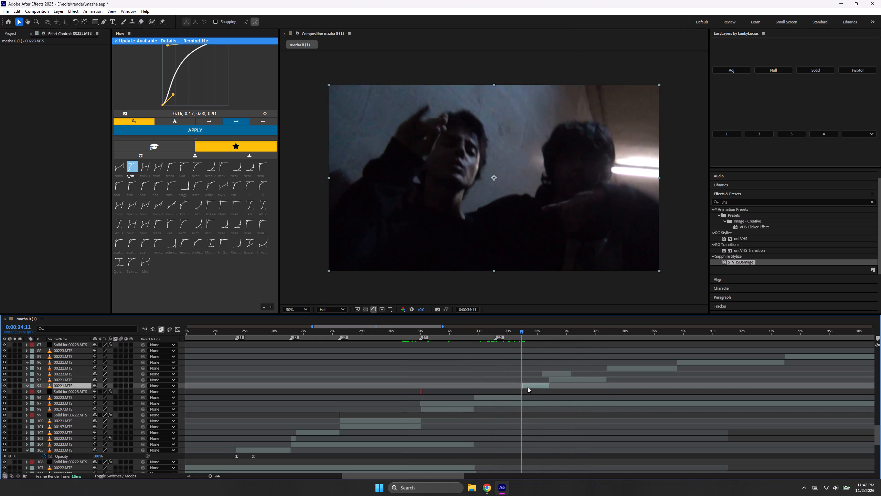
pyautogui.click(816, 70)
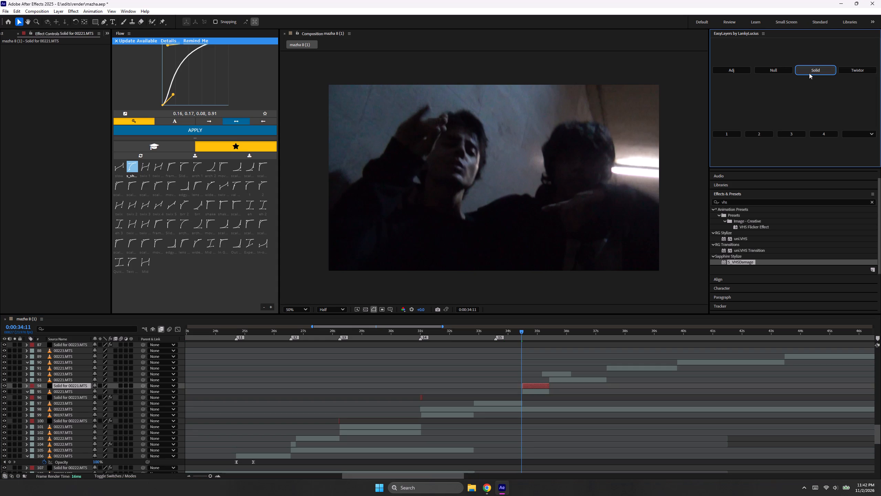
pyautogui.press('[')
pyautogui.hotkey('alt', ']')
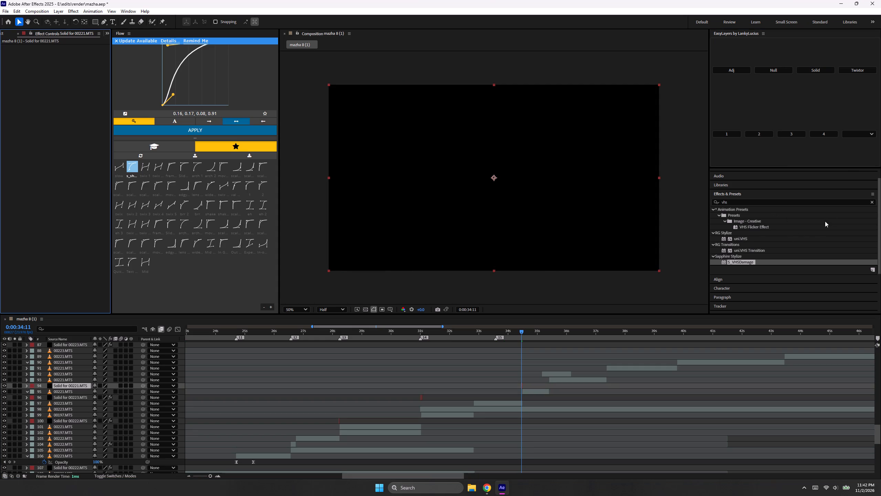
# Apply the Channel Invert effect to the new one-frame solid and play back from 0:00:34:06.
pyautogui.click(874, 202)
pyautogui.click(859, 205)
pyautogui.click(858, 202)
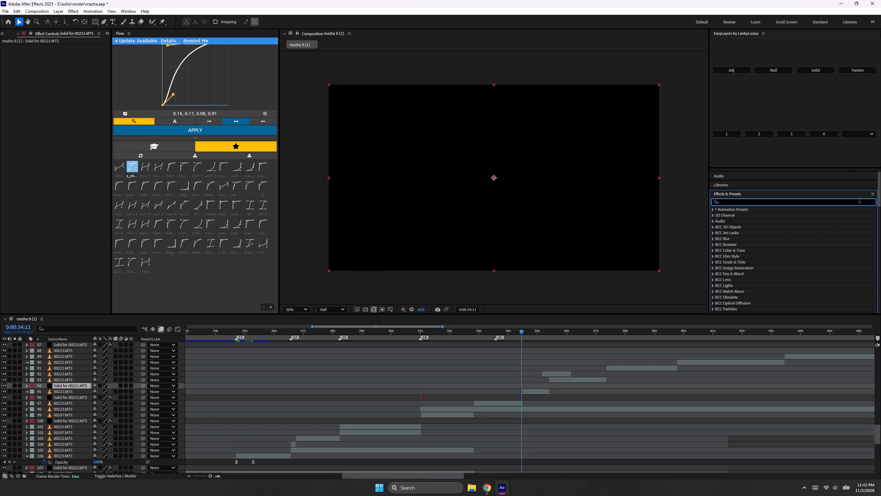
pyautogui.write('inver')
pyautogui.doubleClick(744, 291)
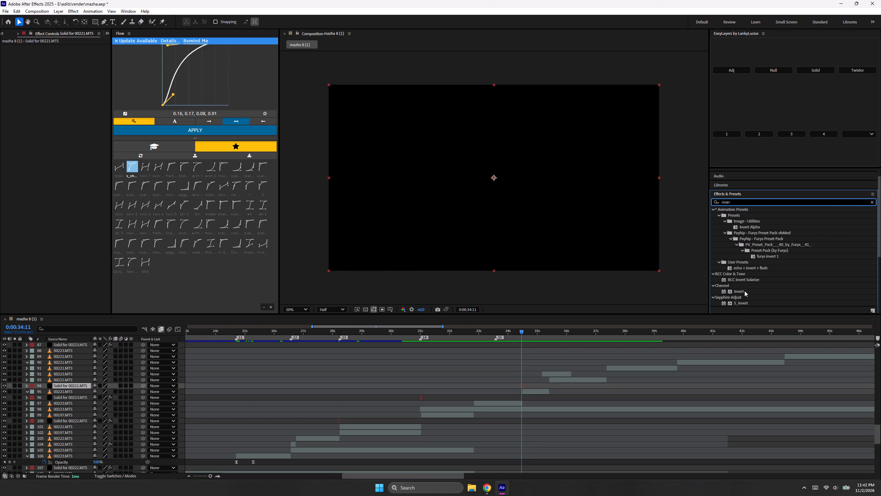
pyautogui.click(515, 333)
pyautogui.press('space')
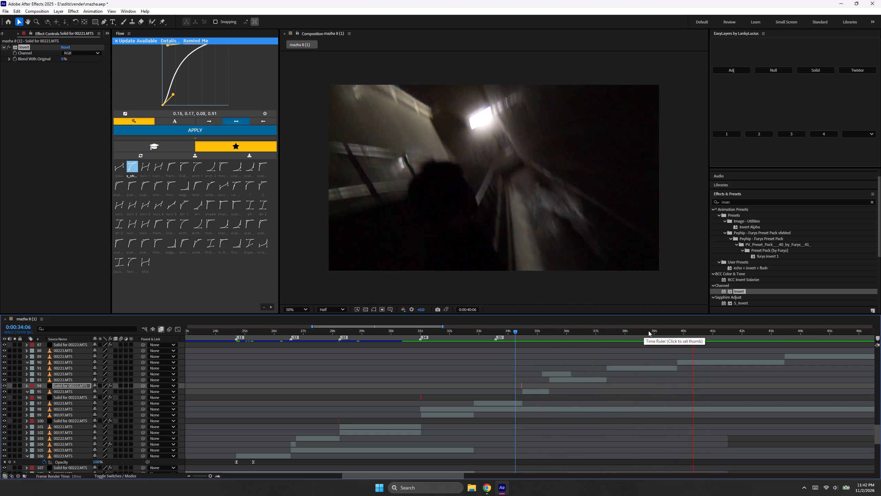
pyautogui.press('space')
# Review the following clips by playing back from 0:00:39:11 and around 0:00:36:18, stopping at 0:00:37:23.
pyautogui.scroll(3, 699, 361)
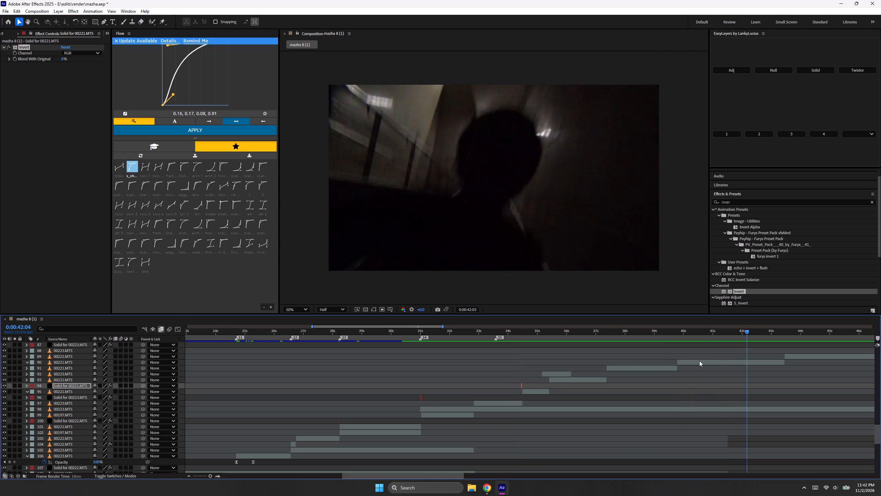
pyautogui.scroll(14, 699, 361)
pyautogui.scroll(-18, 699, 361)
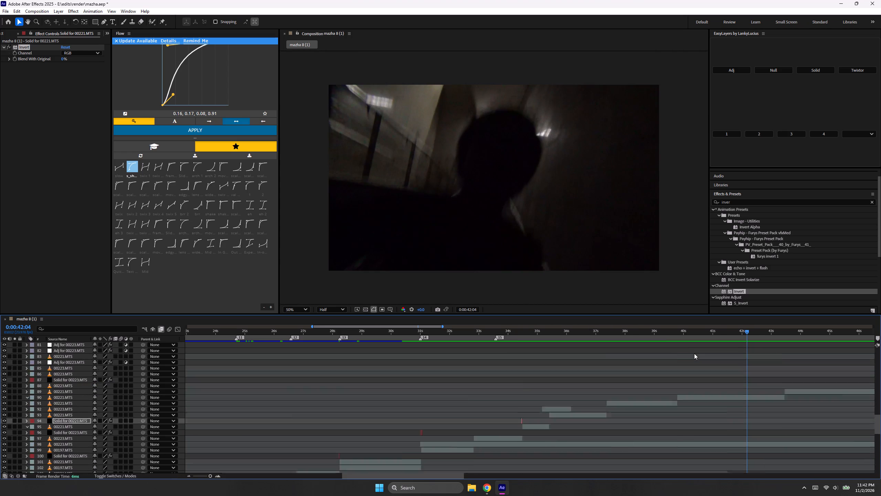
pyautogui.click(665, 328)
pyautogui.click(667, 335)
pyautogui.press('space')
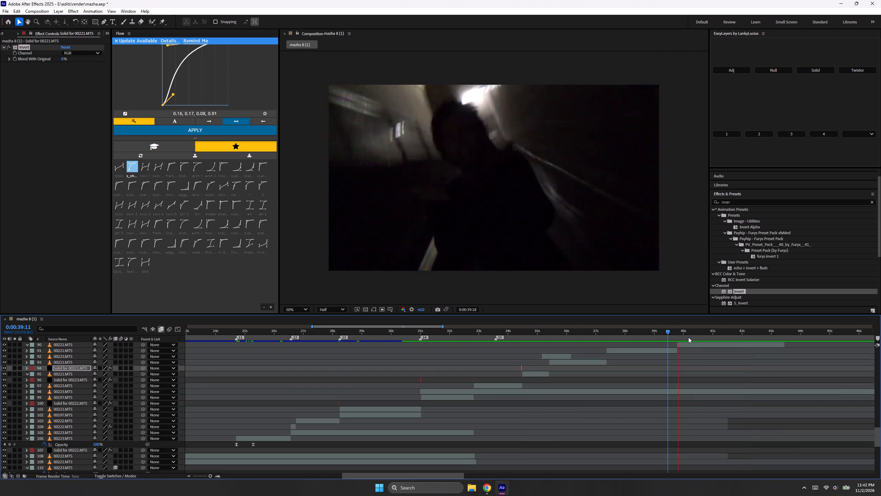
pyautogui.press('space')
pyautogui.moveTo(604, 337); pyautogui.dragTo(588, 345)
pyautogui.press('space')
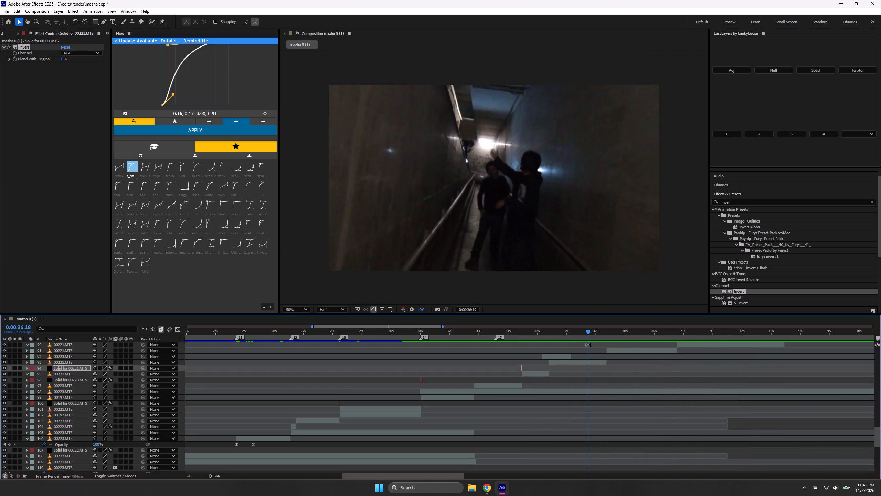
pyautogui.press('space')
pyautogui.moveTo(608, 334); pyautogui.dragTo(588, 337)
pyautogui.press('space')
pyautogui.press('space')
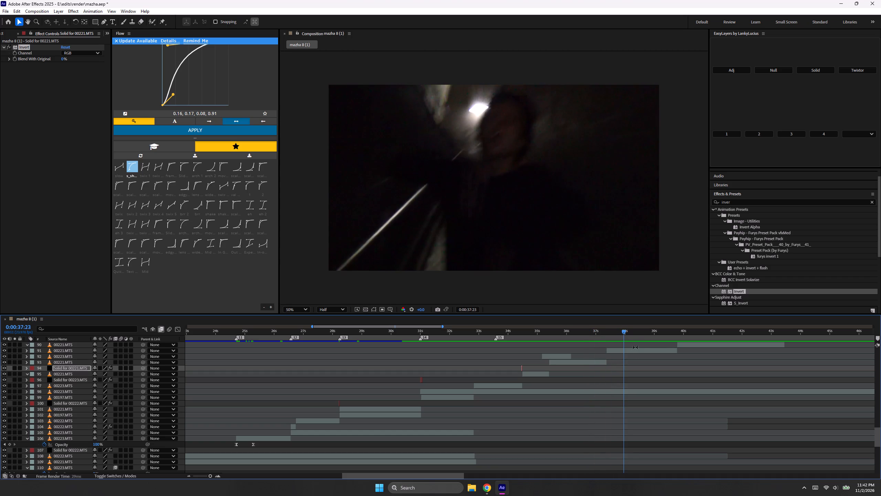
# Split the 00221.MTS layer at 0:00:37:23.
pyautogui.click(637, 349)
pyautogui.hotkey('ctrl', 'shift', 'd')
# Time-remap the first part of the split clip with keyframes at 0:00:37:23 and 0:00:37:09, the latter at 0:00:44:11, and enable frame blending.
pyautogui.click(619, 355)
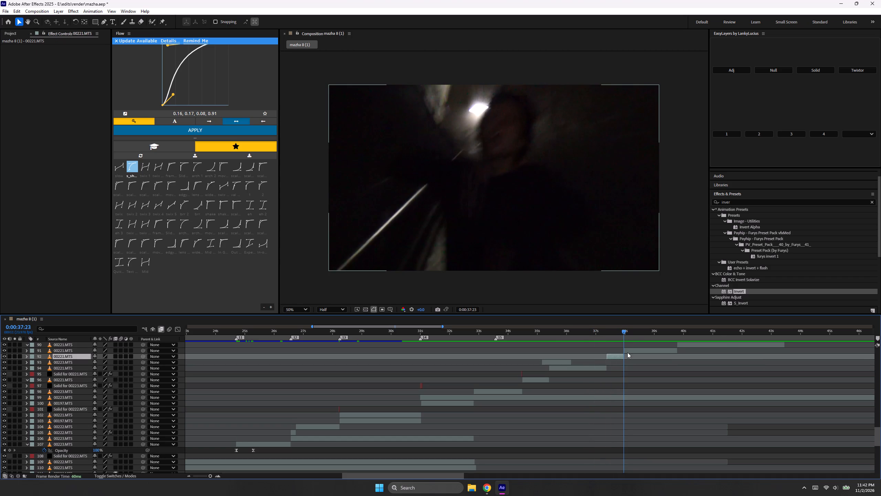
pyautogui.hotkey('ctrl', 'alt', 't')
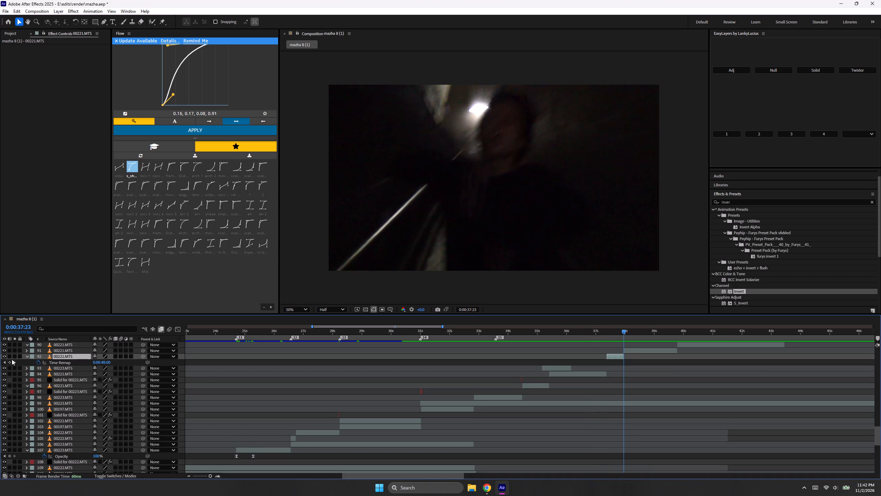
pyautogui.click(9, 361)
pyautogui.click(605, 333)
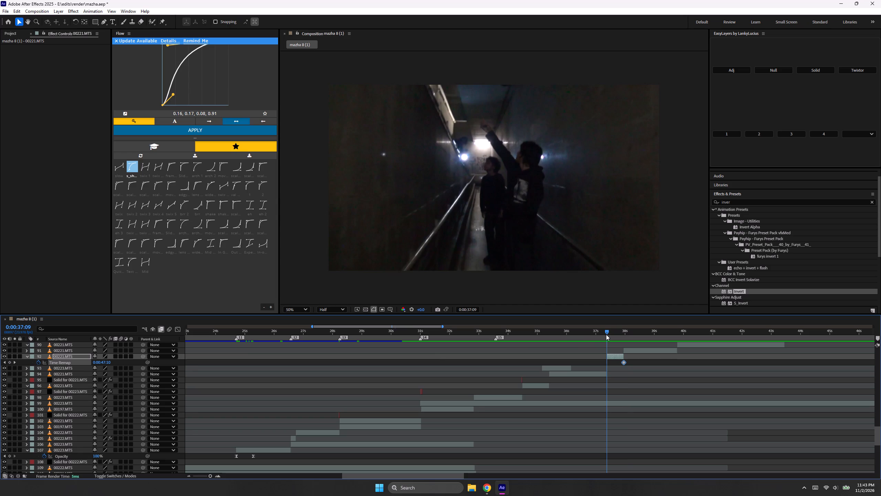
pyautogui.moveTo(105, 362); pyautogui.dragTo(85, 367)
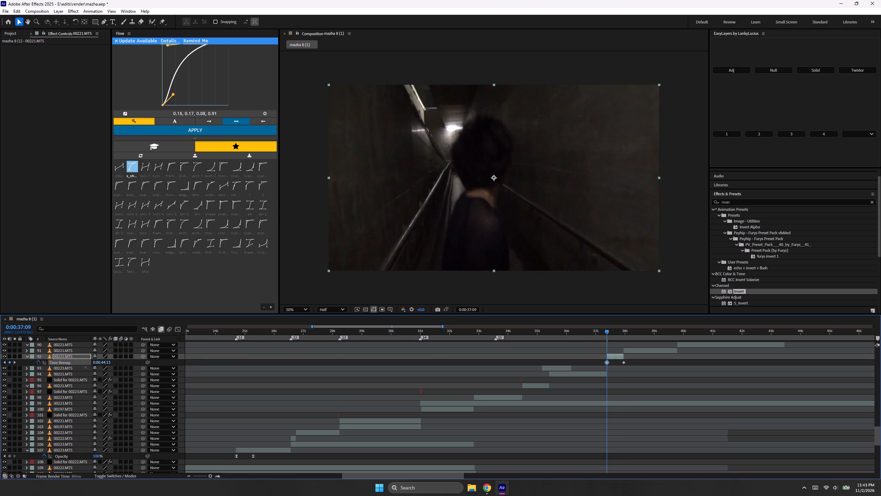
pyautogui.moveTo(85, 367); pyautogui.dragTo(85, 368)
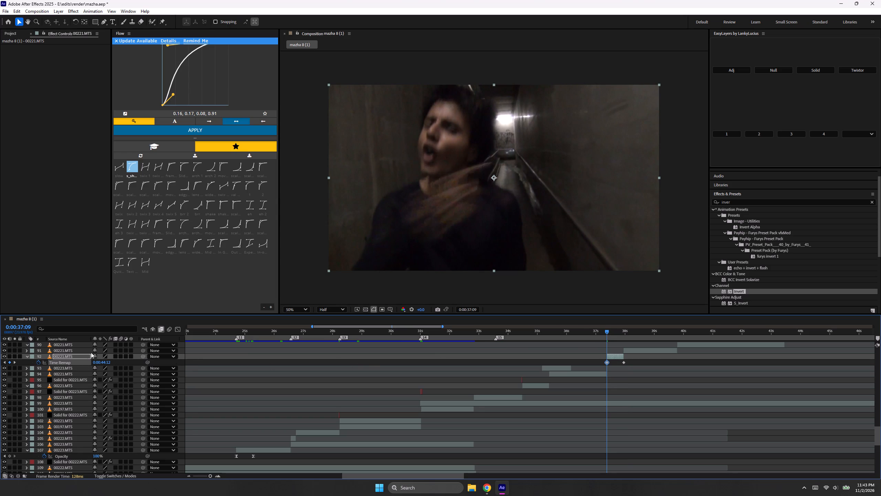
pyautogui.click(116, 357)
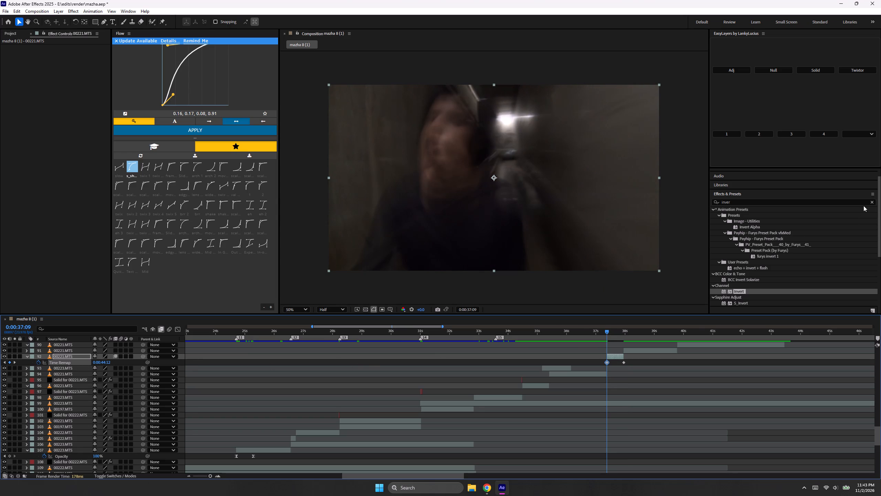
# Apply Posterize Time with a frame rate of 12 to the time-remapped 00221.MTS clip and play back from 0:00:37:01 and 0:00:37:04.
pyautogui.click(871, 203)
pyautogui.click(852, 202)
pyautogui.write('posteri')
pyautogui.doubleClick(754, 261)
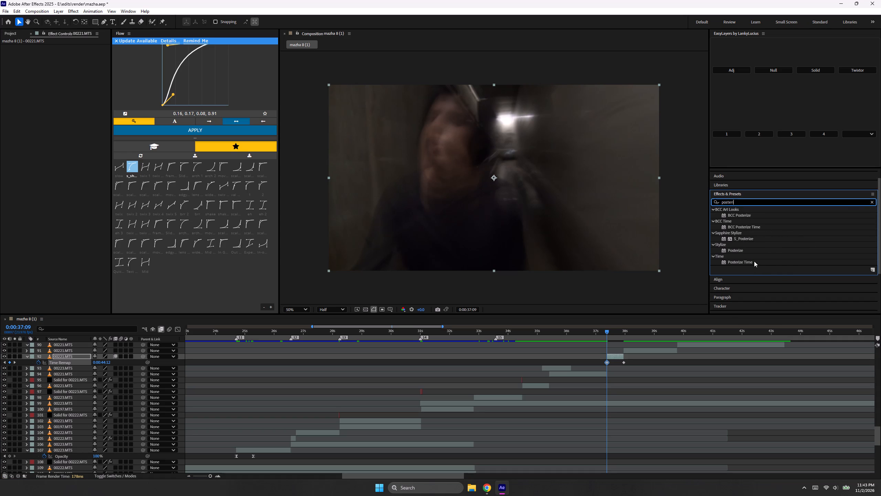
pyautogui.click(63, 53)
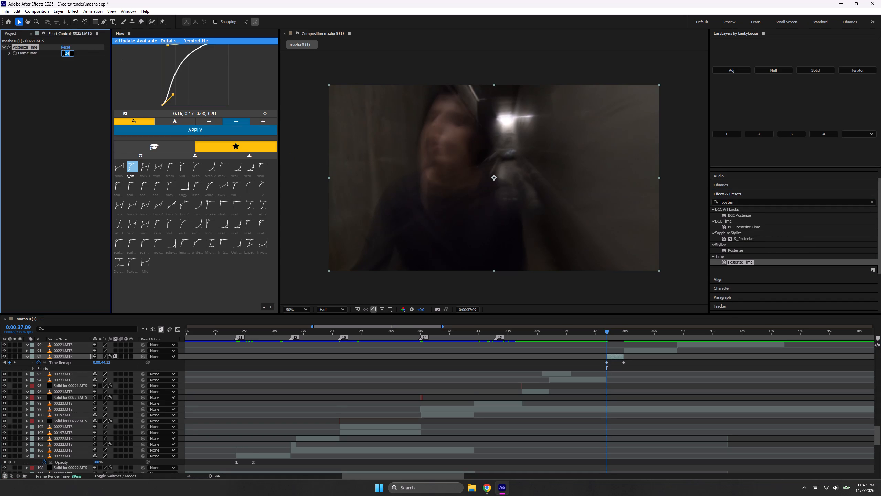
pyautogui.press('BackSpace')
pyautogui.write('12')
pyautogui.press('Return')
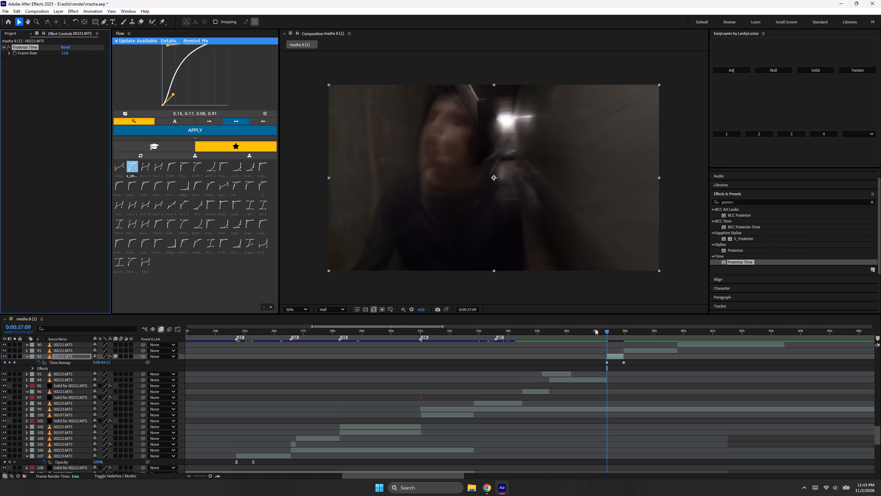
pyautogui.click(597, 330)
pyautogui.press('space')
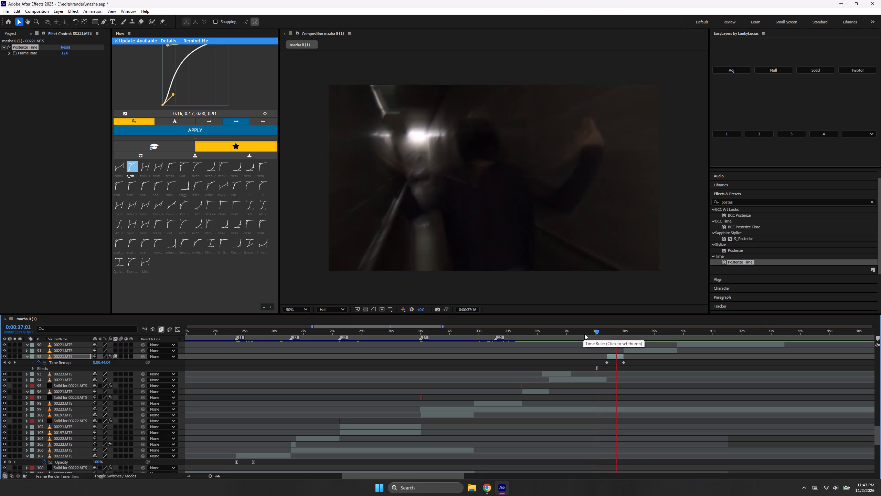
pyautogui.click(601, 334)
pyautogui.press('space')
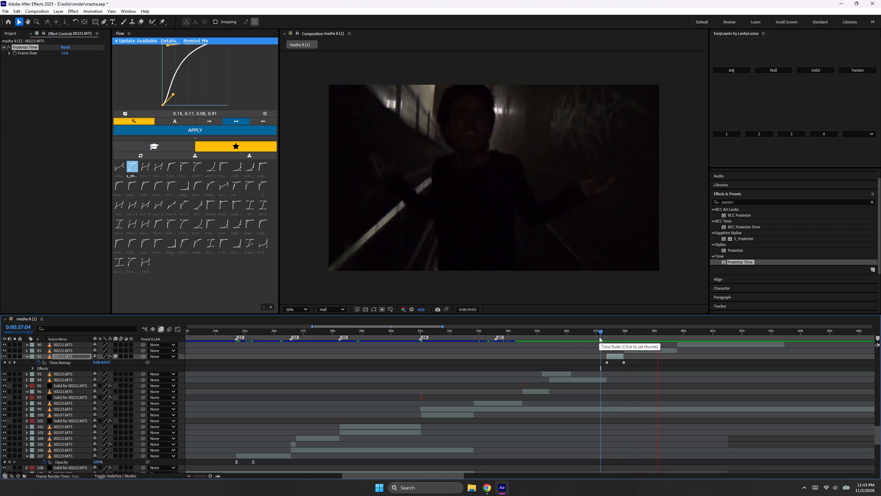
pyautogui.press('space')
# Copy the inverted one-frame solid above the second part of the split 00221.MTS clip, starting at 0:00:37:23, and play back from 0:00:37:02.
pyautogui.moveTo(619, 339); pyautogui.dragTo(623, 340)
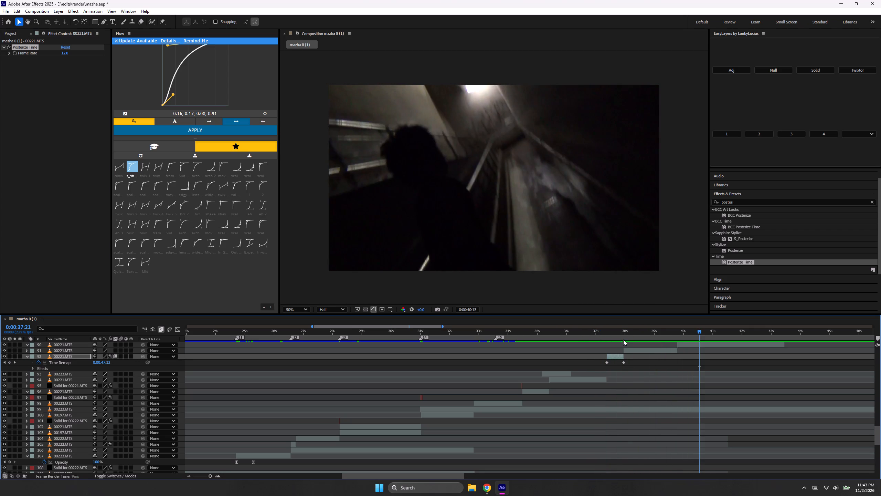
pyautogui.moveTo(623, 340); pyautogui.dragTo(624, 340)
pyautogui.click(626, 349)
pyautogui.click(521, 385)
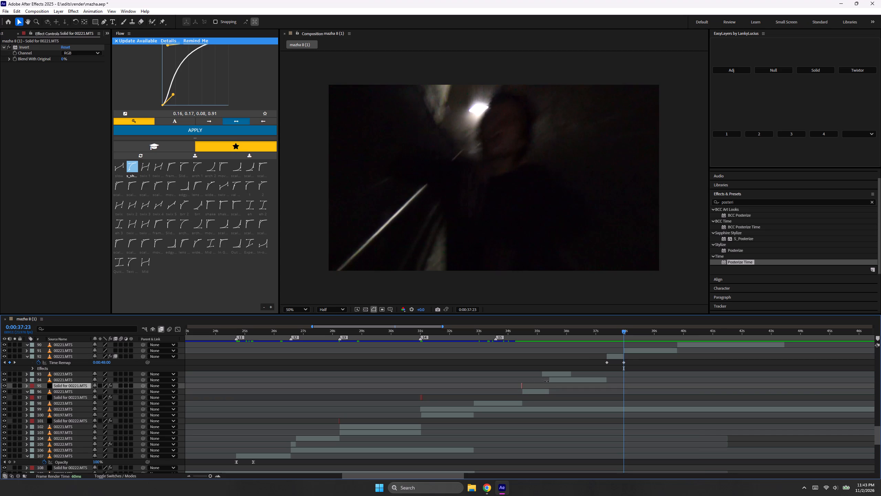
pyautogui.hotkey('ctrl', 'c')
pyautogui.click(648, 350)
pyautogui.hotkey('ctrl', 'v')
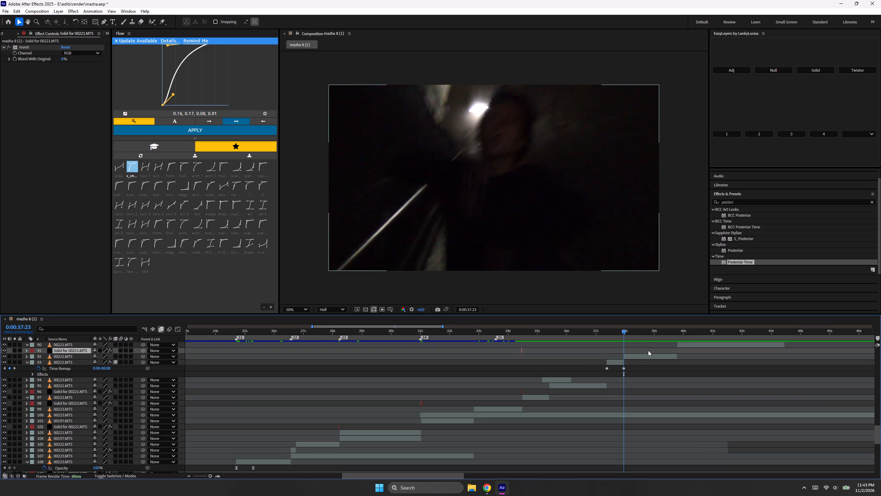
pyautogui.press('[')
pyautogui.click(598, 335)
pyautogui.press('space')
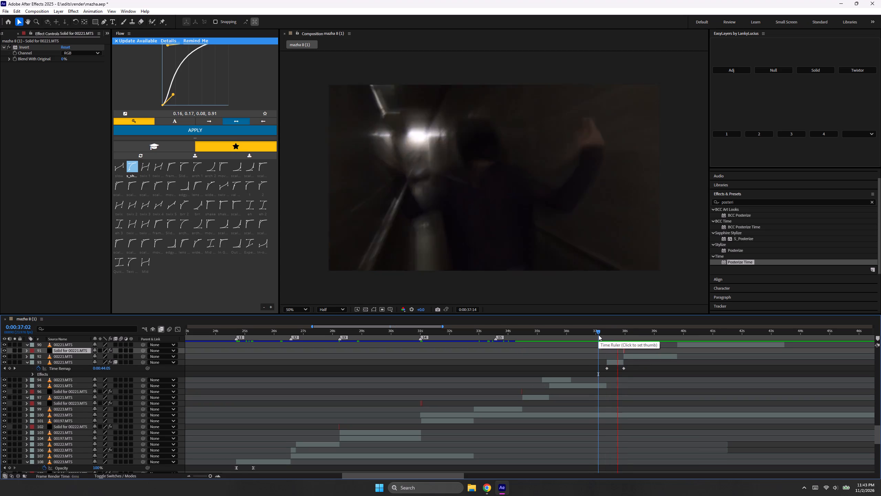
pyautogui.press('space')
# Add a one-frame solid at 0:00:37:08 directly above the time-remapped 00221.MTS clip.
pyautogui.click(605, 340)
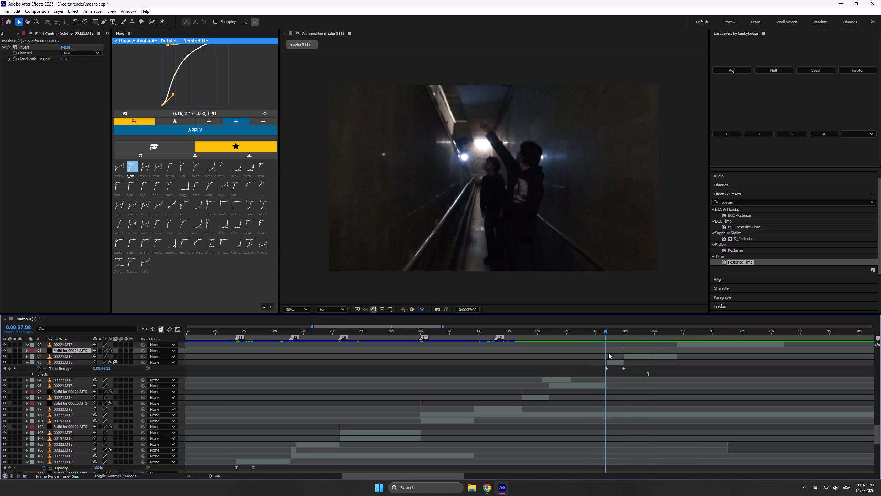
pyautogui.click(614, 361)
pyautogui.click(821, 70)
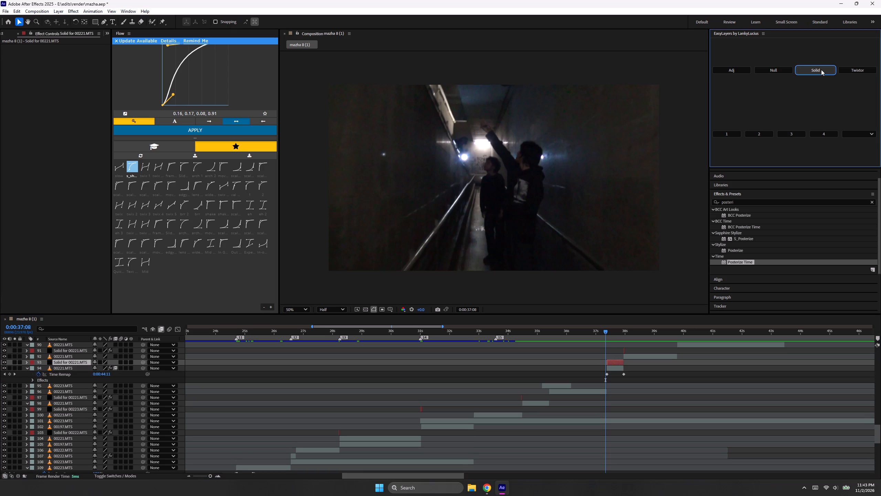
pyautogui.press('[')
pyautogui.hotkey('alt', ']')
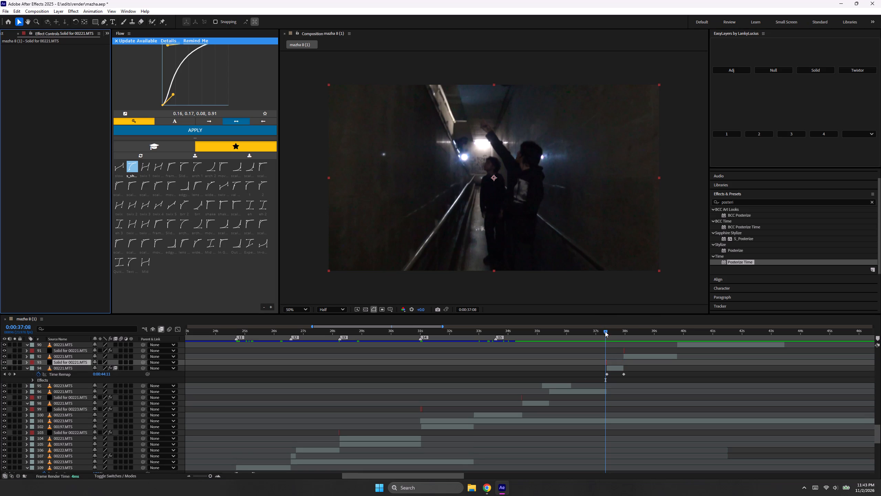
pyautogui.moveTo(606, 333); pyautogui.dragTo(609, 341)
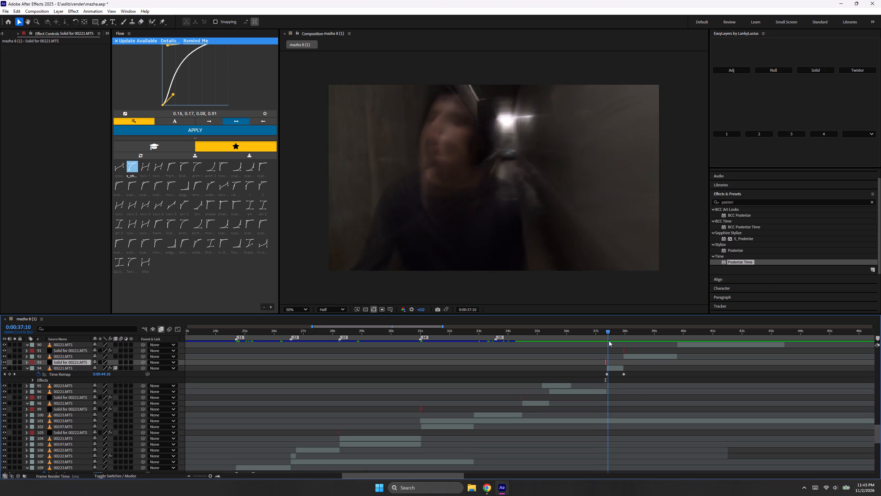
# Examine the frames around the one-frame solid at 0:00:37:08 and back to 0:00:36:10 to find which layer covers it.
pyautogui.moveTo(609, 341); pyautogui.dragTo(601, 342)
pyautogui.tripleClick(216, 473)
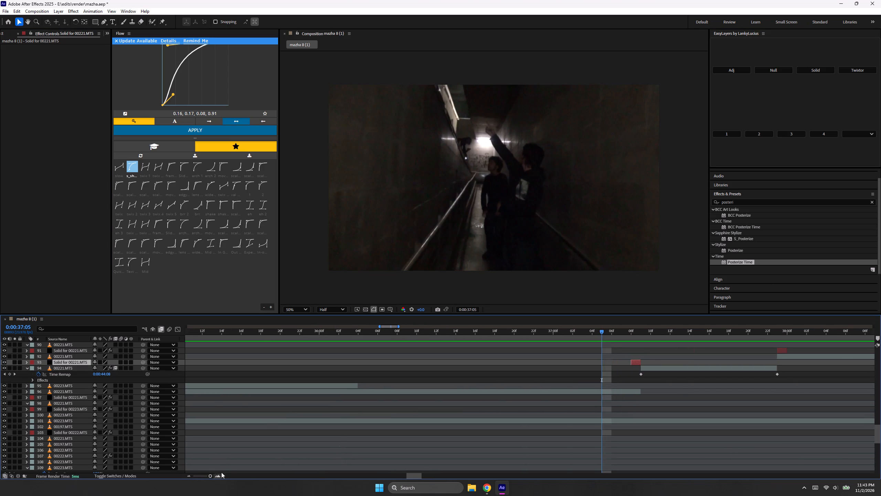
pyautogui.moveTo(627, 336); pyautogui.dragTo(636, 339)
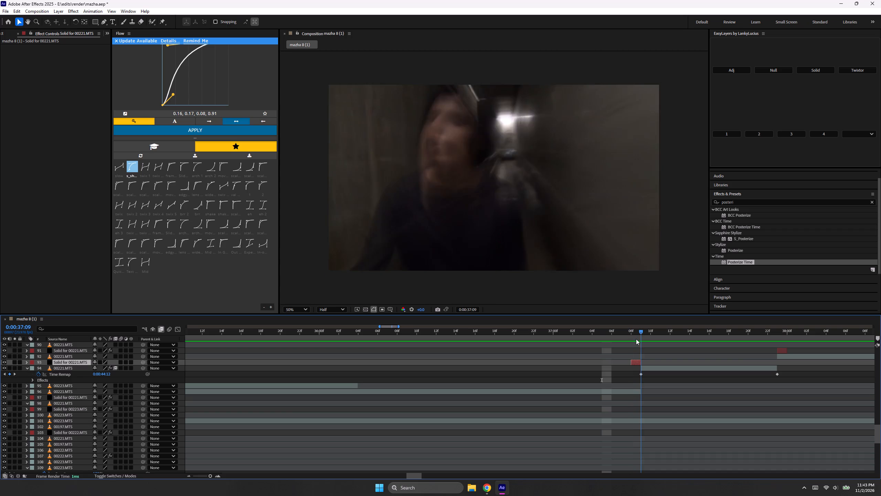
pyautogui.moveTo(636, 339); pyautogui.dragTo(630, 340)
pyautogui.scroll(20, 648, 382)
pyautogui.scroll(7, 648, 382)
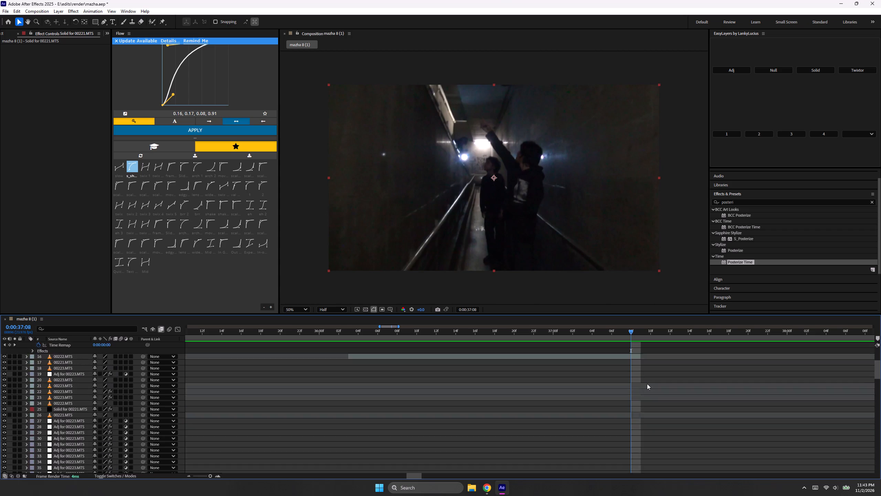
pyautogui.scroll(7, 647, 384)
pyautogui.scroll(-19, 646, 394)
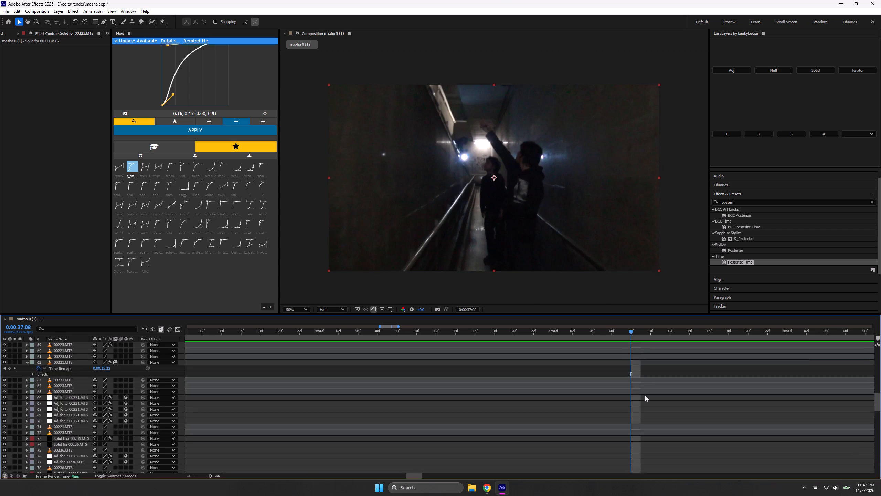
pyautogui.scroll(-5, 645, 395)
pyautogui.doubleClick(188, 476)
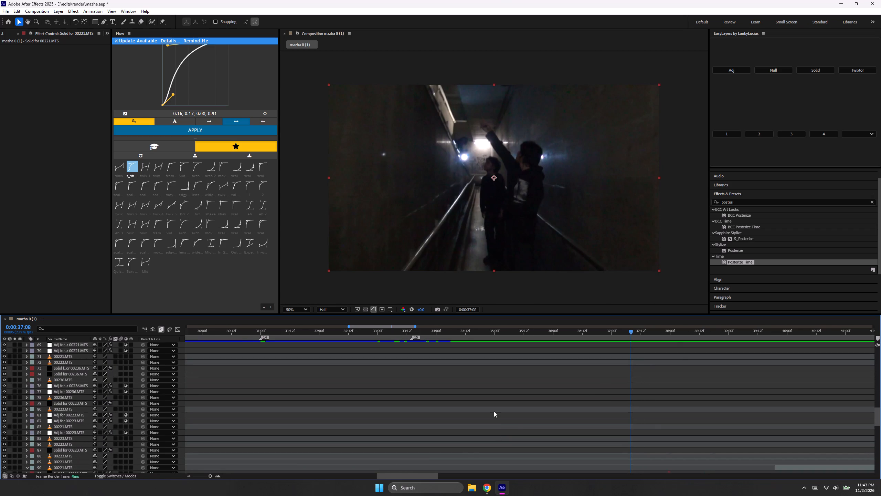
pyautogui.scroll(-6, 612, 402)
pyautogui.scroll(2, 617, 403)
pyautogui.moveTo(603, 333); pyautogui.dragTo(576, 342)
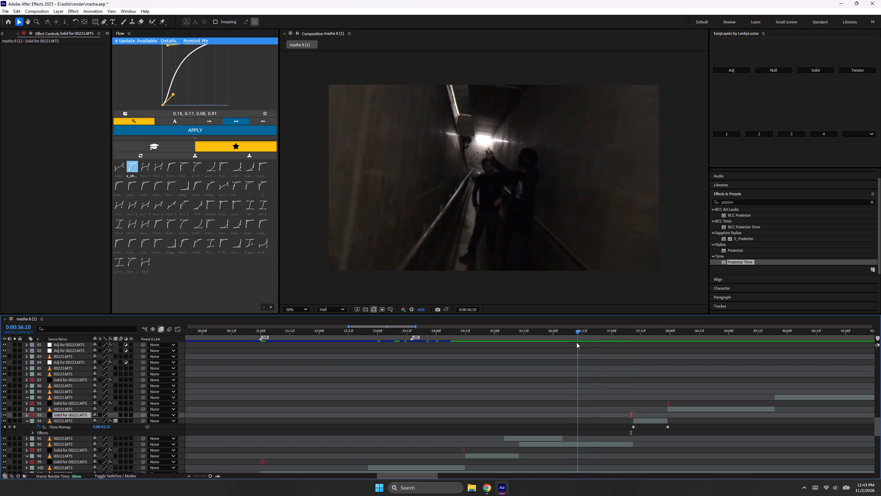
pyautogui.moveTo(576, 342); pyautogui.dragTo(576, 343)
# Move the 00222.MTS clip from near the top of the layer stack to directly below the time-remapped 00221.MTS clip.
pyautogui.scroll(20, 558, 396)
pyautogui.scroll(6, 558, 396)
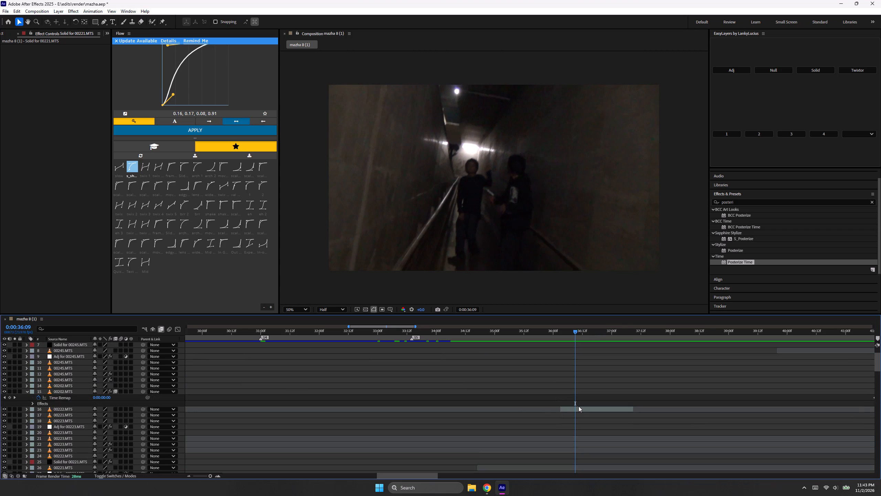
pyautogui.click(579, 406)
pyautogui.click(589, 407)
pyautogui.moveTo(75, 410); pyautogui.dragTo(61, 467)
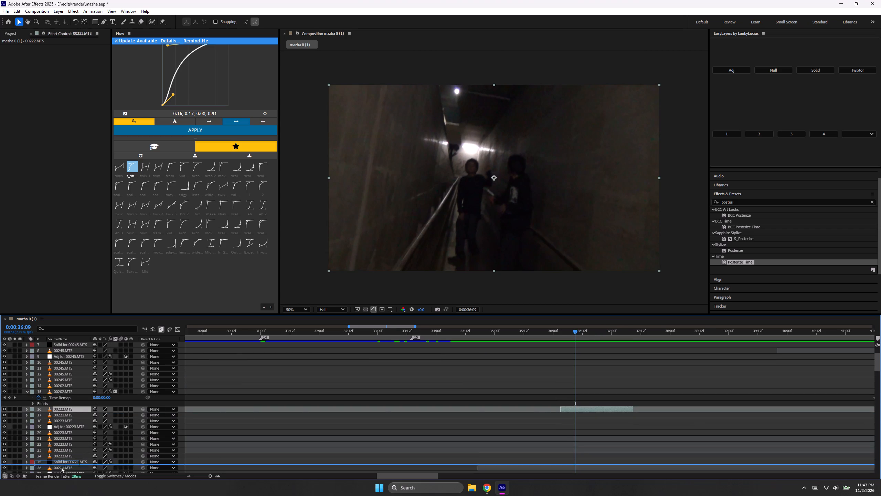
pyautogui.moveTo(61, 467); pyautogui.dragTo(63, 472)
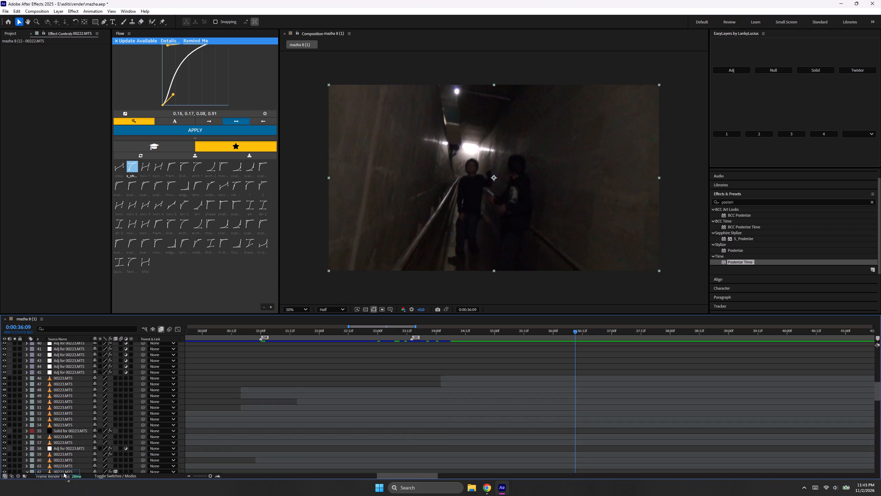
pyautogui.moveTo(63, 472); pyautogui.dragTo(71, 471)
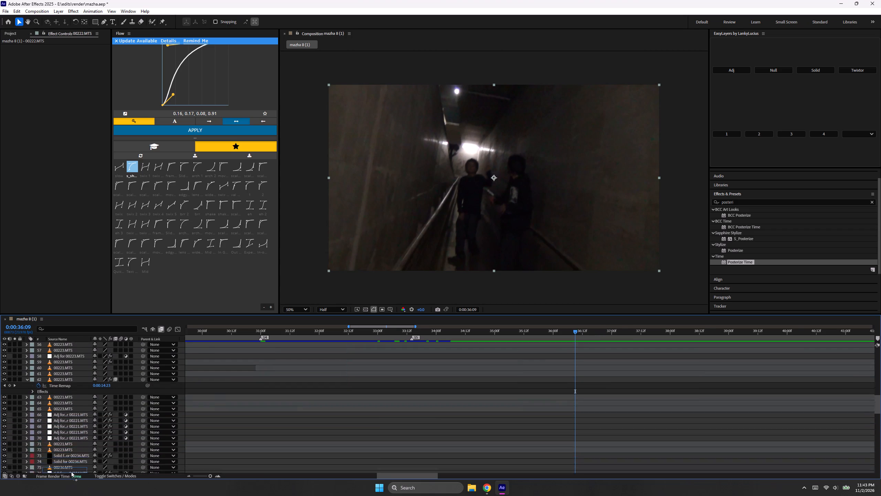
pyautogui.moveTo(71, 471); pyautogui.dragTo(81, 469)
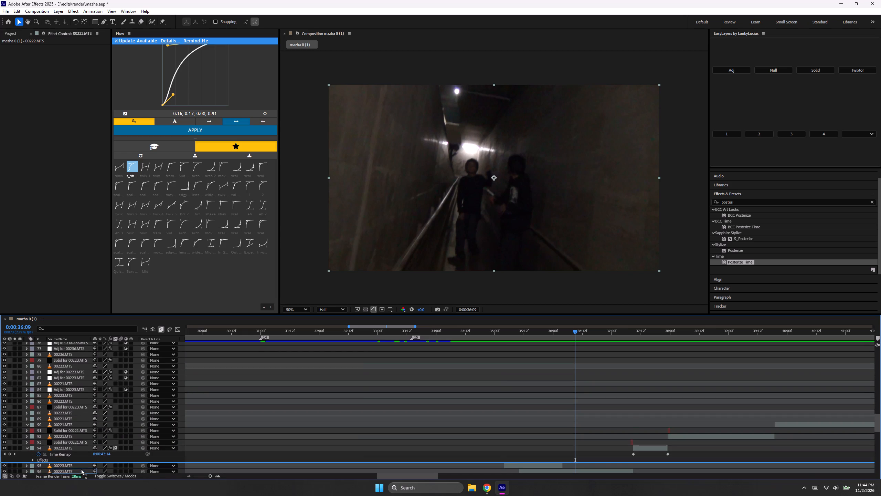
pyautogui.moveTo(81, 469); pyautogui.dragTo(94, 448)
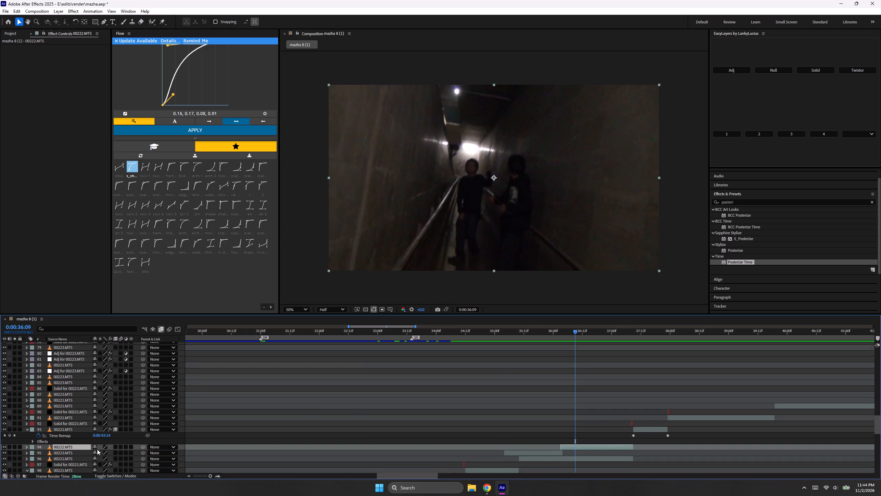
# Compare playback with the moved 00222.MTS clip hidden from 0:00:36:02 and shown from 0:00:36:05.
pyautogui.click(5, 447)
pyautogui.click(559, 331)
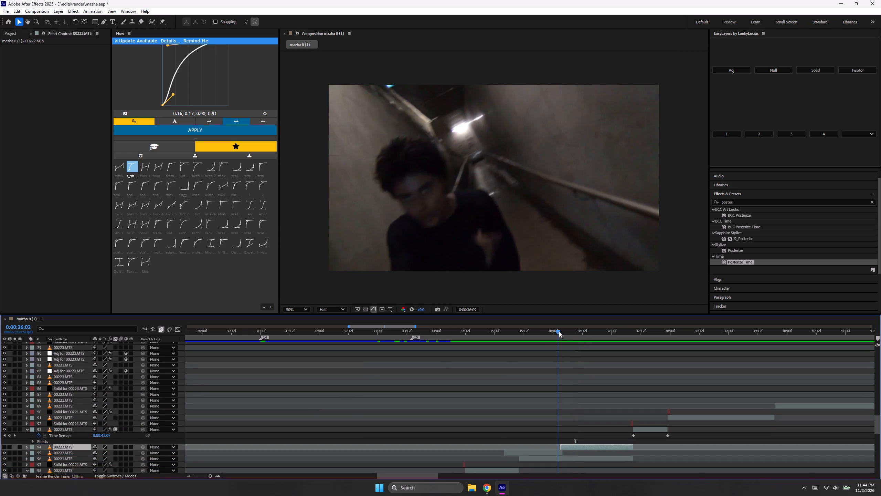
pyautogui.press('space')
pyautogui.press('space')
pyautogui.press('space')
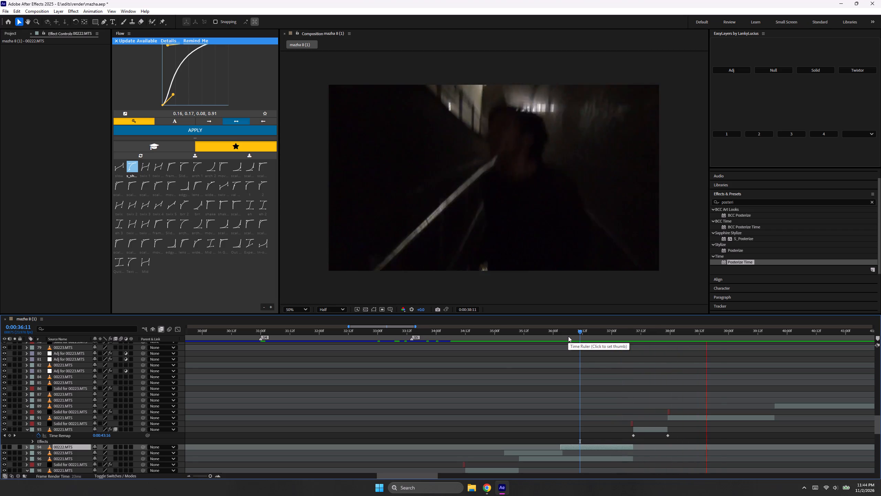
pyautogui.press('space')
pyautogui.moveTo(586, 334); pyautogui.dragTo(565, 345)
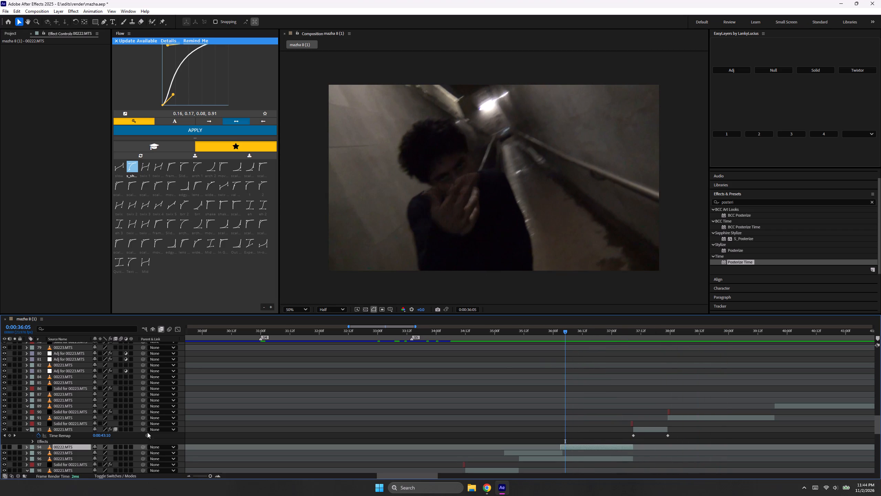
pyautogui.click(3, 448)
pyautogui.press('space')
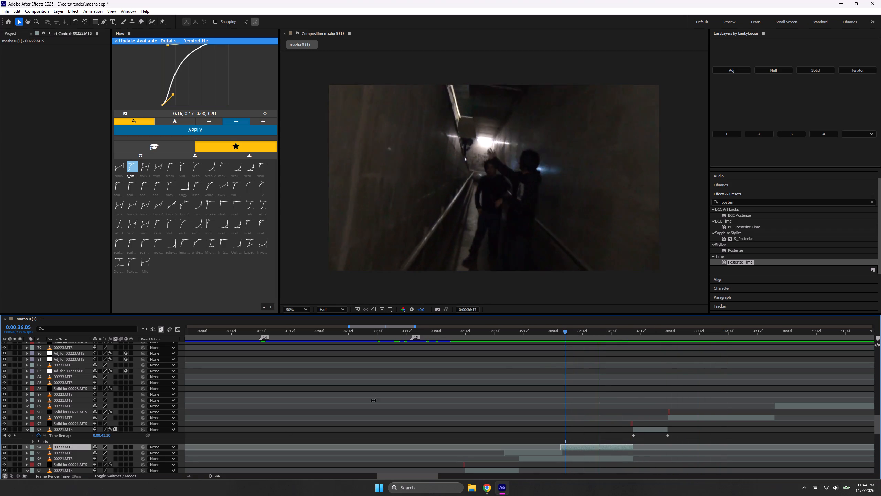
pyautogui.press('space')
# Split the moved 00222.MTS clip at 0:00:36:17 and delete its first part.
pyautogui.moveTo(618, 330); pyautogui.dragTo(602, 337)
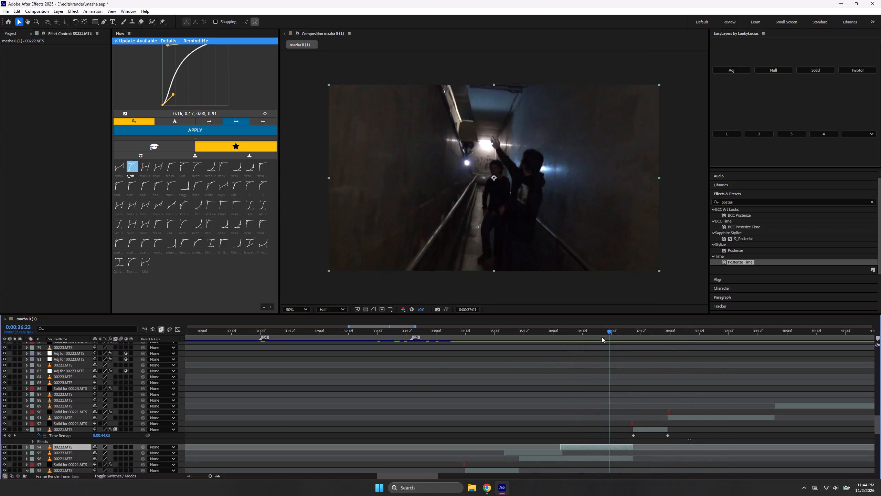
pyautogui.moveTo(602, 337); pyautogui.dragTo(594, 347)
pyautogui.hotkey('ctrl', 'shift', 'd')
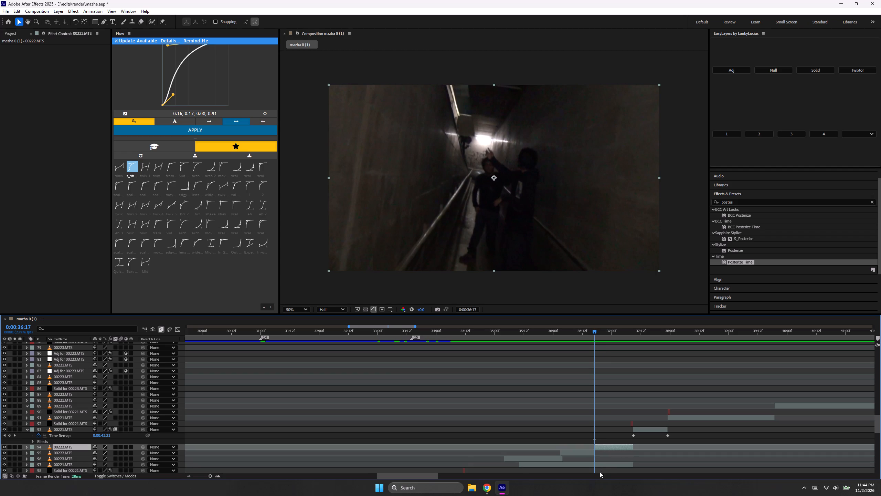
pyautogui.click(589, 452)
pyautogui.press('Delete')
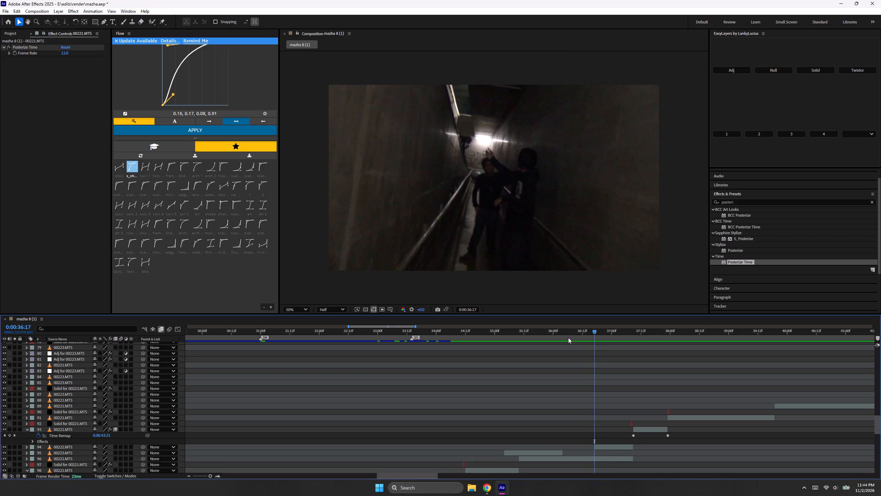
# Play back the edited section from 0:00:36:00 and the following clips from 0:00:39:16.
pyautogui.click(568, 337)
pyautogui.moveTo(566, 338); pyautogui.dragTo(553, 341)
pyautogui.press('space')
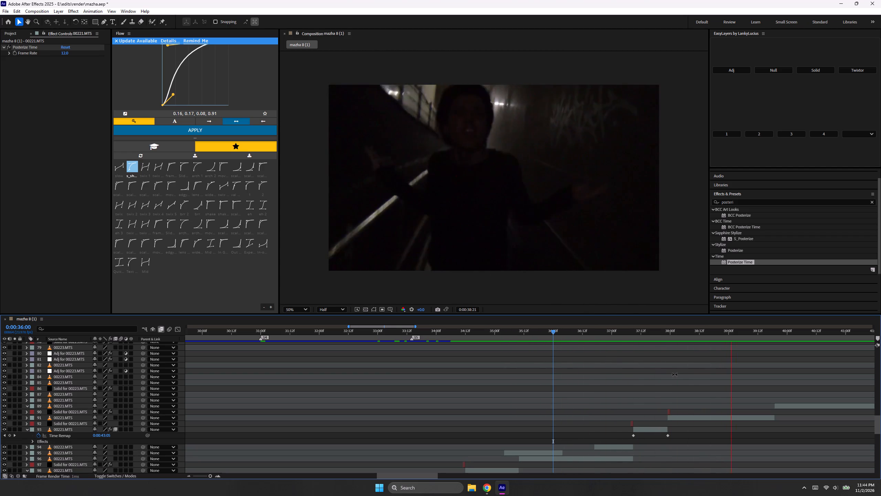
pyautogui.press('space')
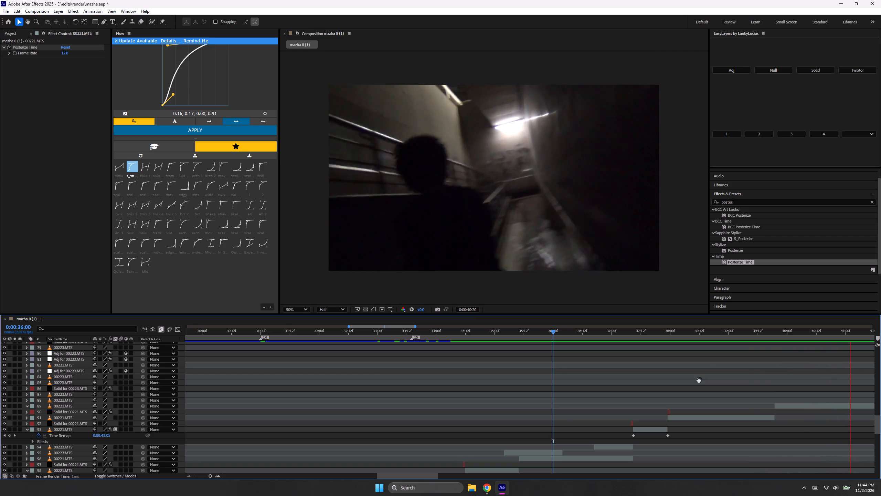
pyautogui.click(767, 338)
pyautogui.press('space')
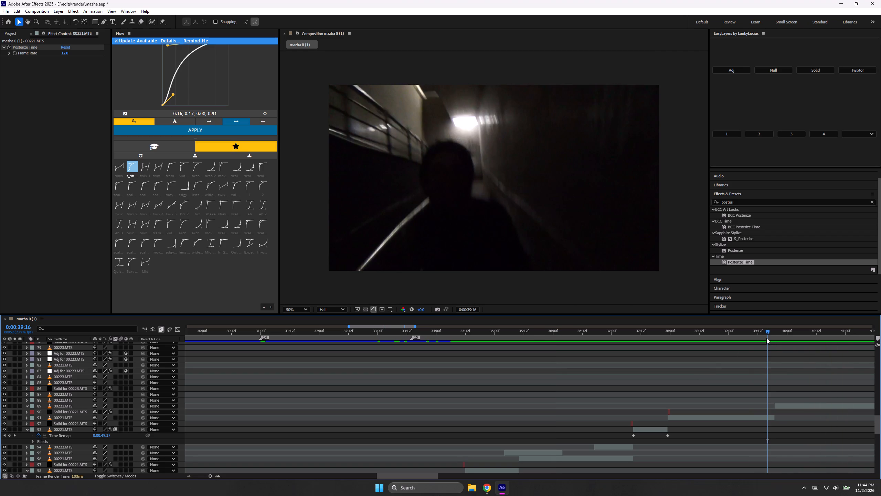
pyautogui.press('space')
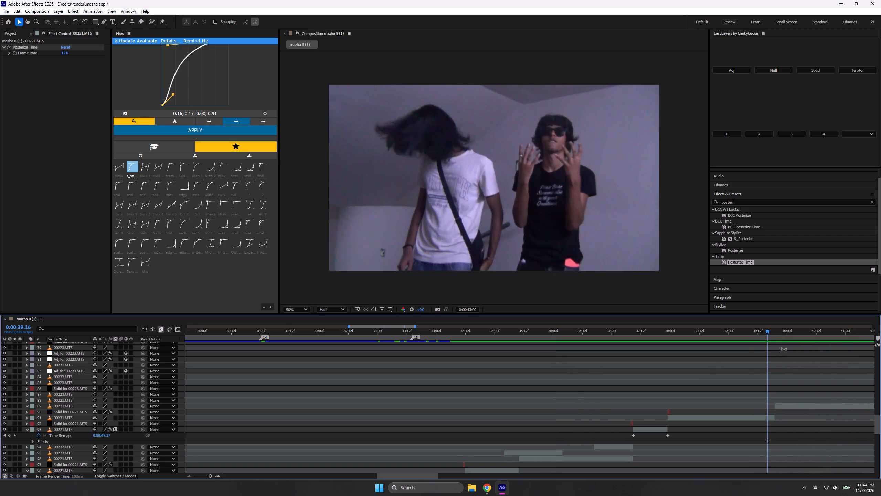
pyautogui.press('space')
pyautogui.press('space')
pyautogui.press('space')
# Return to 0:00:00:00 and review the whole edit by playing it back from the beginning.
pyautogui.moveTo(439, 328); pyautogui.dragTo(439, 328)
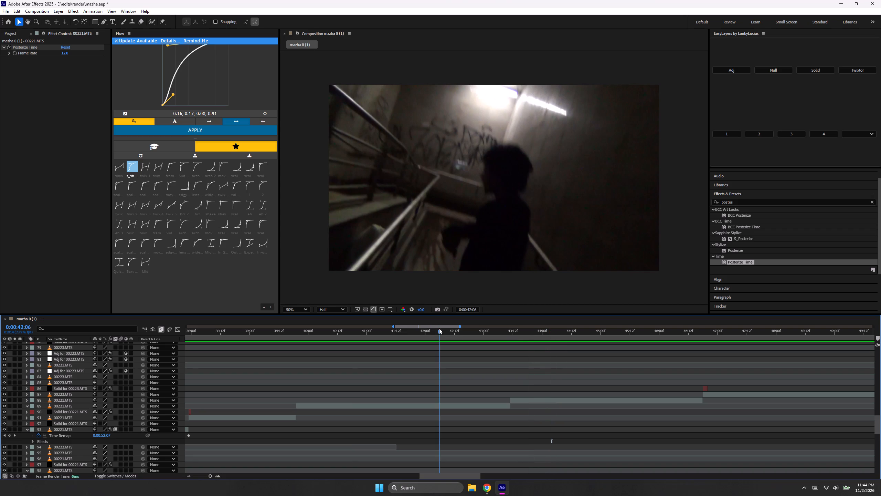
pyautogui.moveTo(439, 328); pyautogui.dragTo(180, 418)
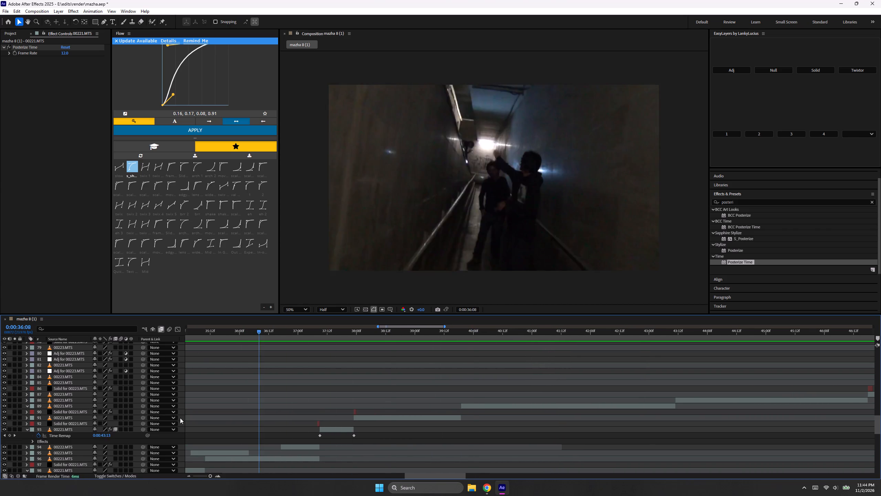
pyautogui.moveTo(180, 418); pyautogui.dragTo(63, 421)
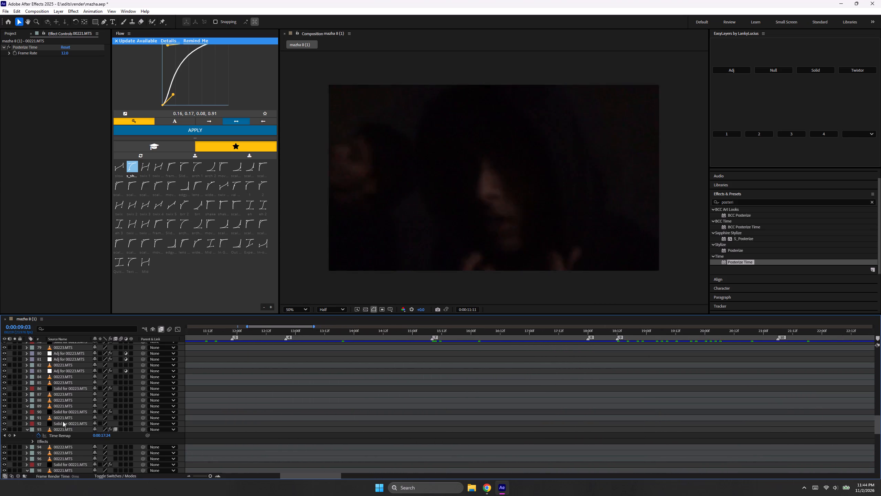
pyautogui.moveTo(63, 421); pyautogui.dragTo(44, 423)
pyautogui.press('space')
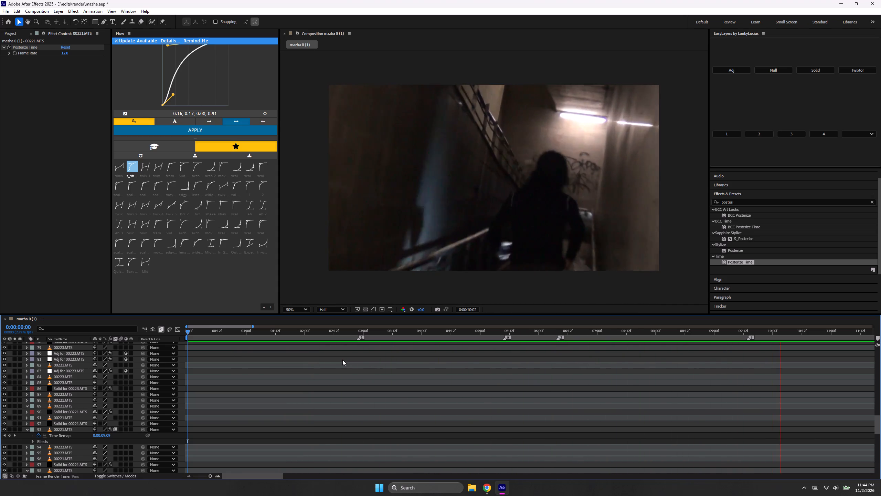
pyautogui.press('space')
pyautogui.moveTo(251, 333); pyautogui.dragTo(223, 338)
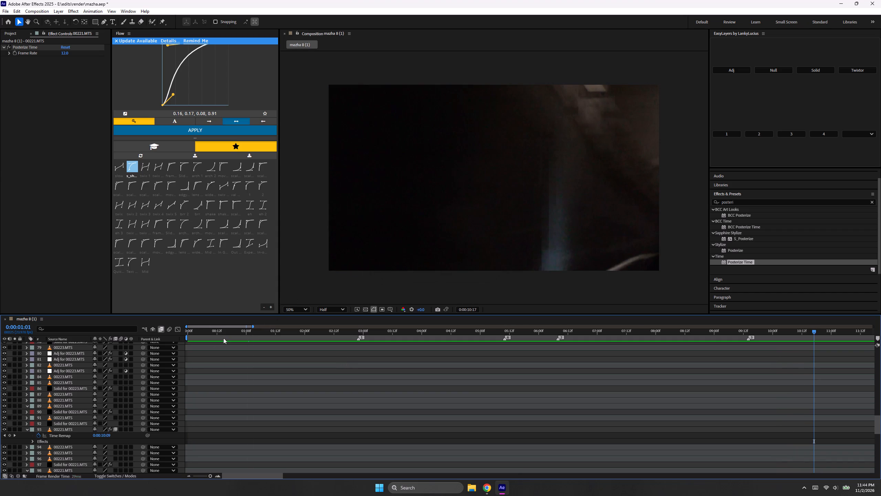
pyautogui.moveTo(223, 338); pyautogui.dragTo(107, 347)
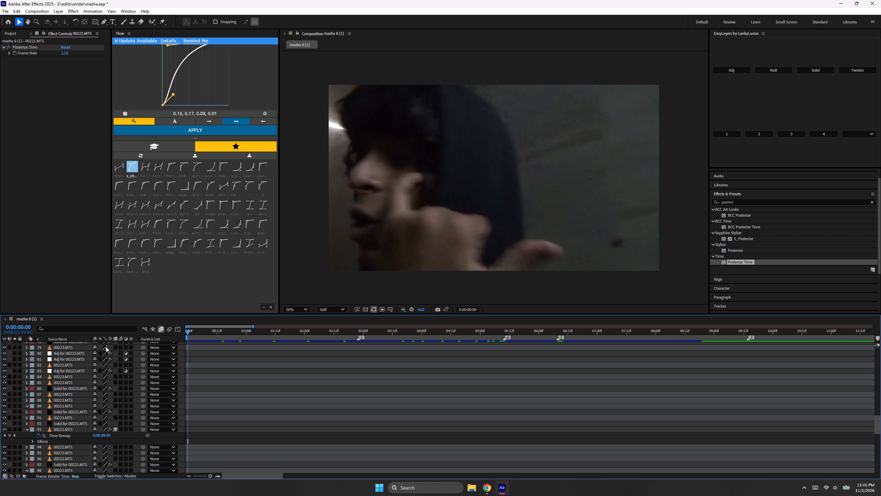
pyautogui.press('space')
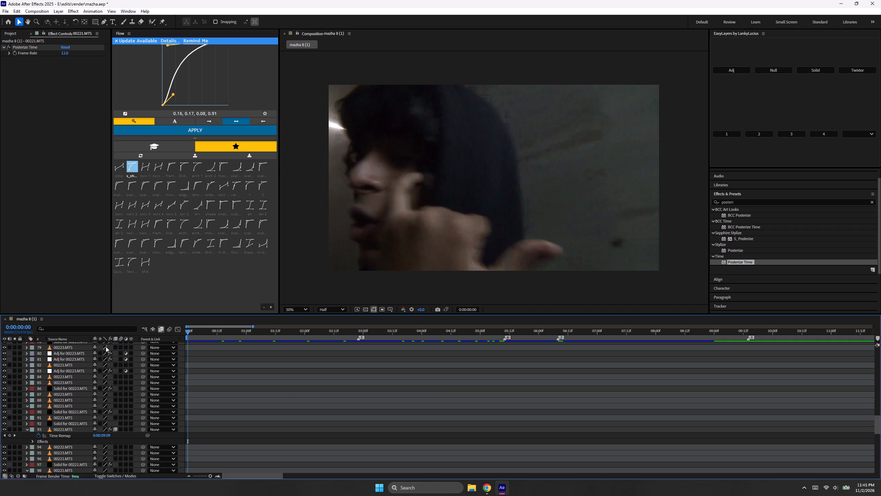
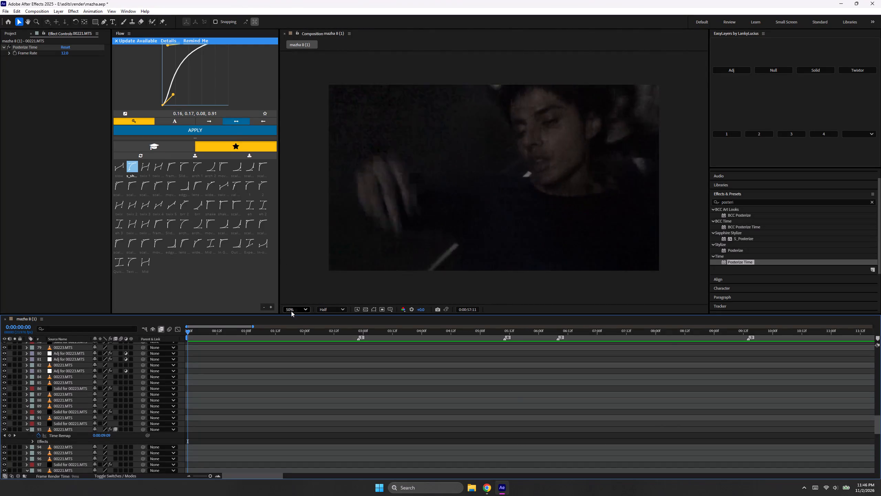
# Stop the composition preview and save the mazha.aep project.
pyautogui.press('space')
pyautogui.hotkey('ctrl', 's')
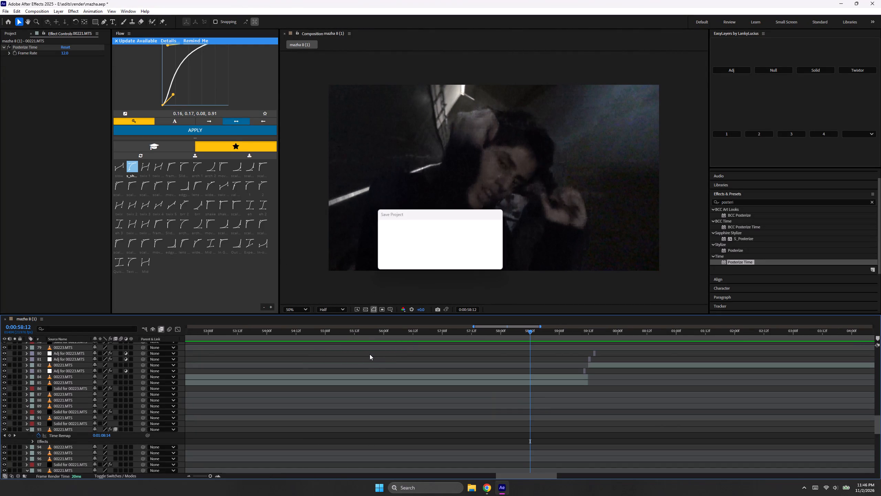
# Close After Effects.
pyautogui.click(880, 0)
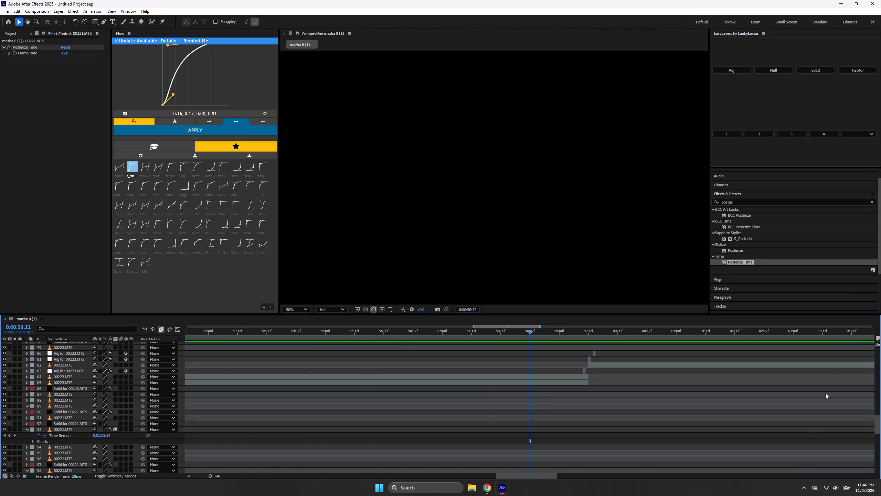
# Show the hidden system tray icons in Windows.
pyautogui.click(805, 486)
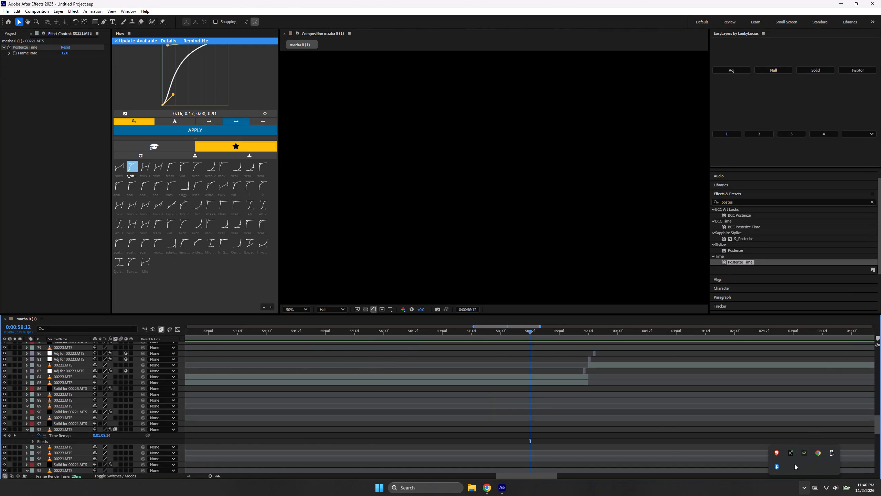